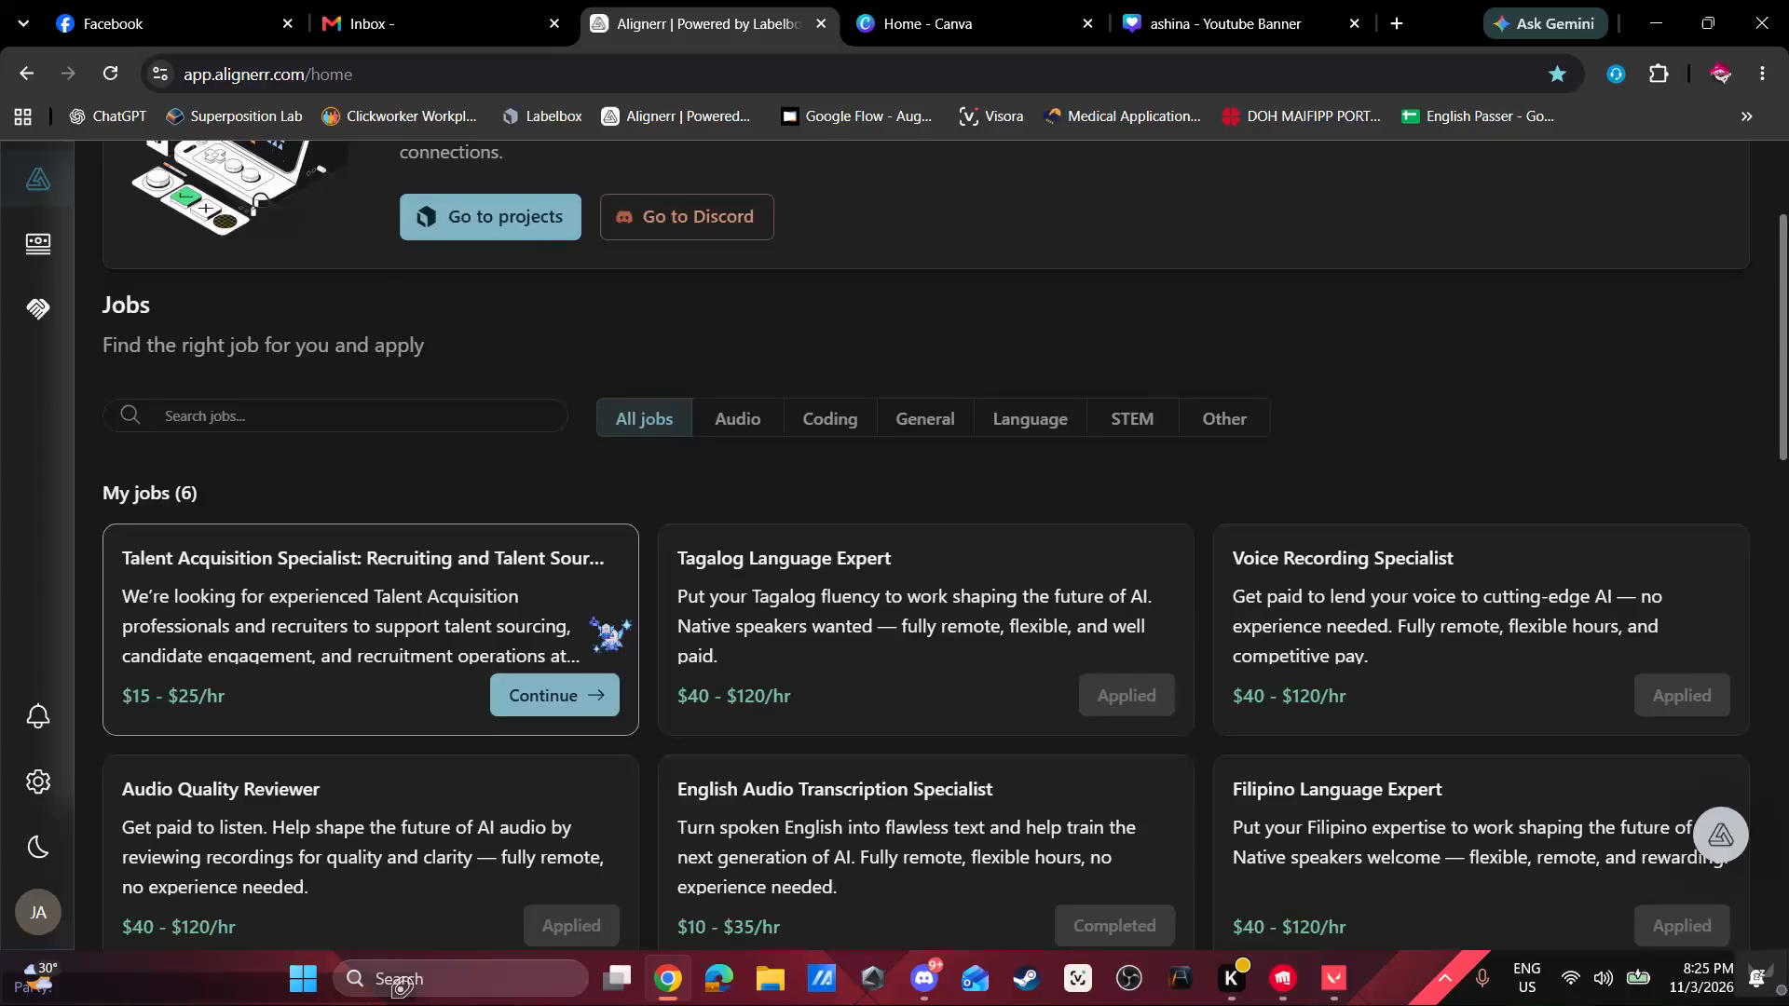
Continue the Talent Acquisition Specialist job application and open its Recruiting & Sourcing Interview assessment.
scroll(594, 616, down, 2)
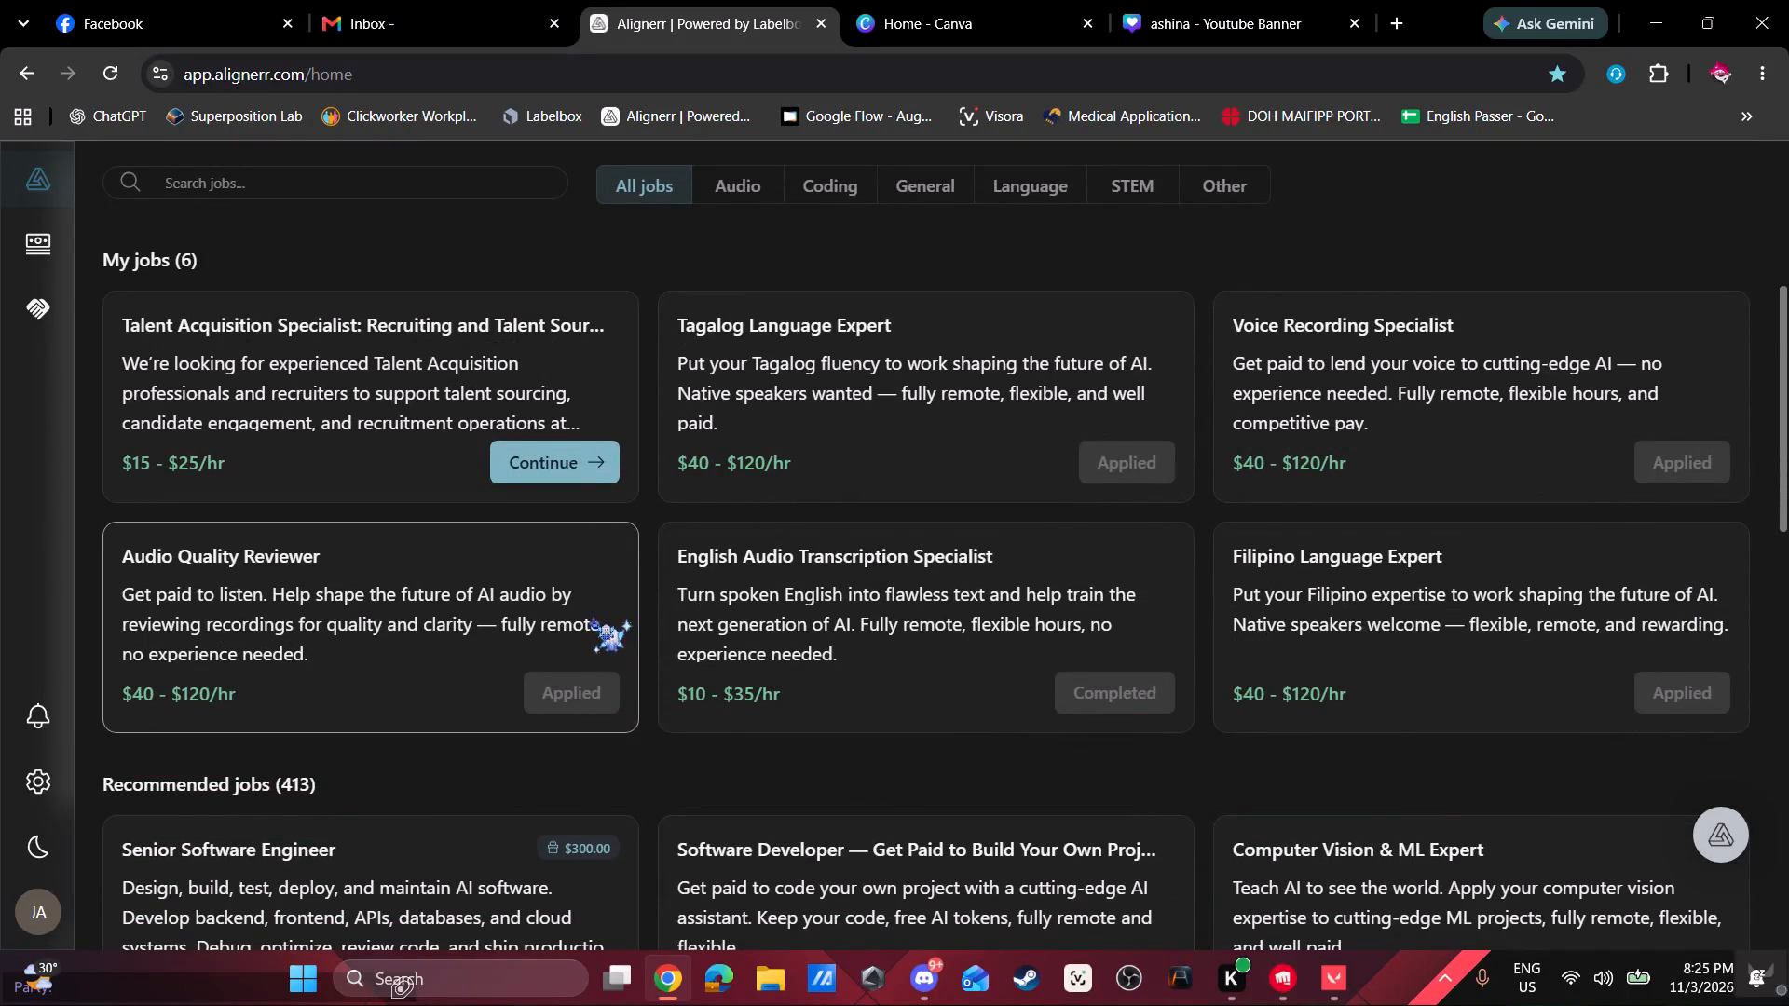
click(558, 468)
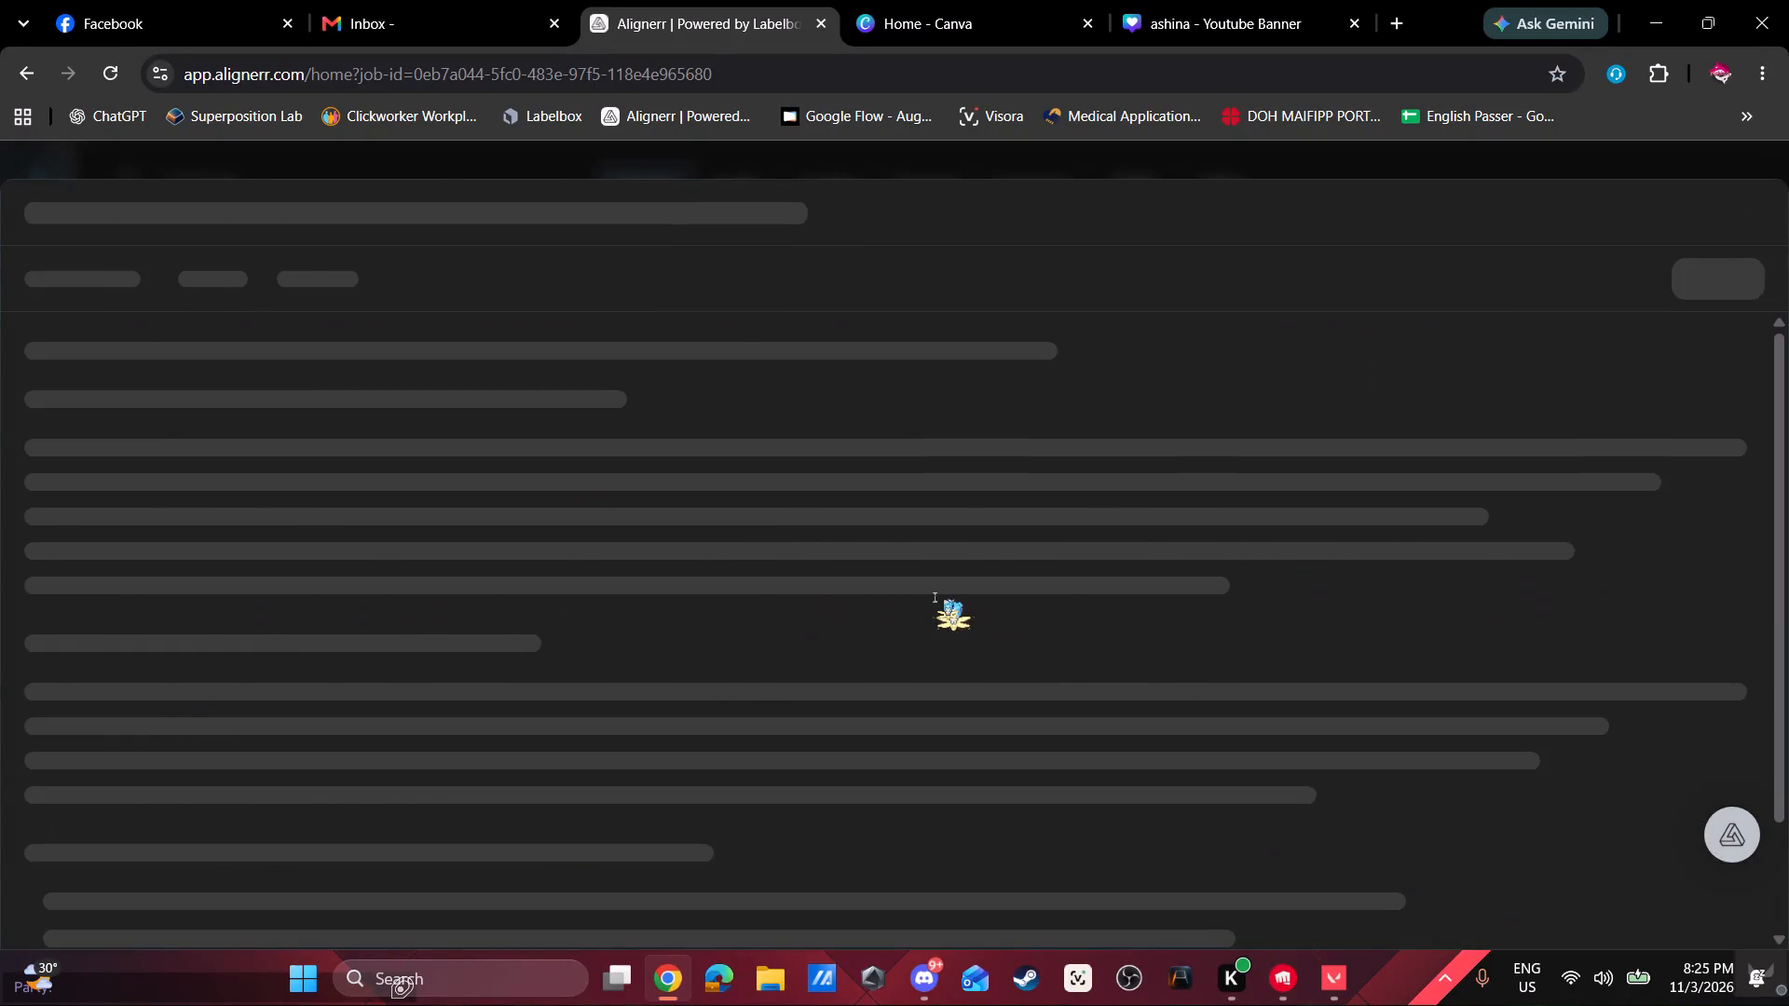
scroll(935, 594, down, 3)
click(1715, 293)
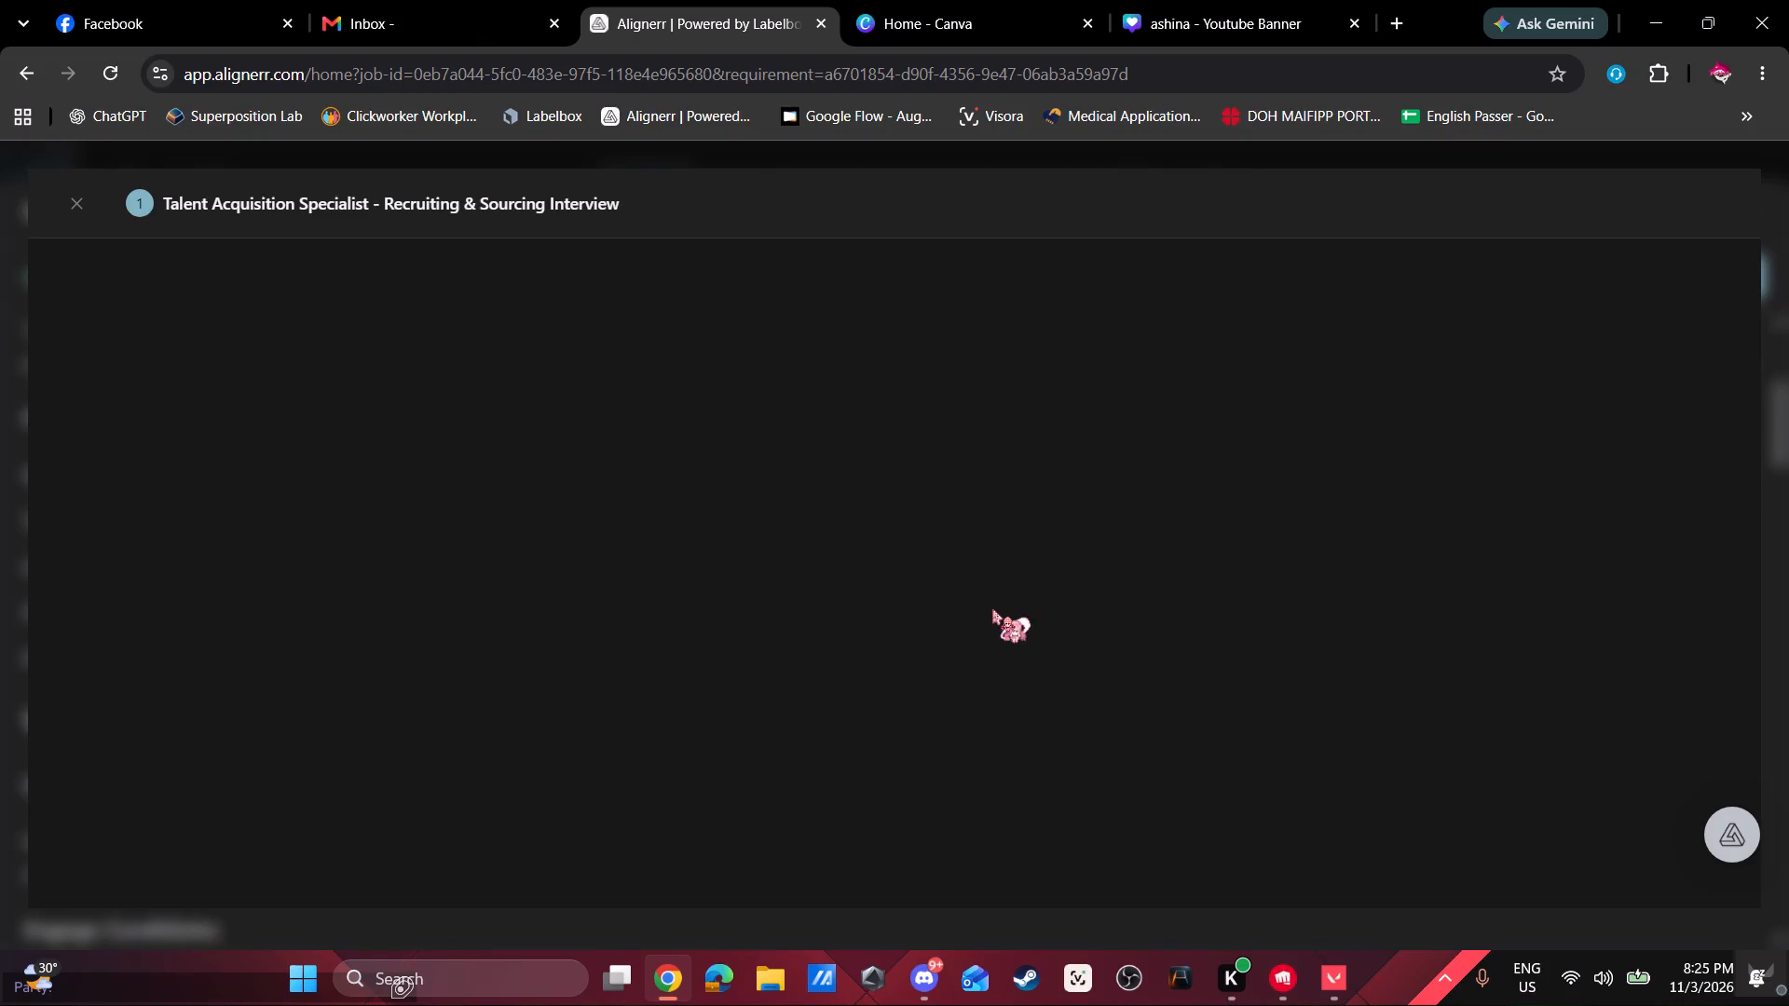
scroll(992, 607, down, 1)
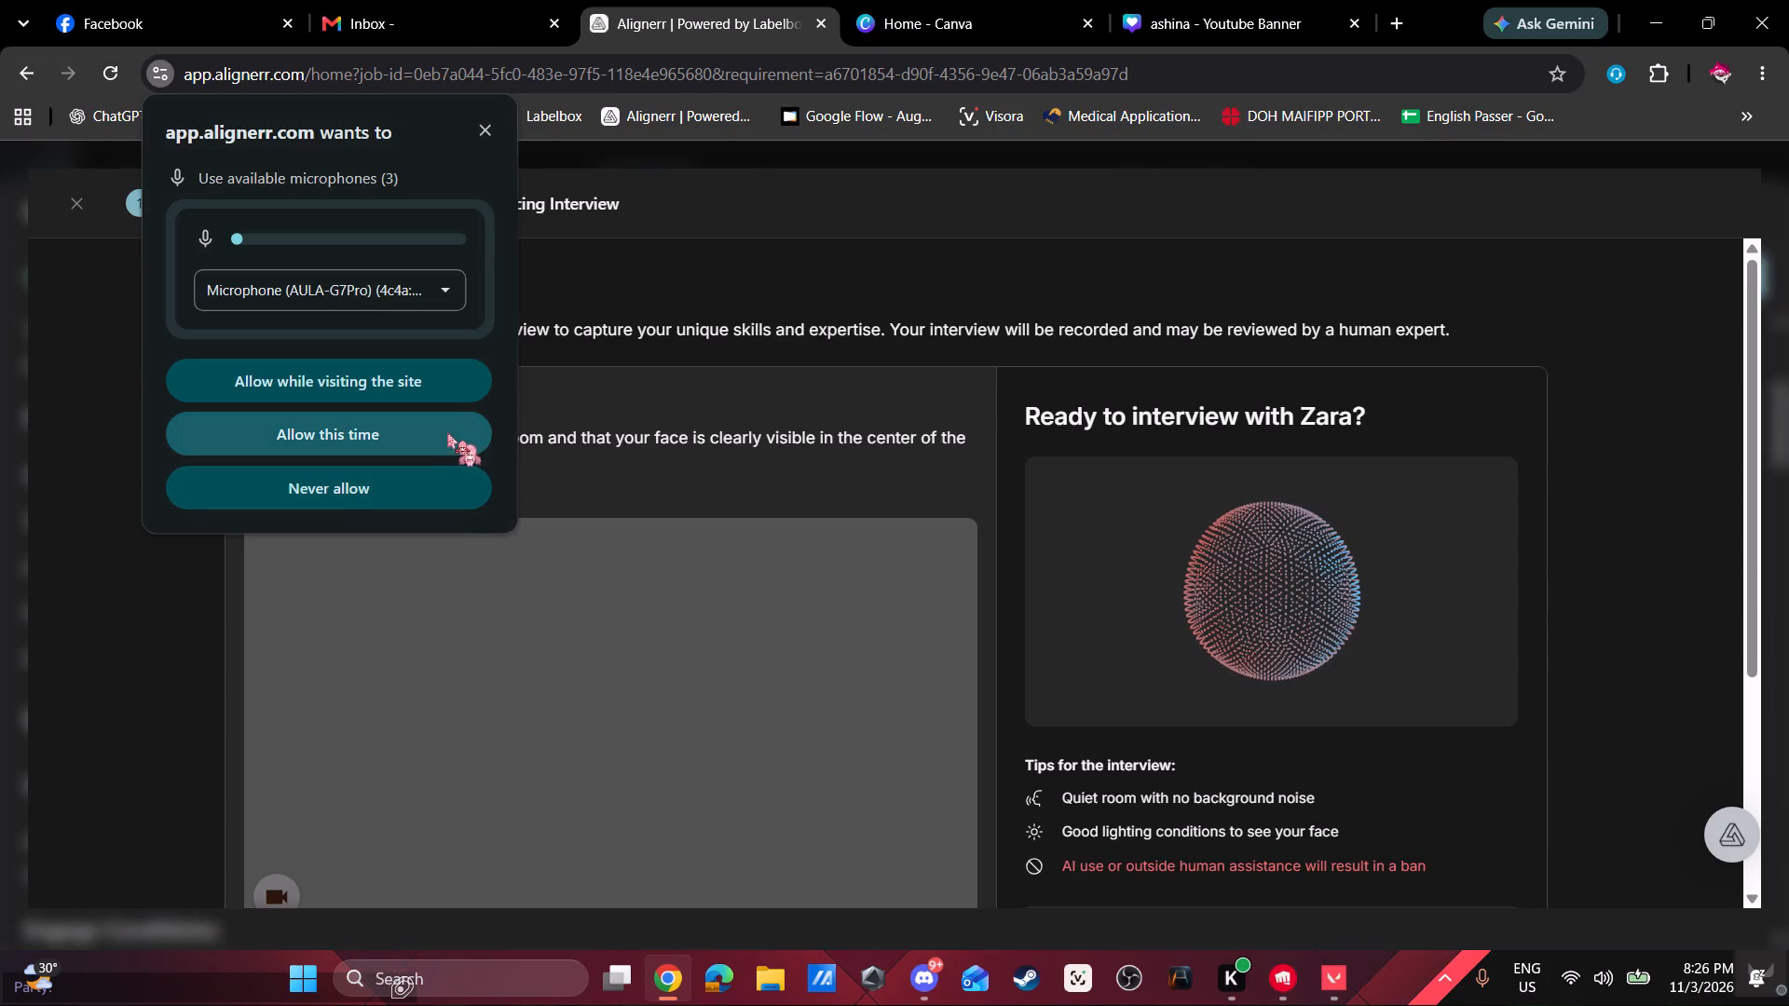
Dismiss the microphone access request without granting it and close the Alignerr page.
click(481, 131)
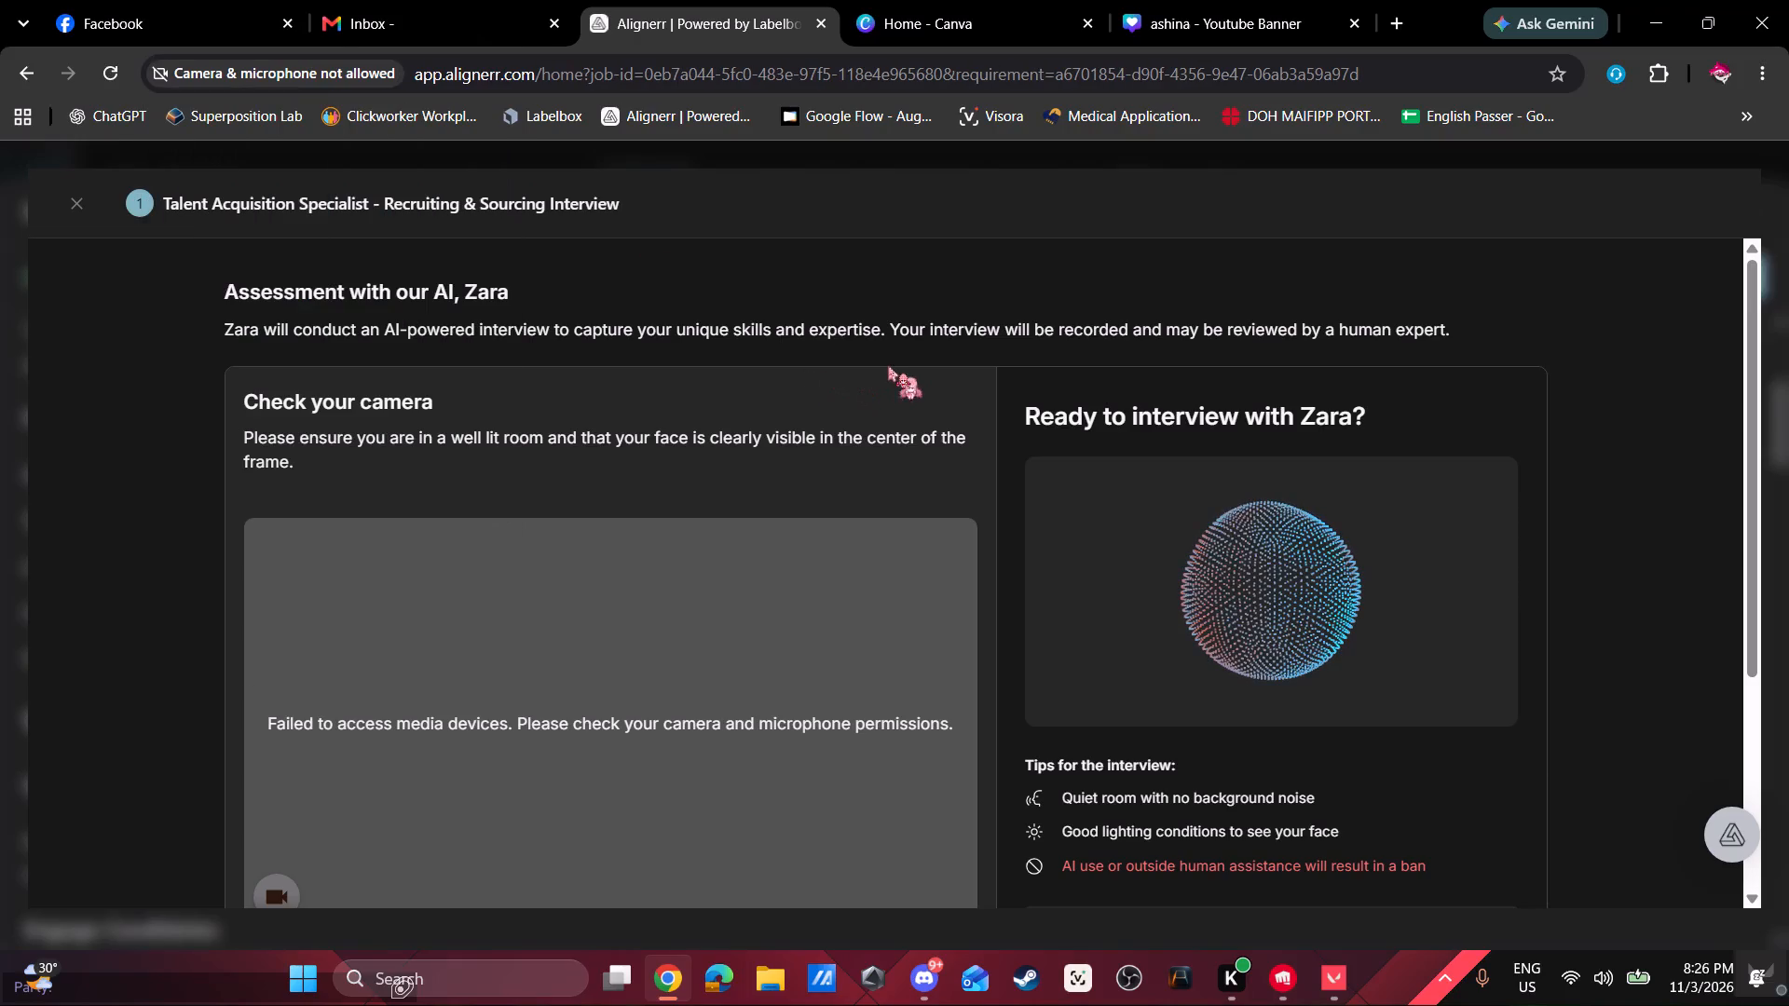
scroll(972, 578, down, 2)
click(814, 22)
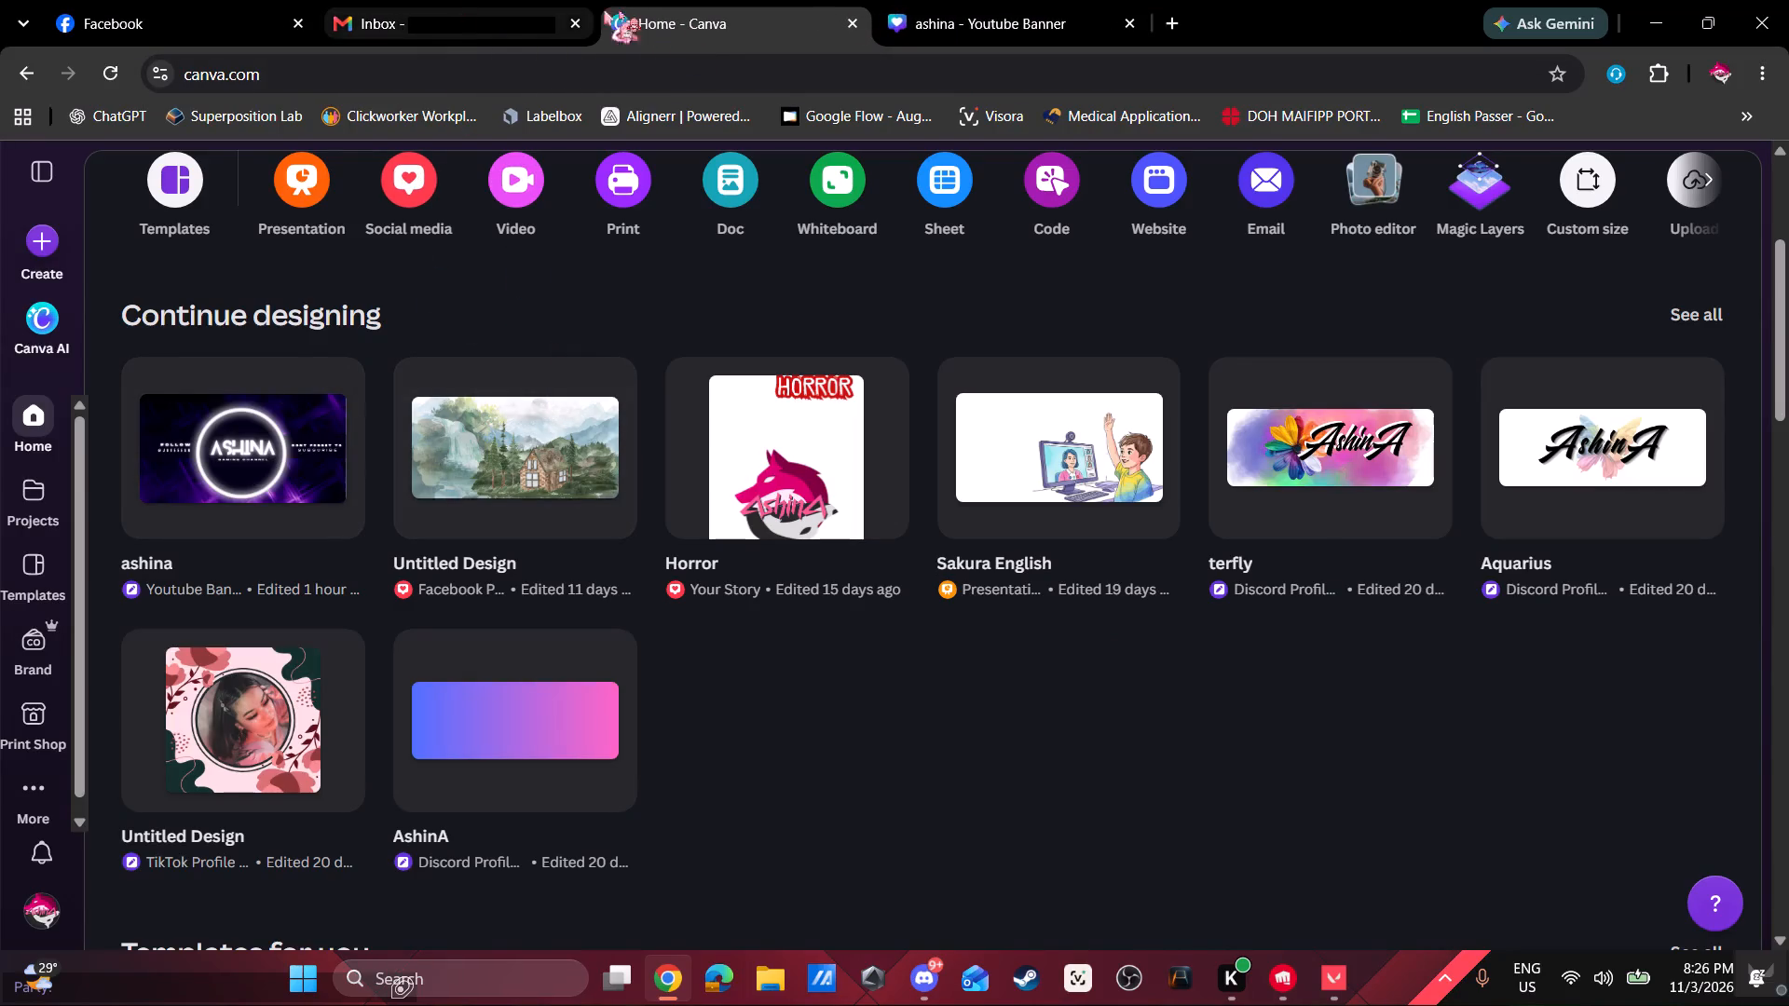
Open a new browser tab.
click(1173, 31)
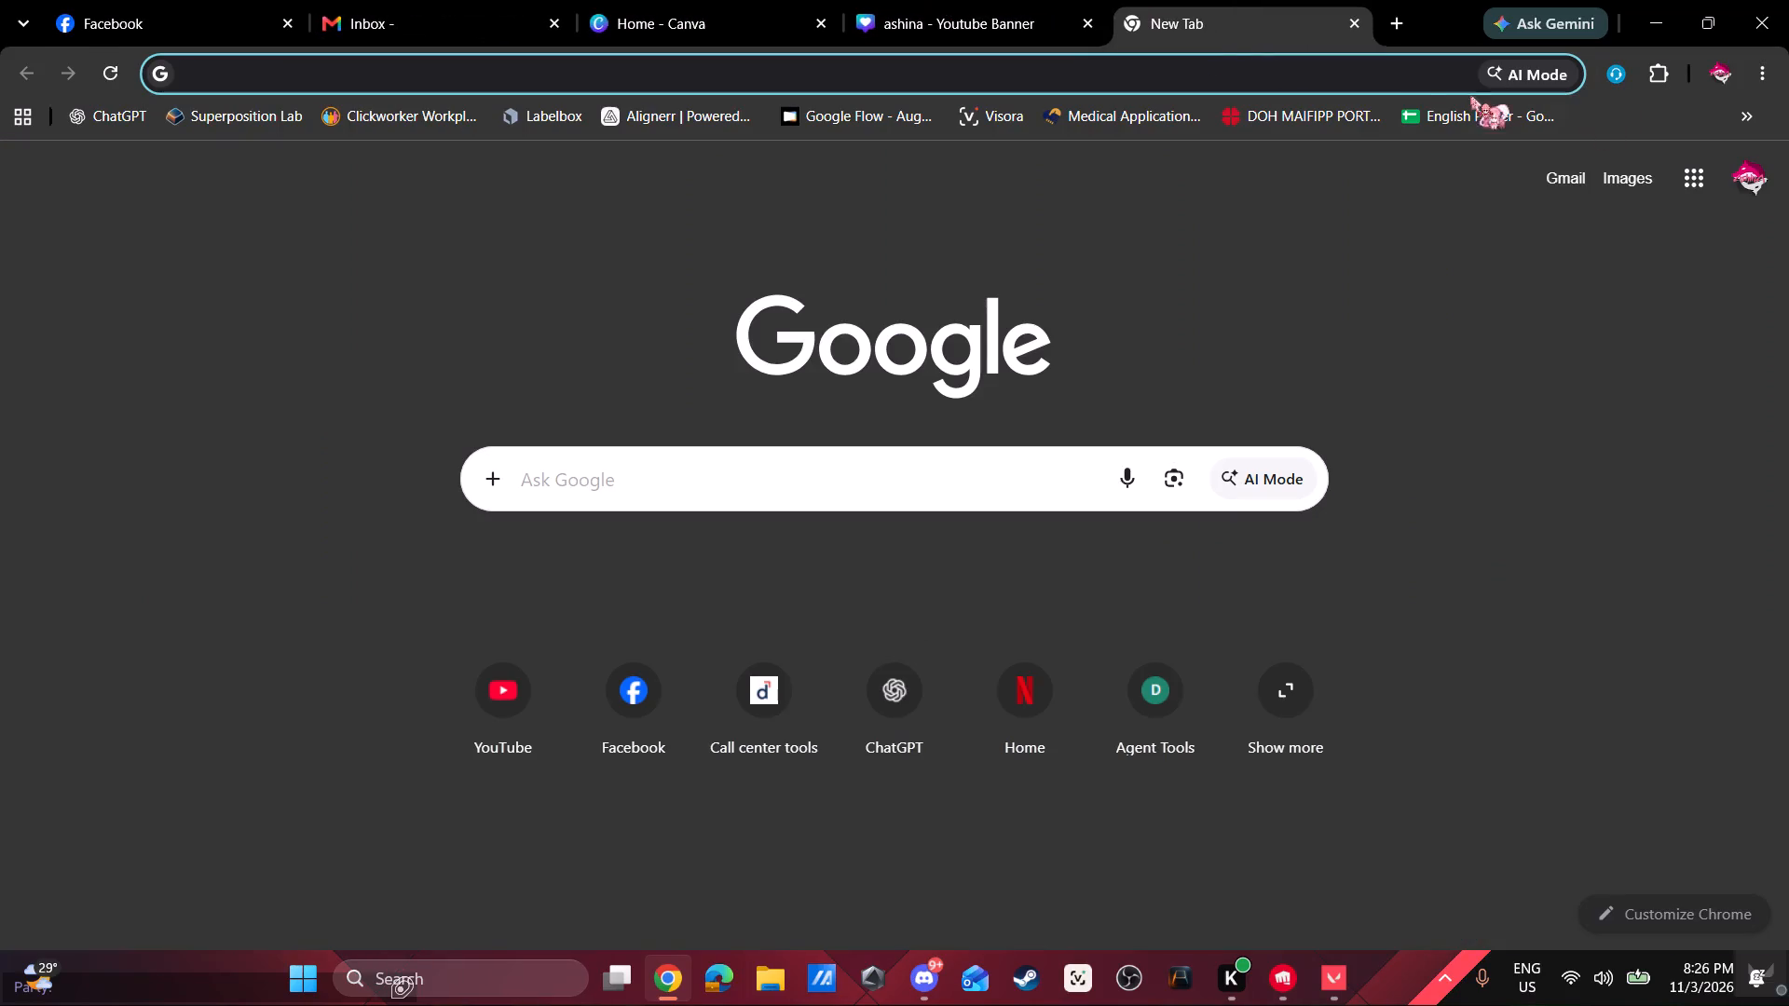
Open the bookmarked Alignerr home page in the new tab.
click(628, 114)
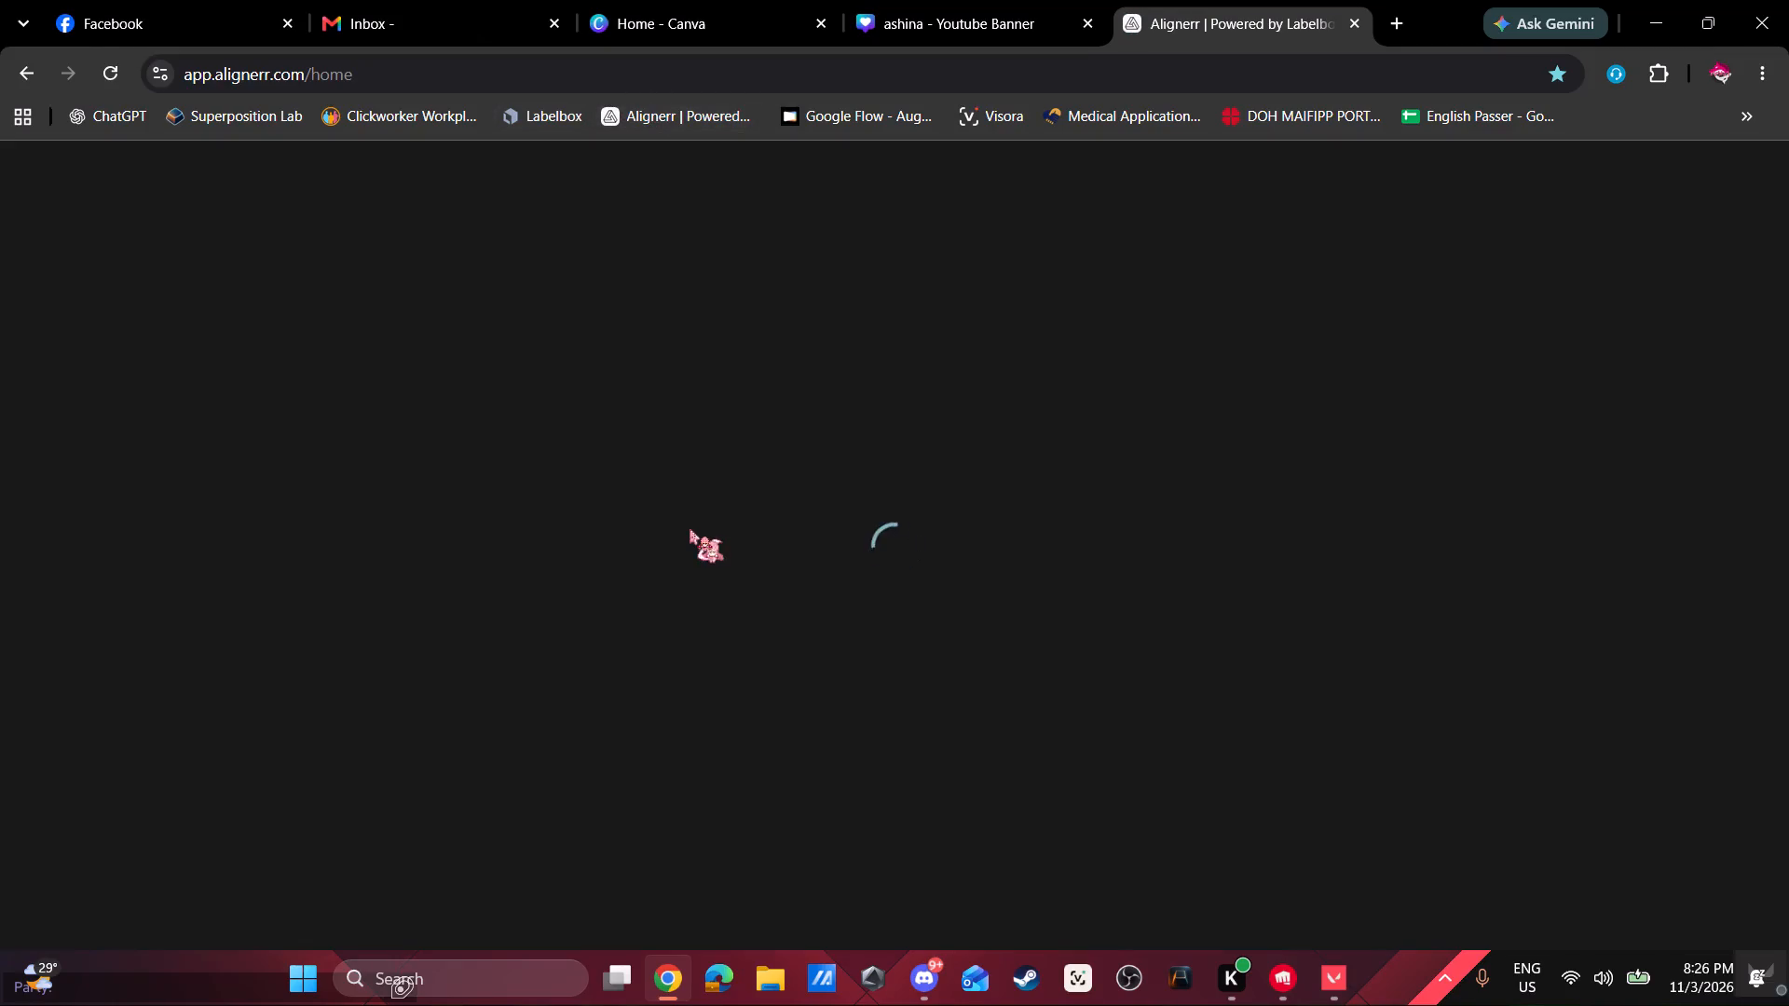
Look through the My jobs and Recommended jobs listings on the Alignerr home page for available roles.
scroll(690, 528, down, 1)
scroll(319, 657, down, 6)
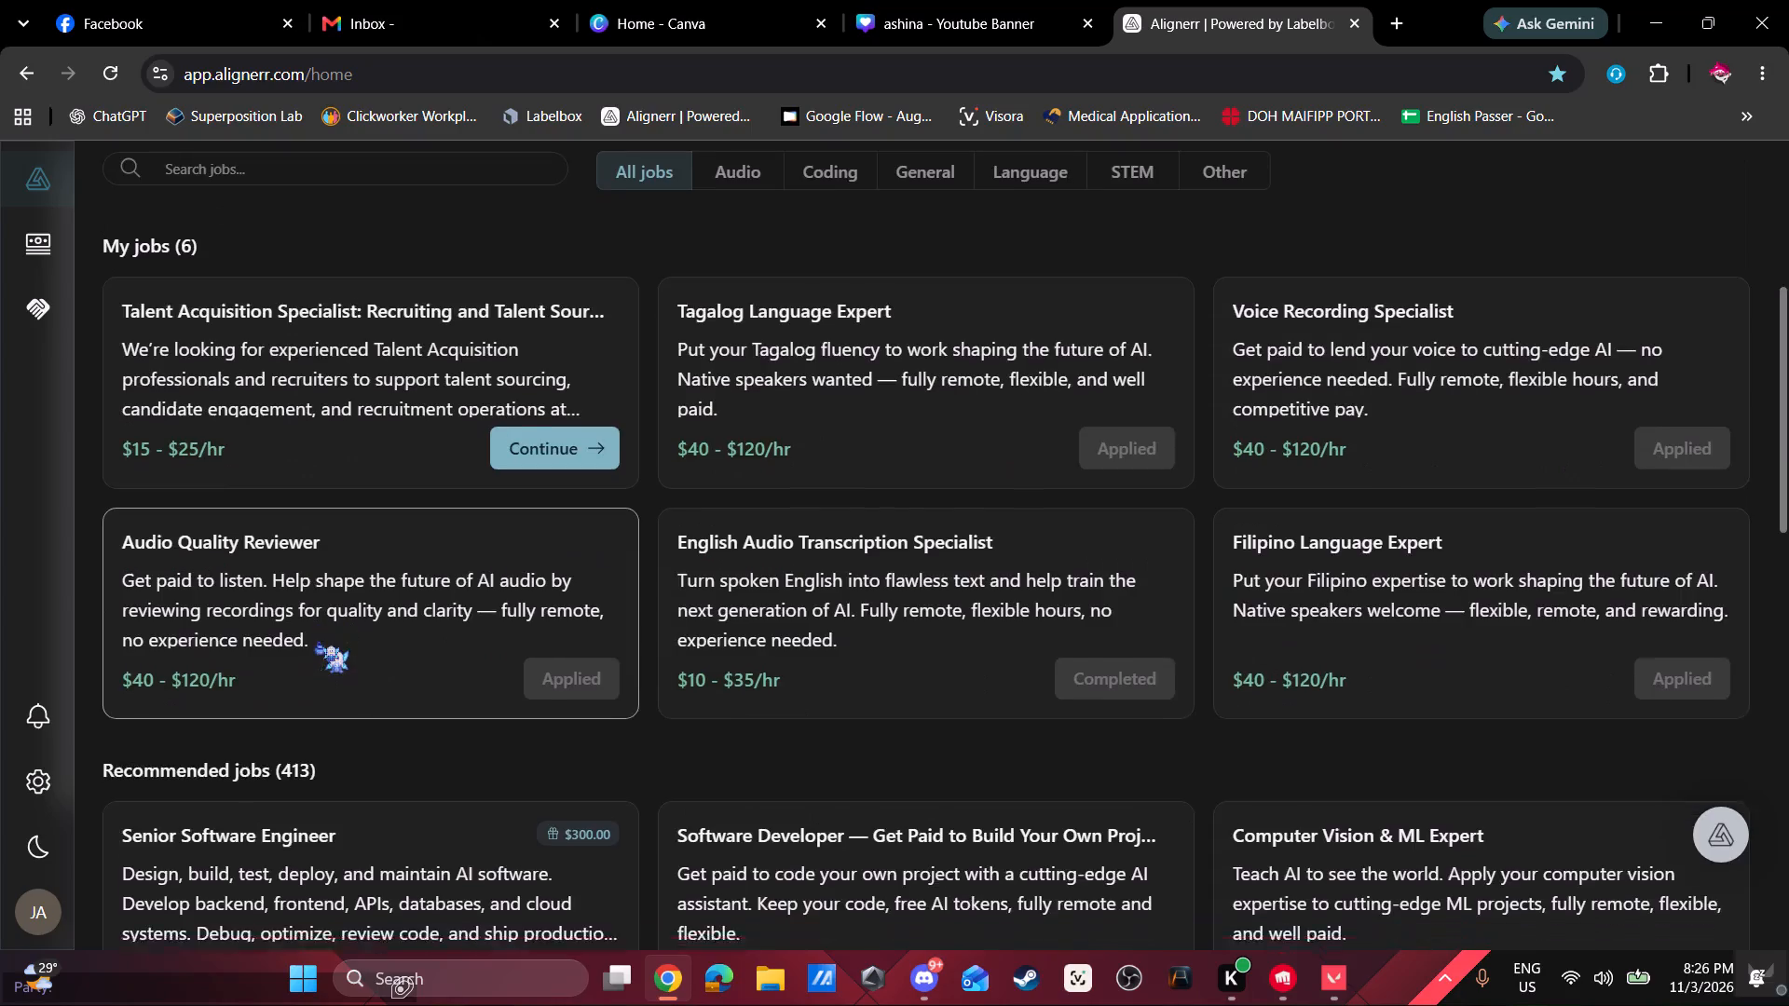
scroll(319, 638, down, 8)
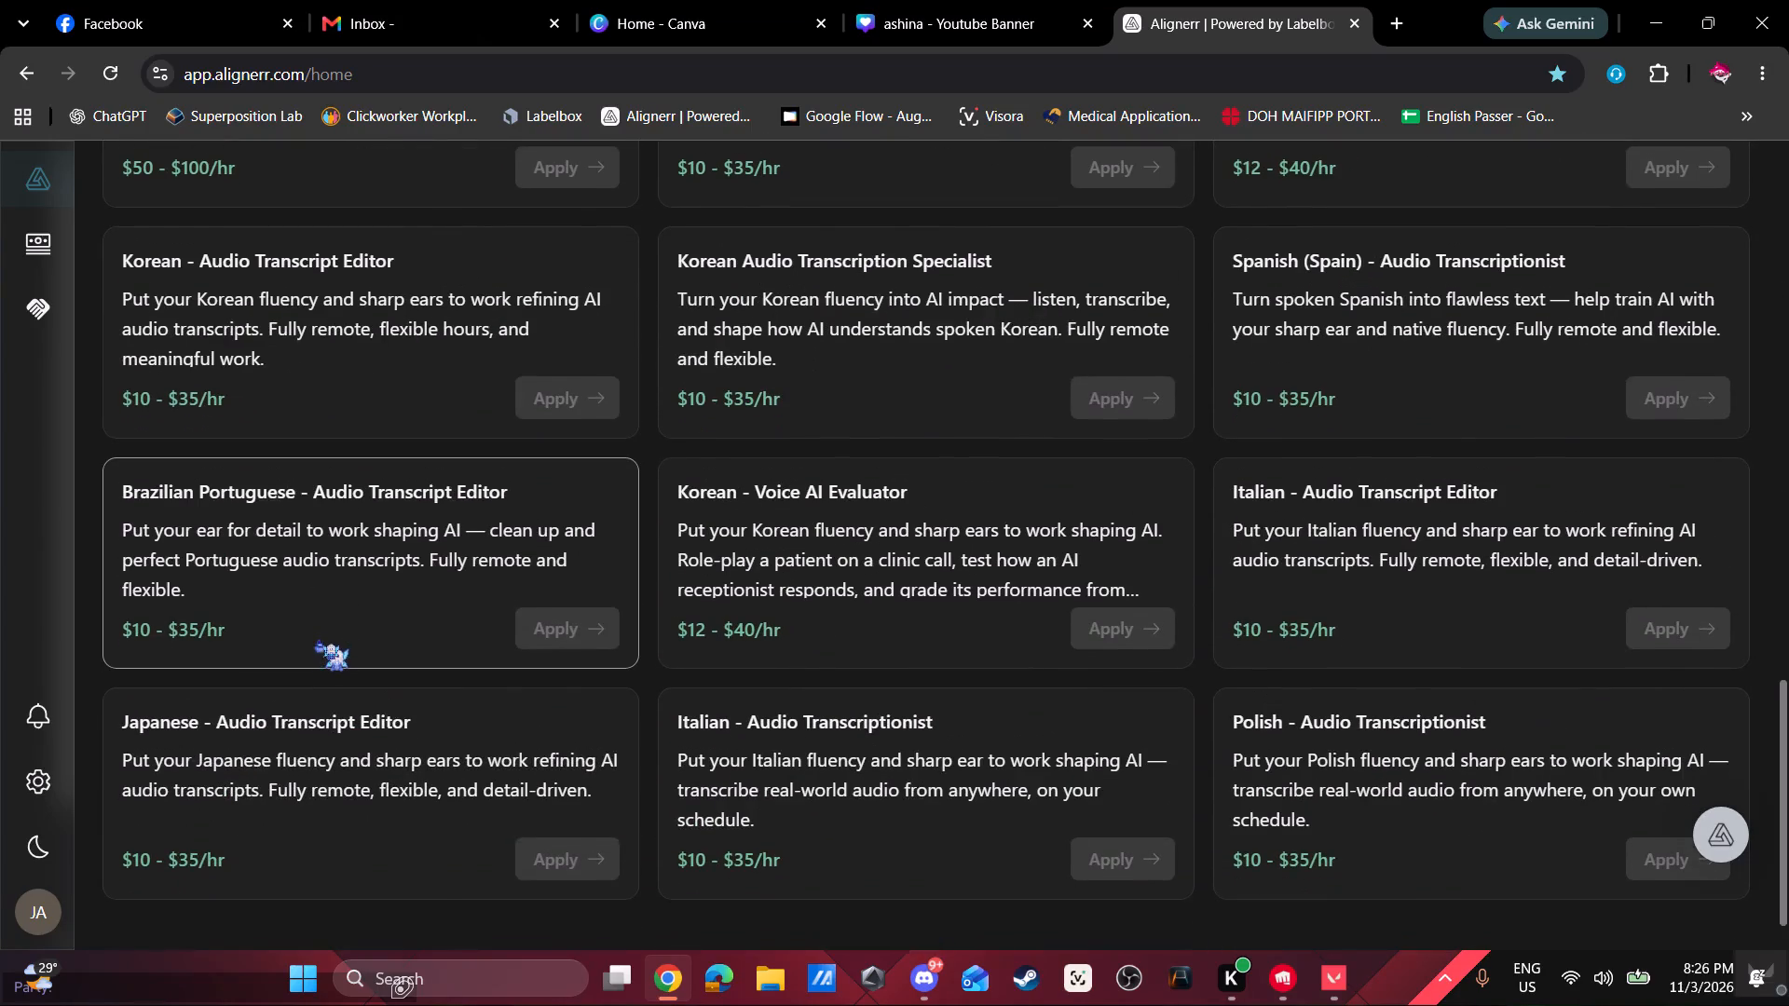
scroll(319, 636, down, 20)
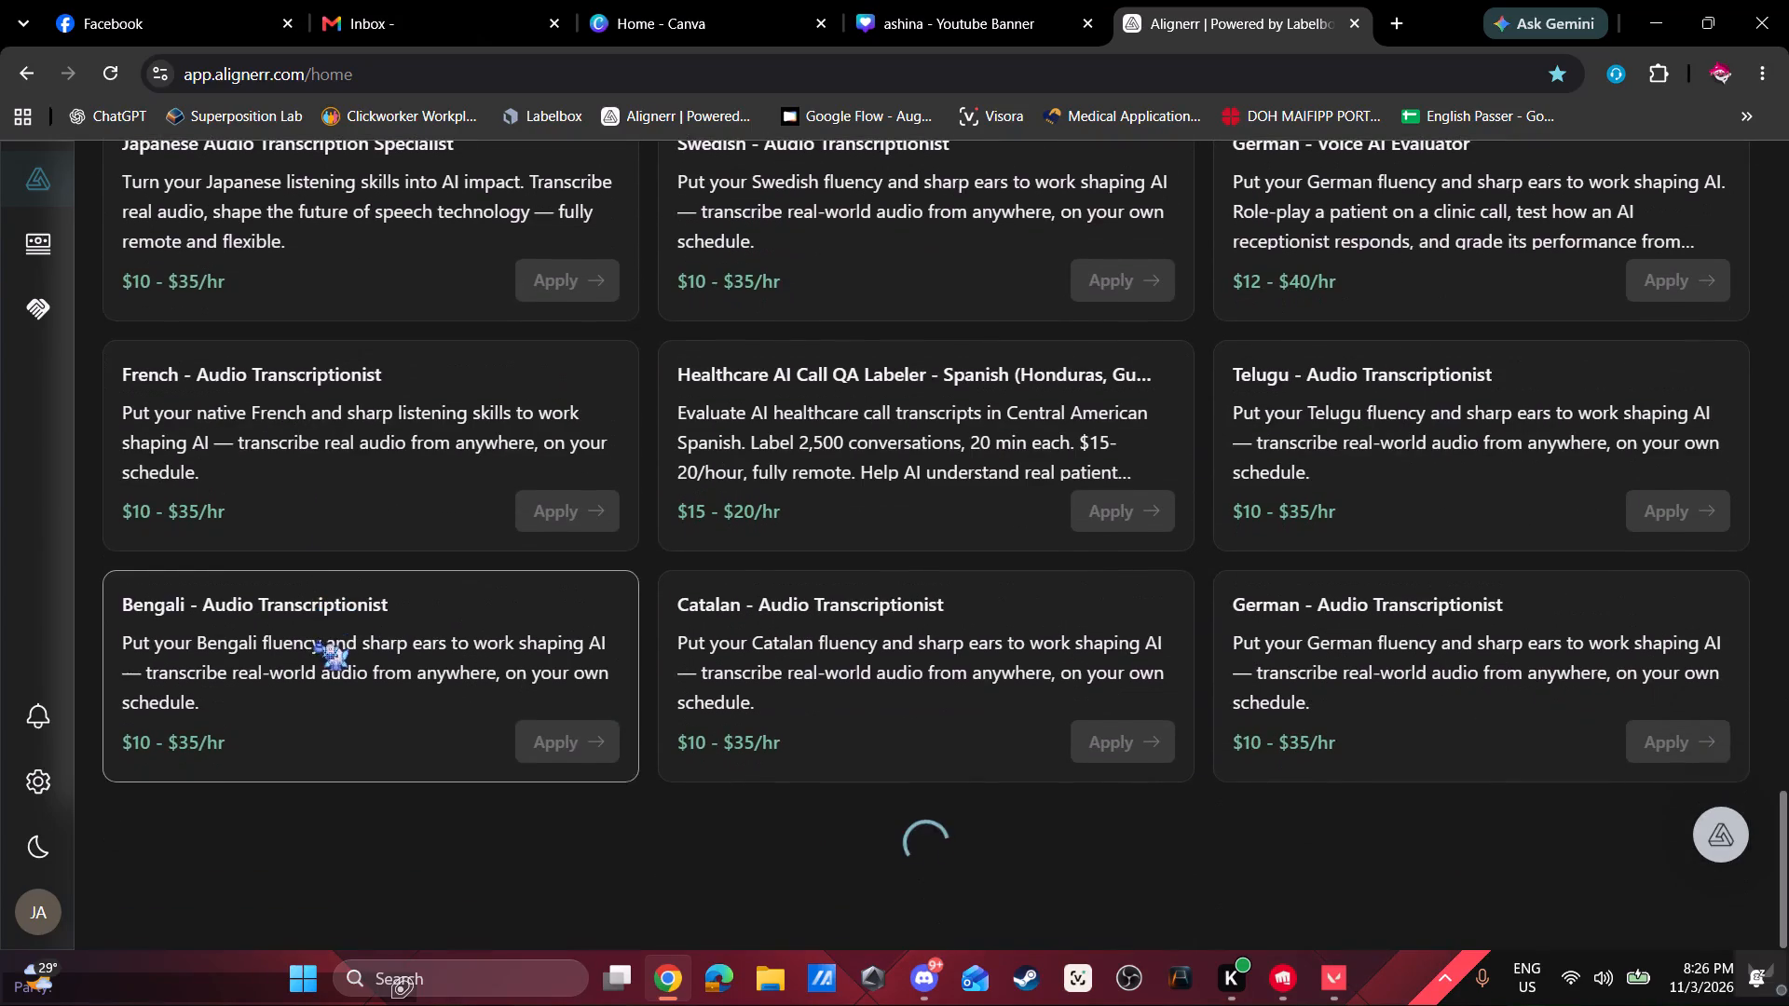
scroll(319, 634, up, 11)
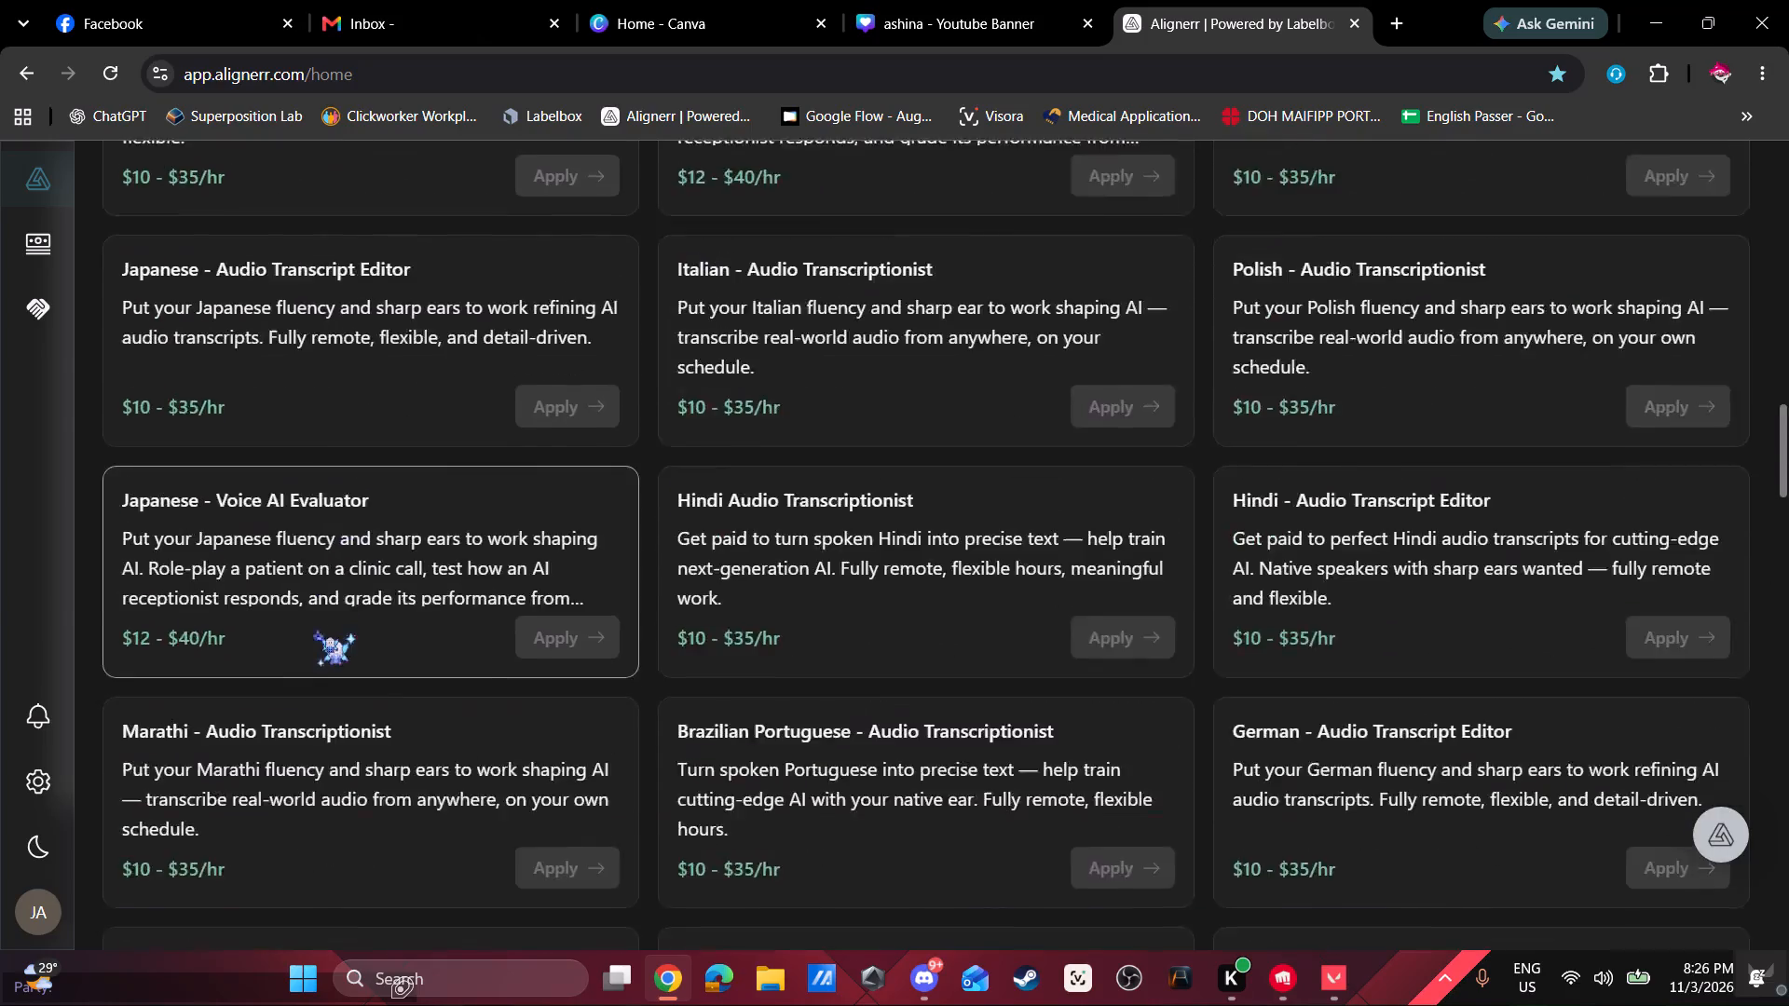
scroll(318, 630, up, 17)
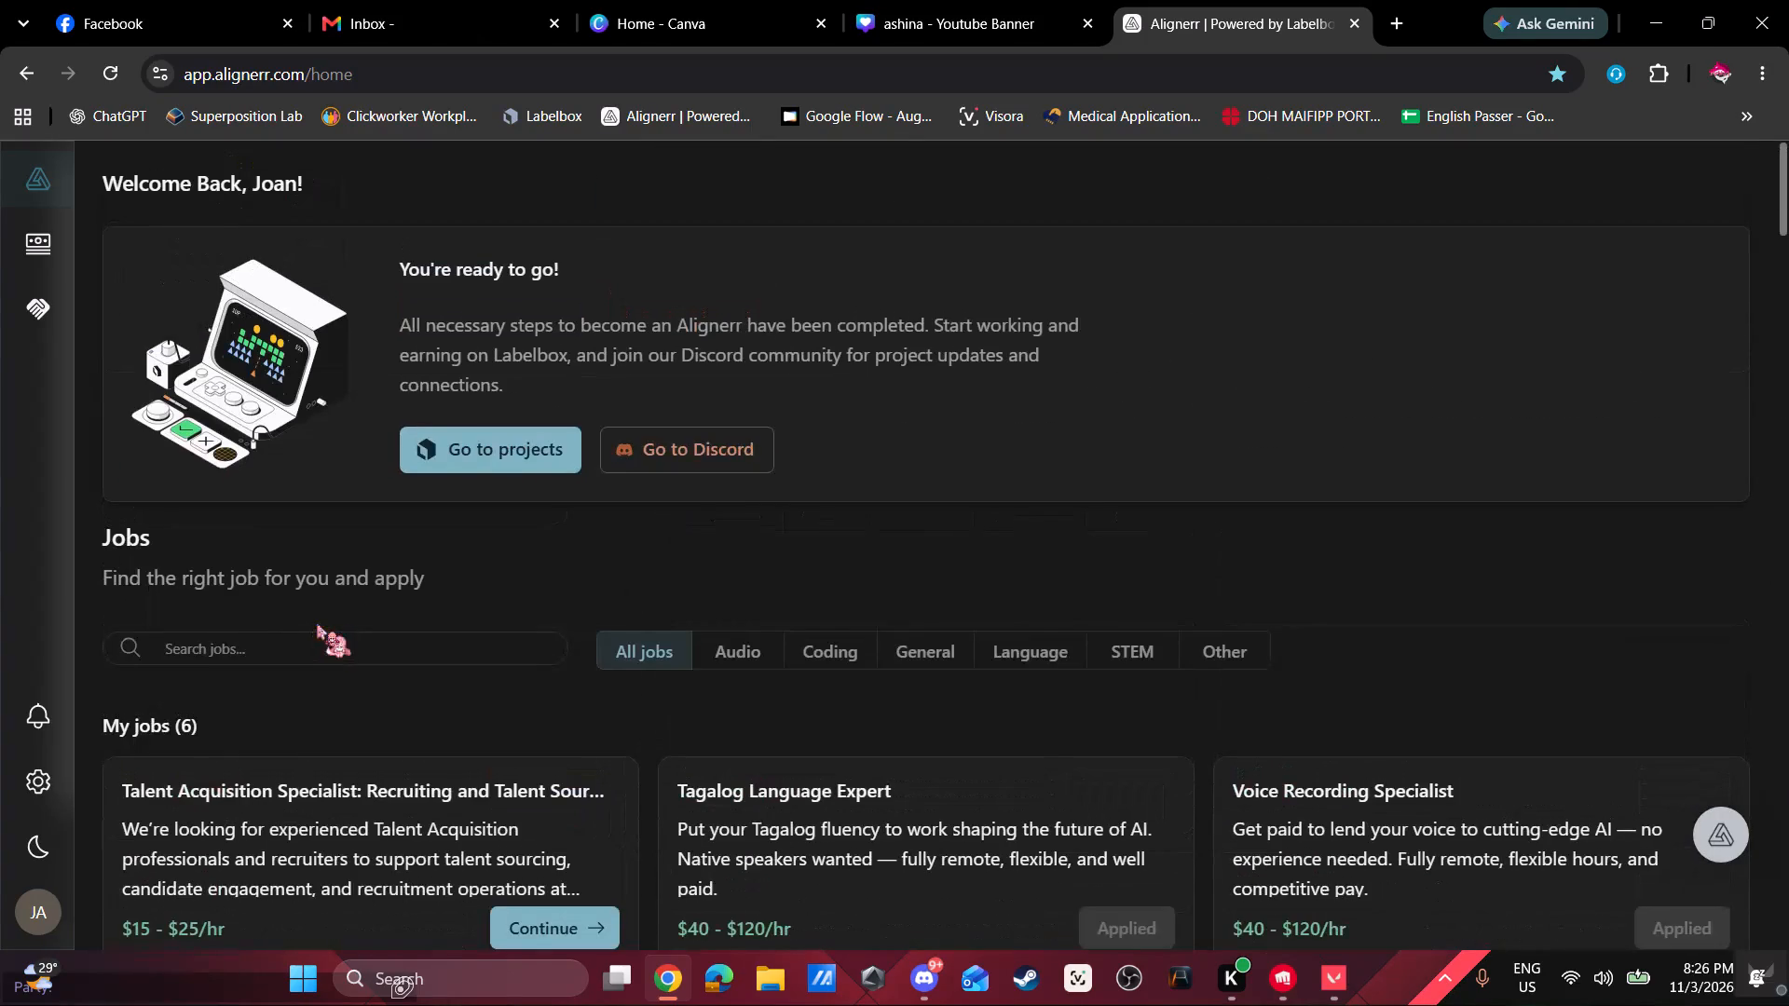
scroll(317, 624, down, 1)
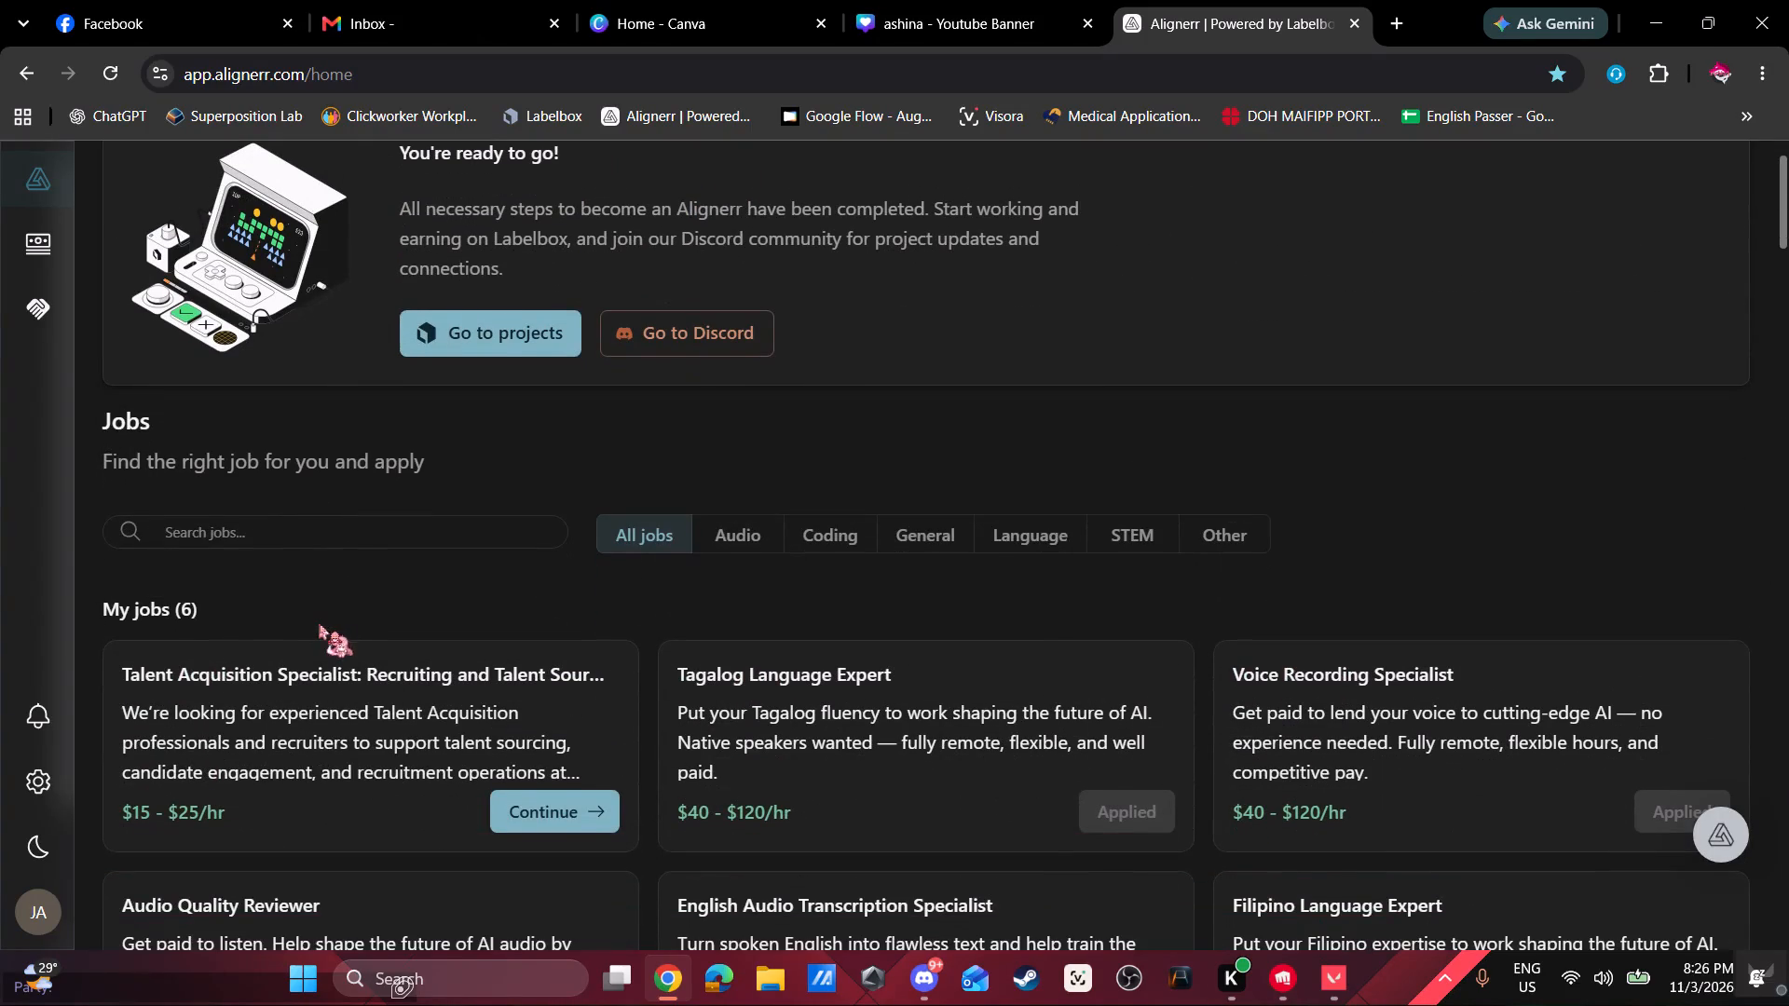
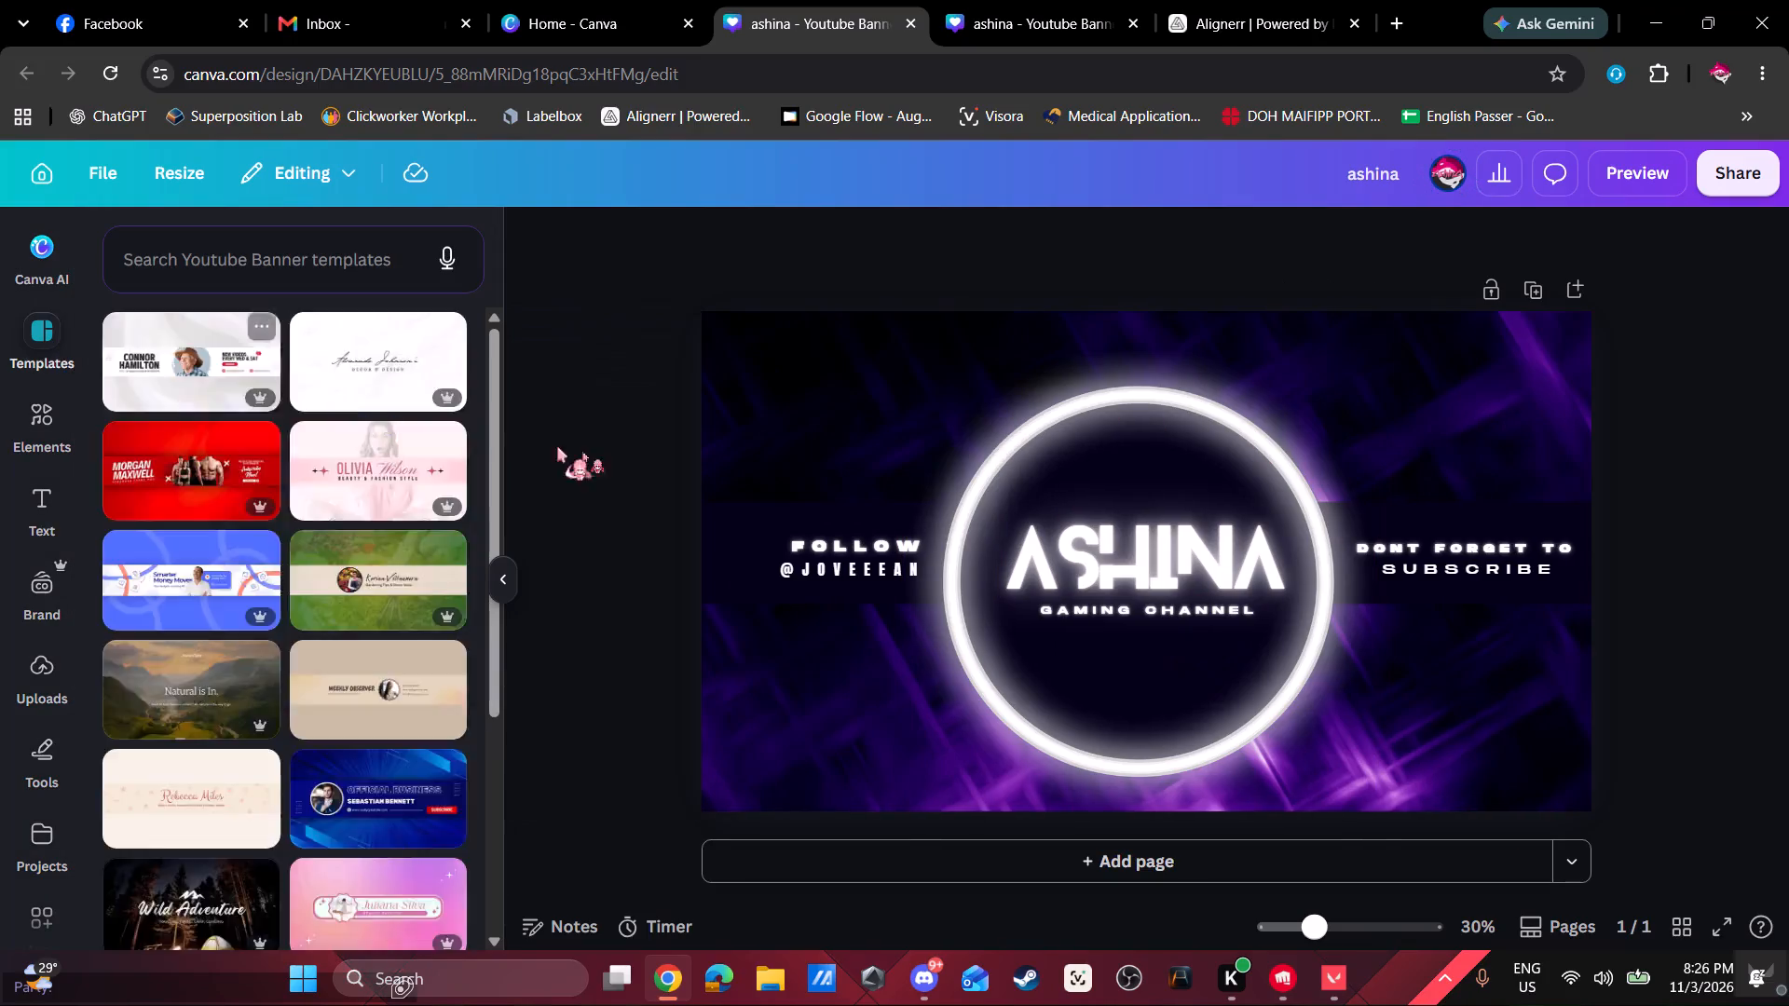
Add the blue-and-pink neon rounded frame from the recommended elements to the ashina YouTube banner.
click(44, 426)
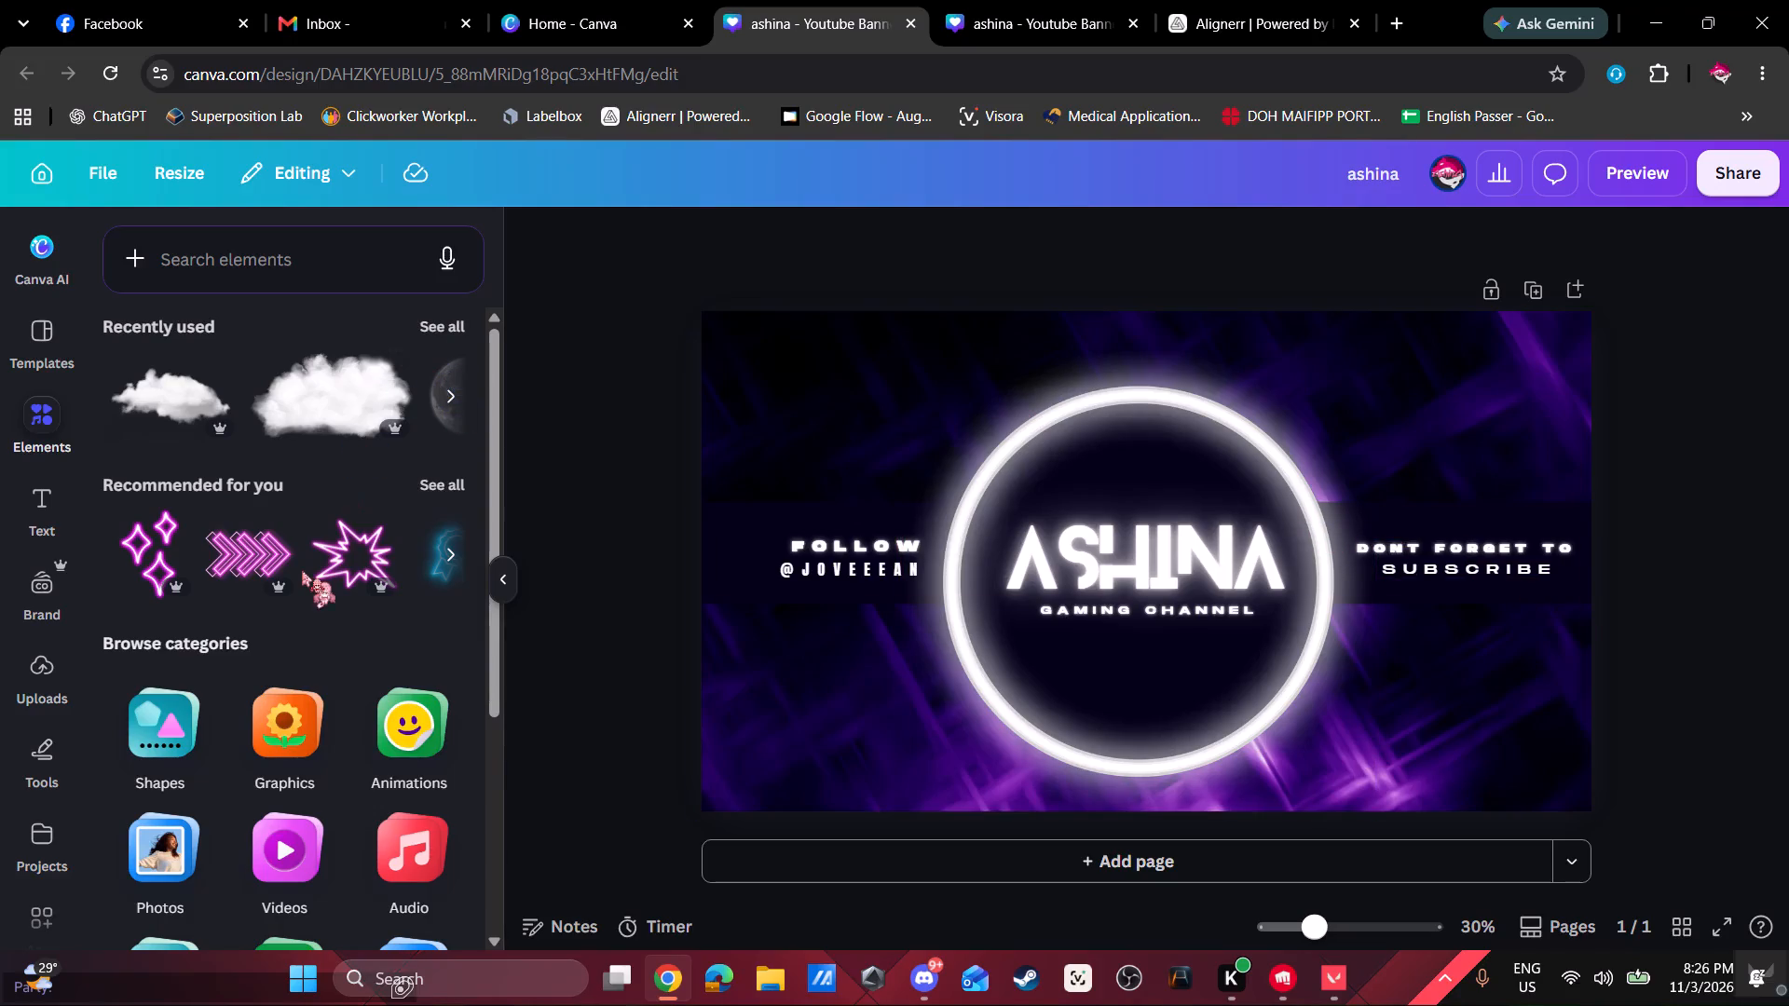
click(451, 551)
click(370, 551)
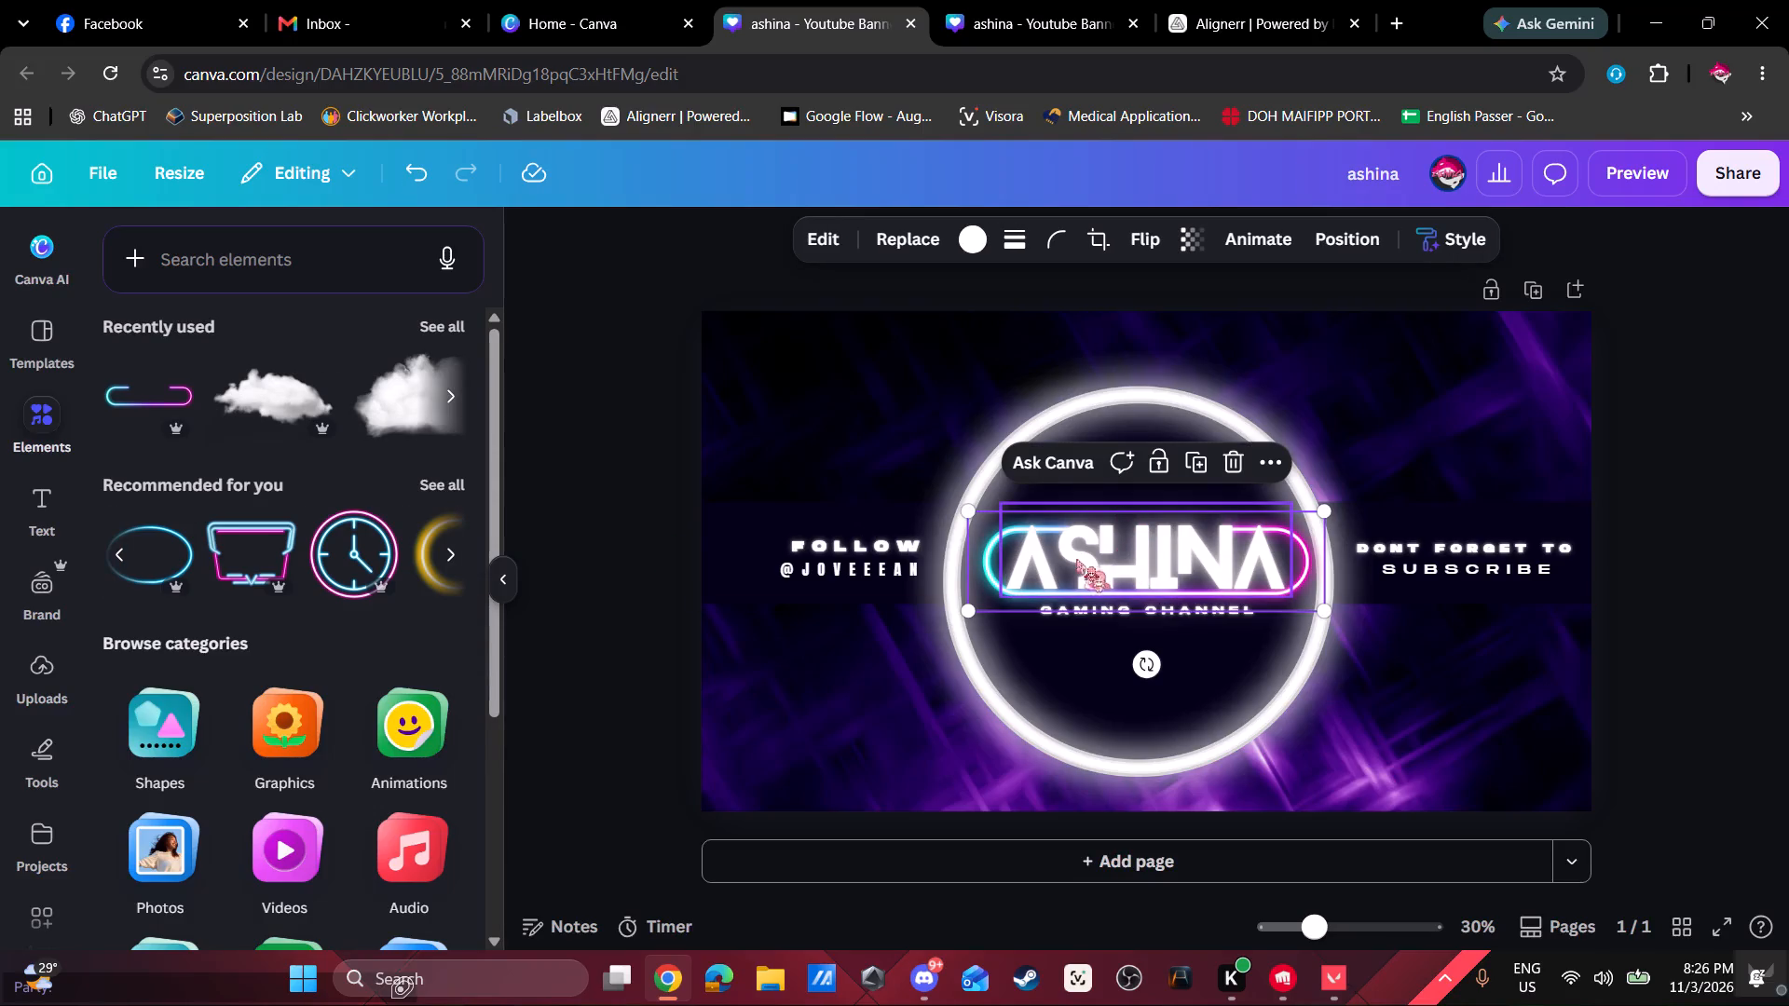
Undo the addition of the neon frame around the ASHINA title.
key(ctrl+z)
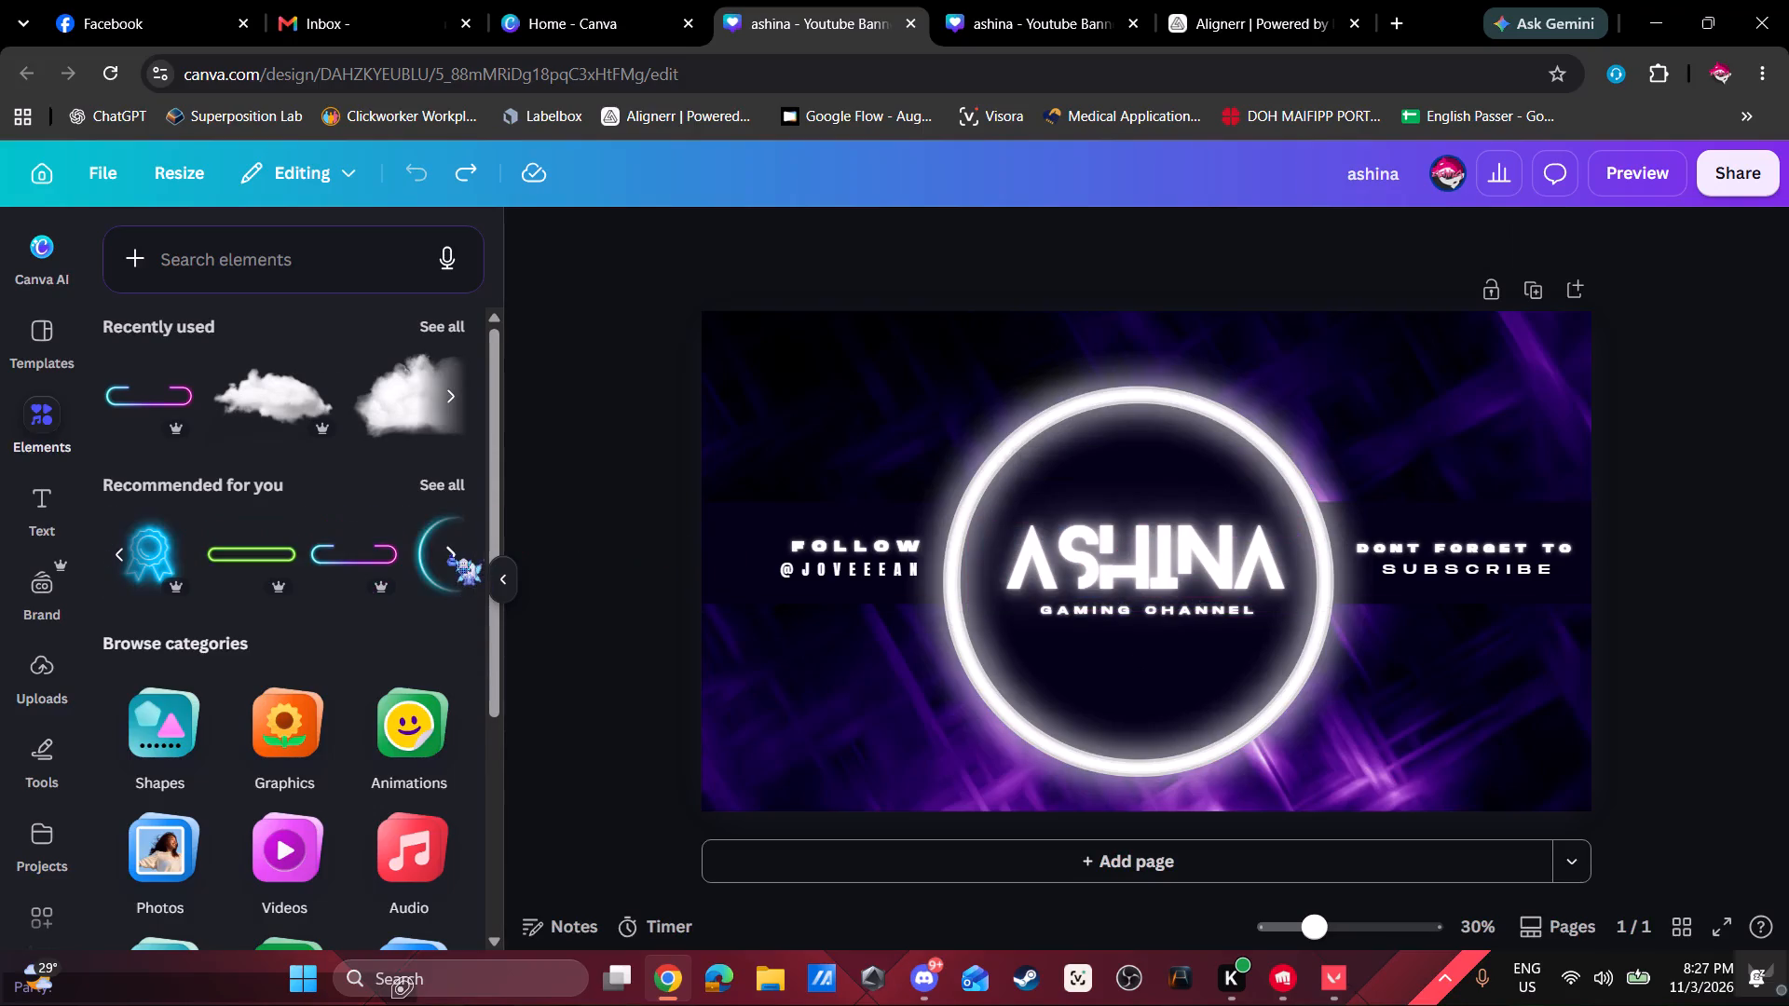
Add the cyan neon plus sign from the recommended elements, shrink it, and place it above the FOLLOW text.
click(451, 551)
click(446, 478)
scroll(340, 554, down, 2)
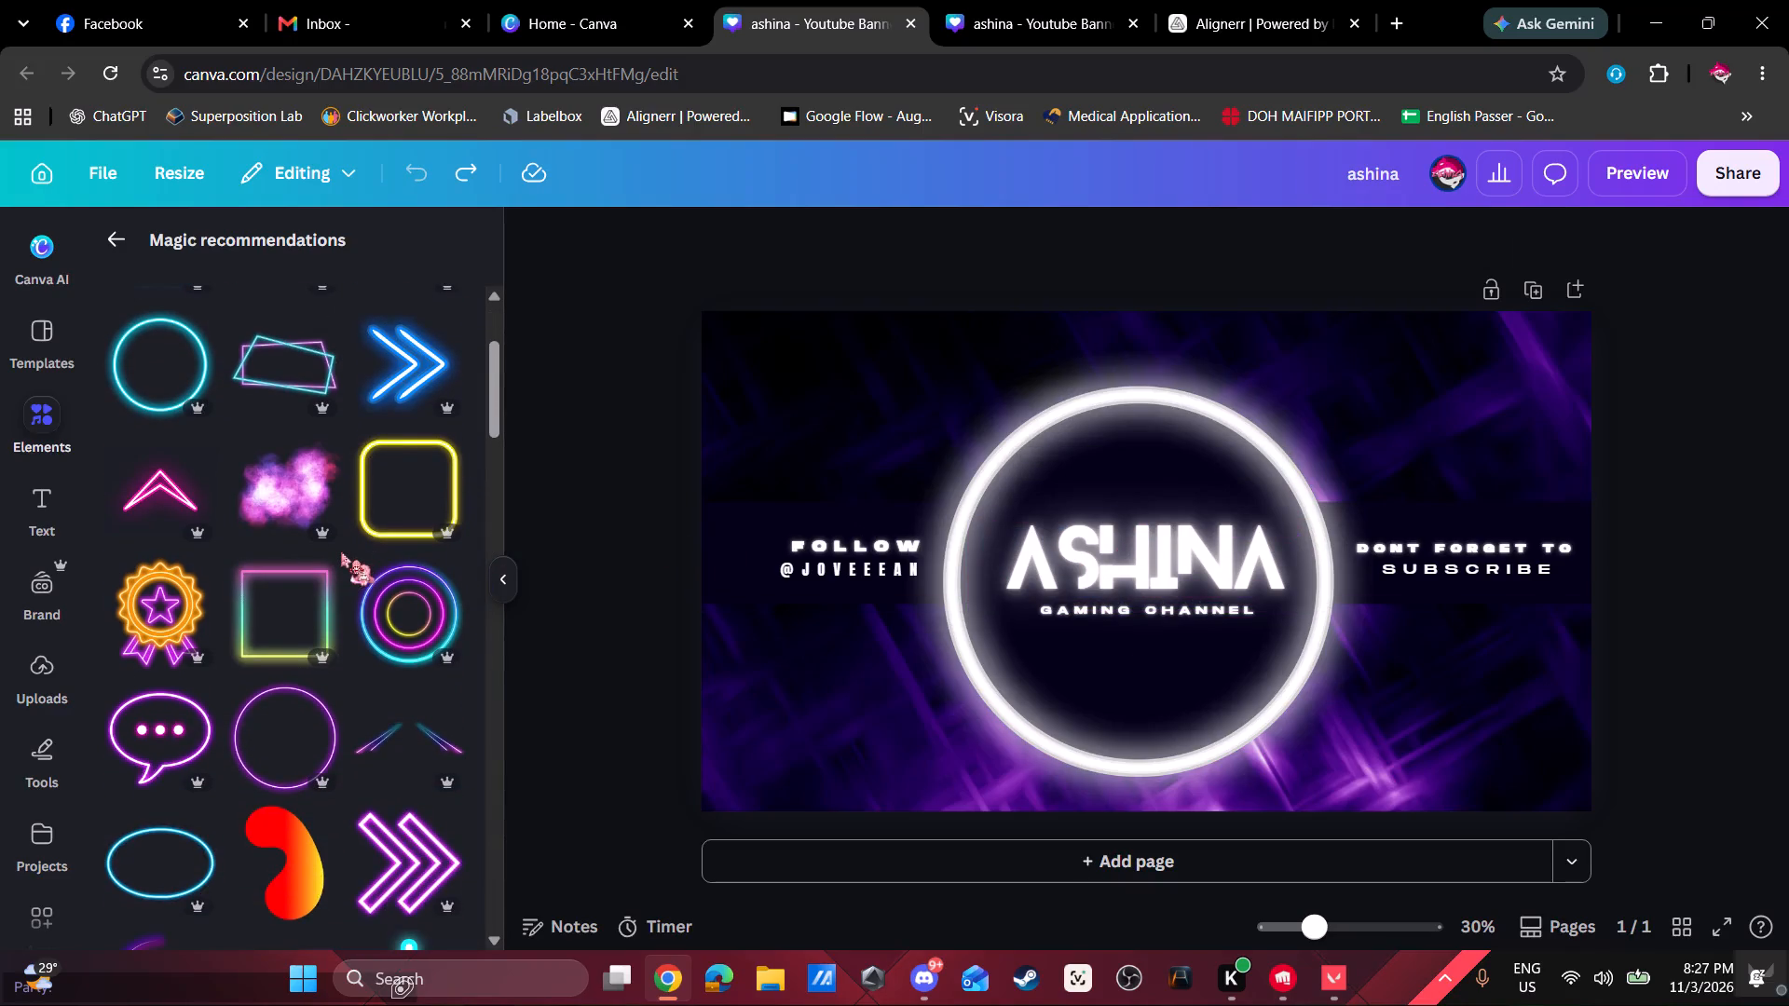
scroll(331, 594, down, 3)
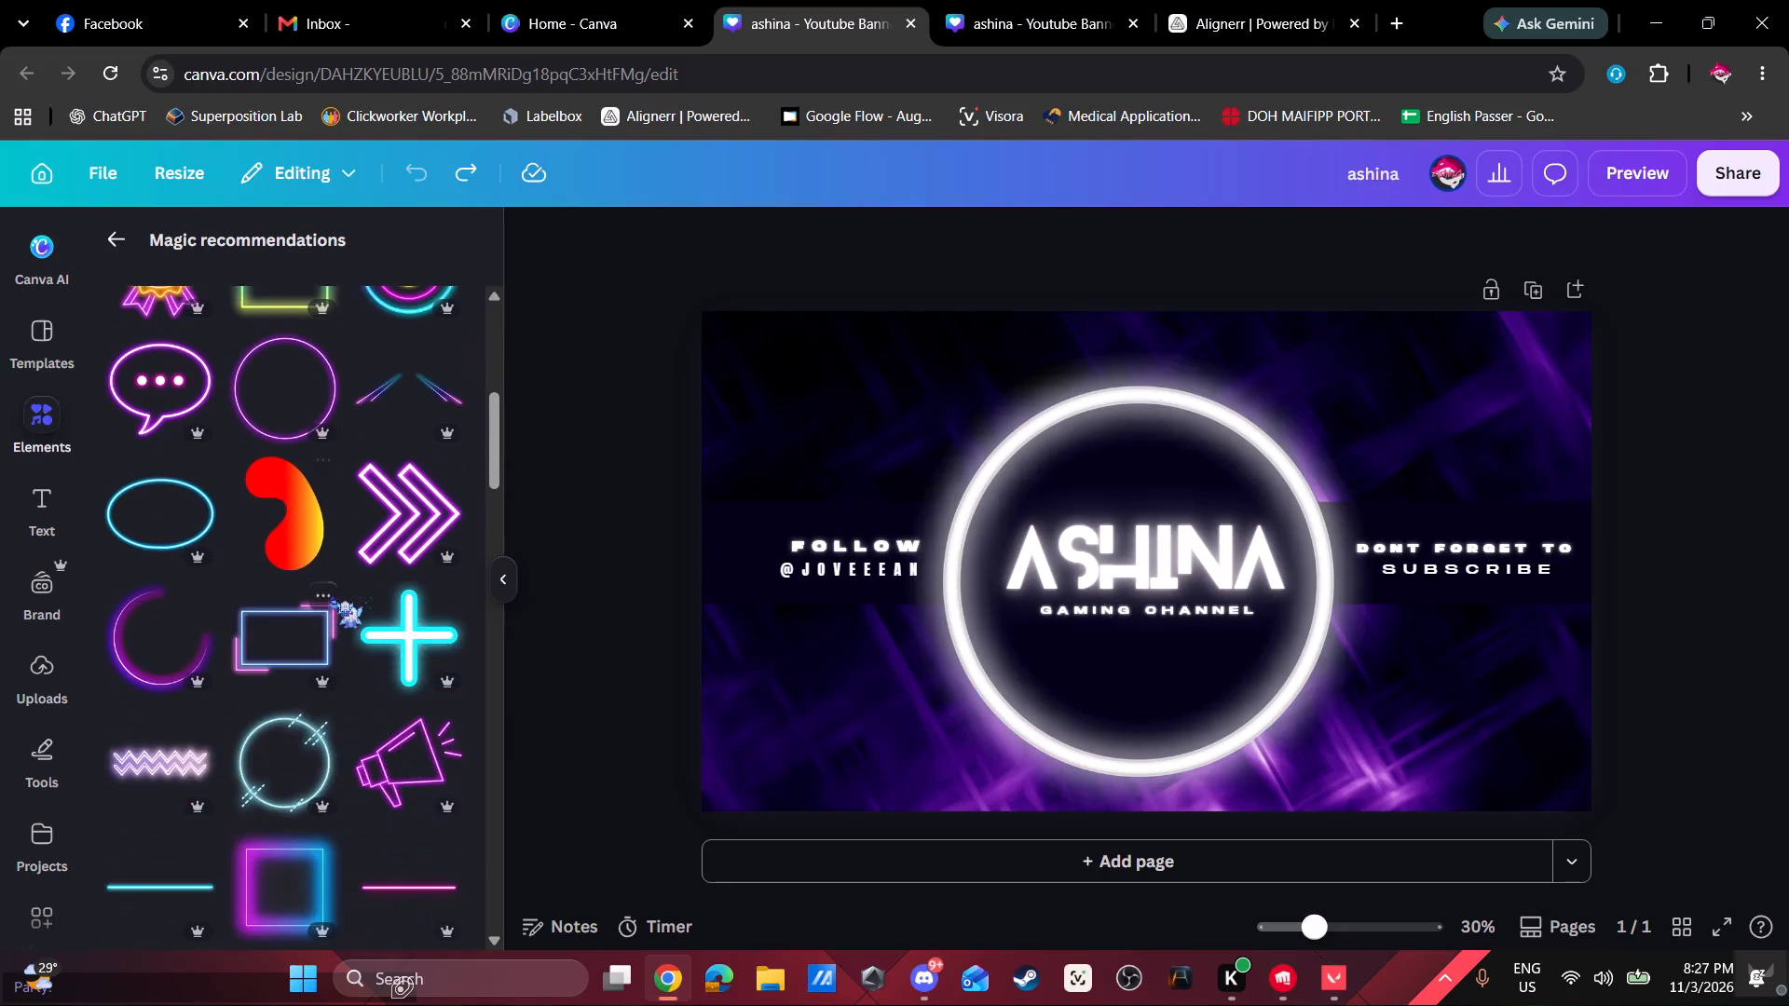
click(407, 635)
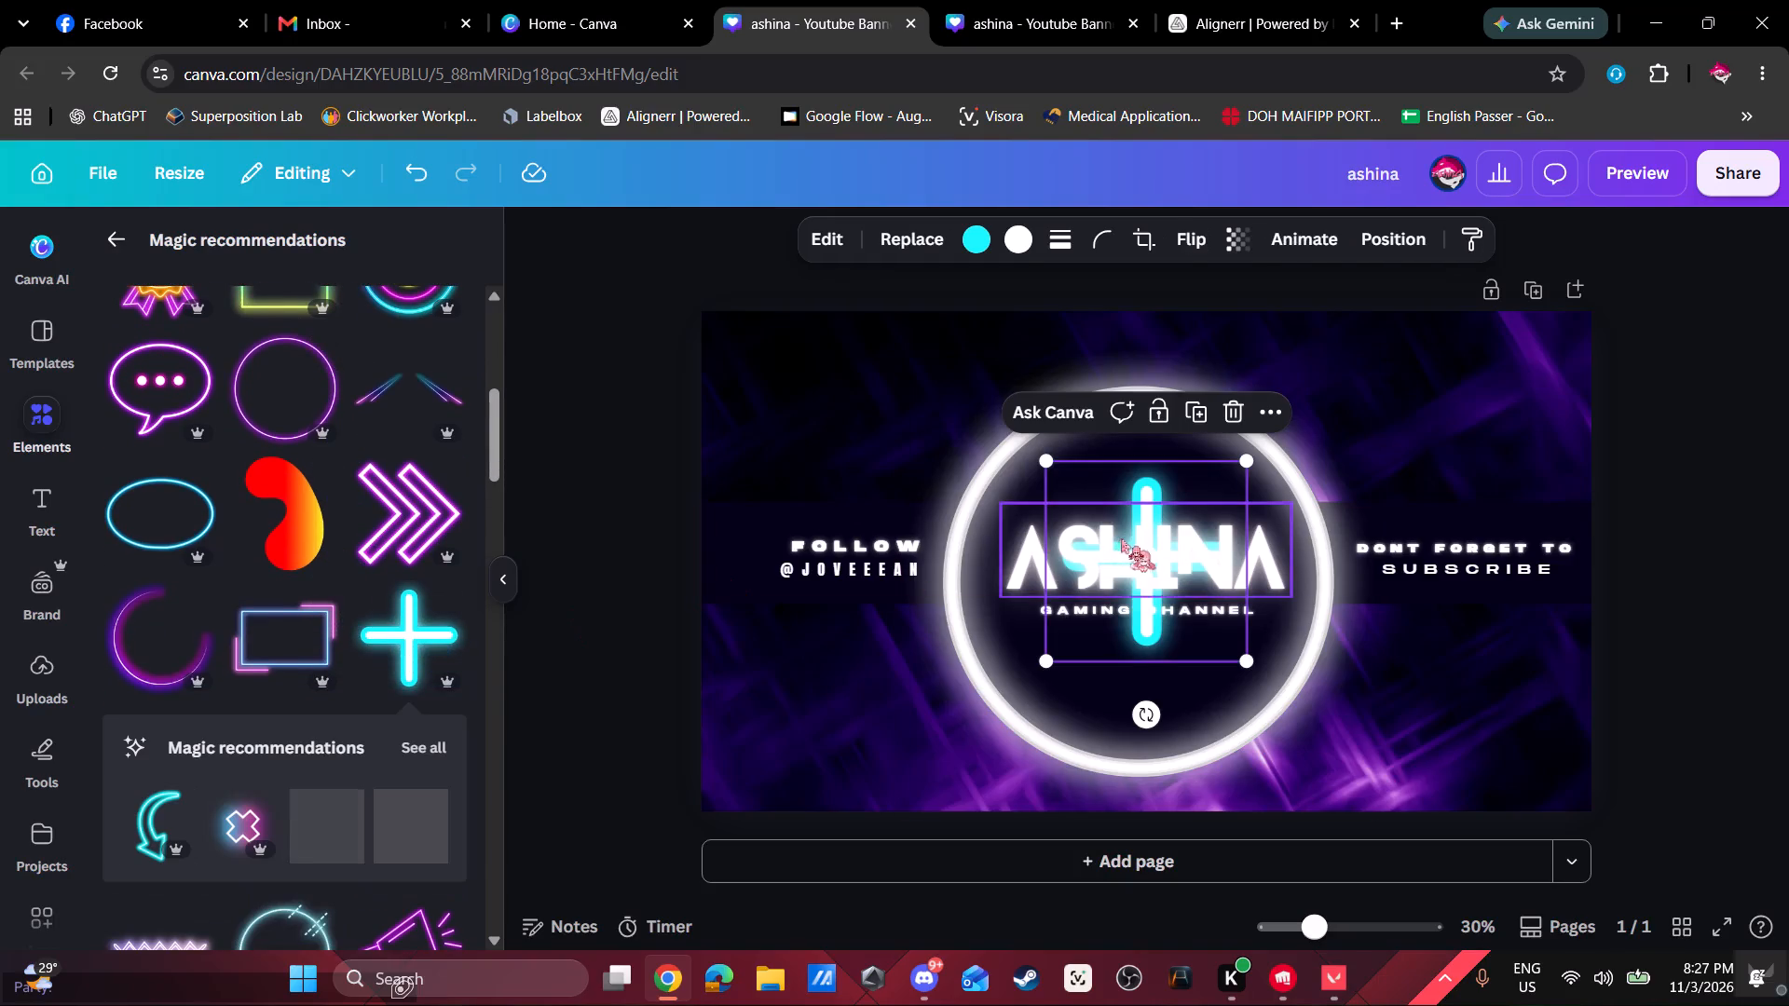
drag(1156, 475, 852, 349)
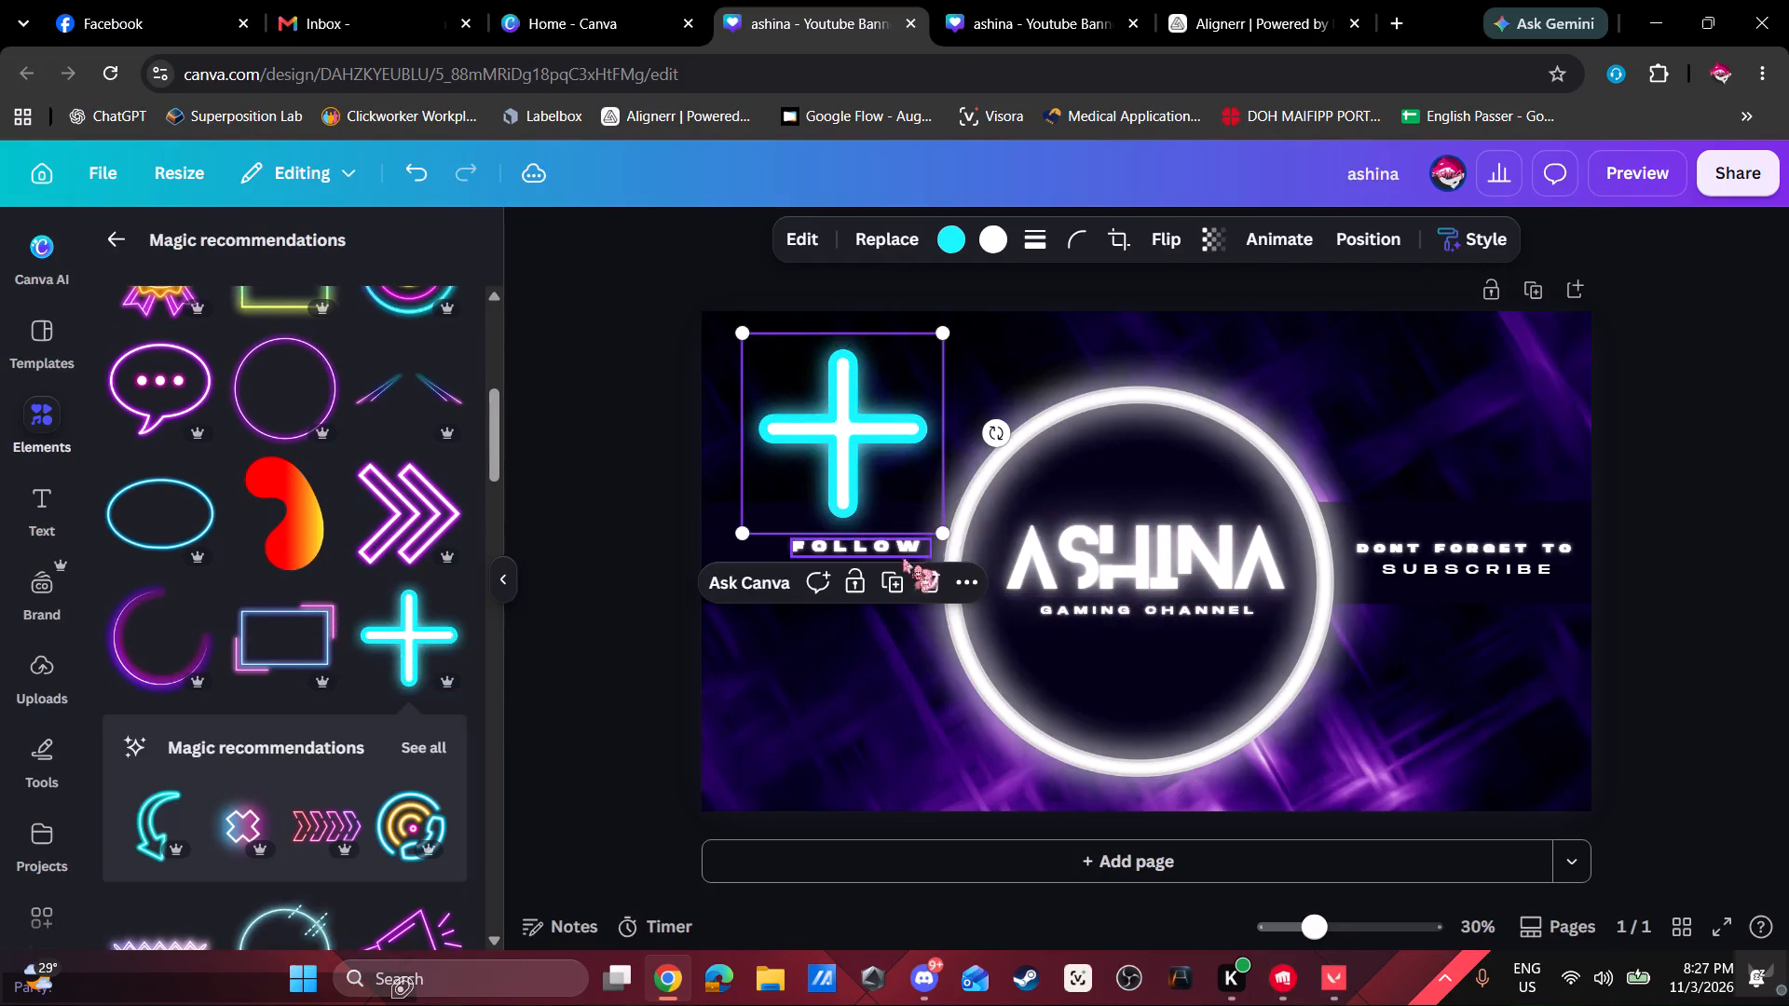
drag(941, 531, 826, 453)
drag(816, 401, 891, 432)
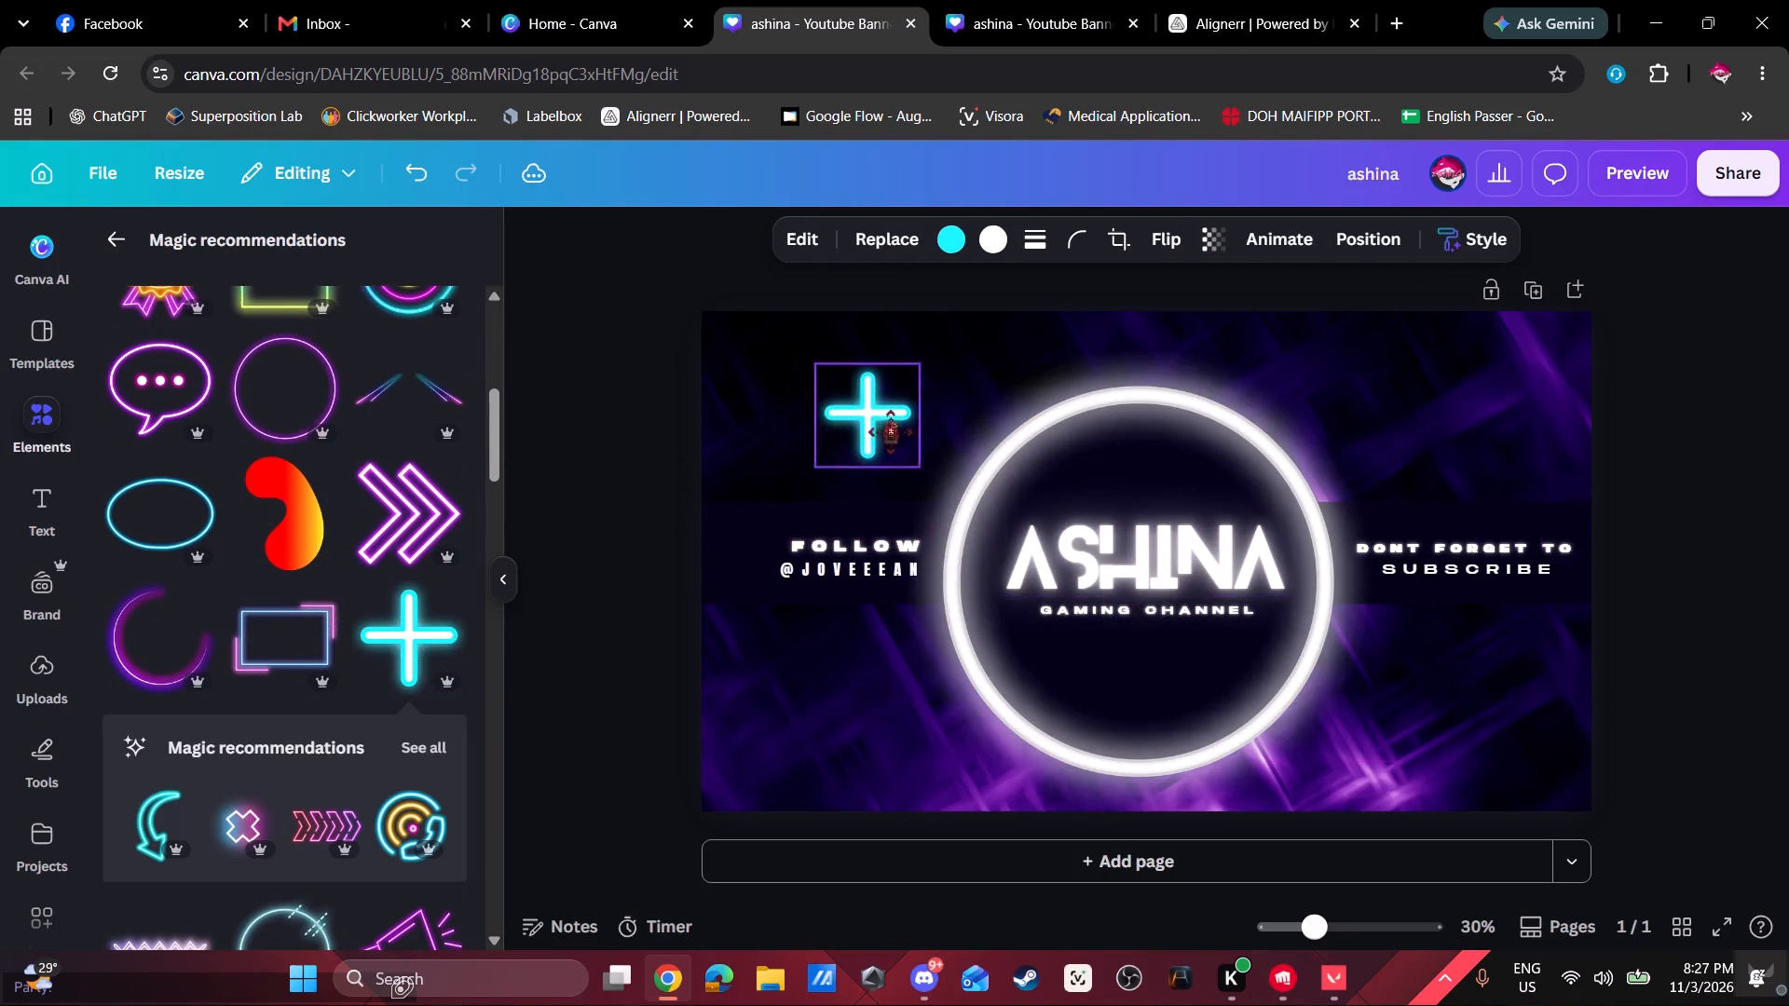
drag(891, 432, 899, 442)
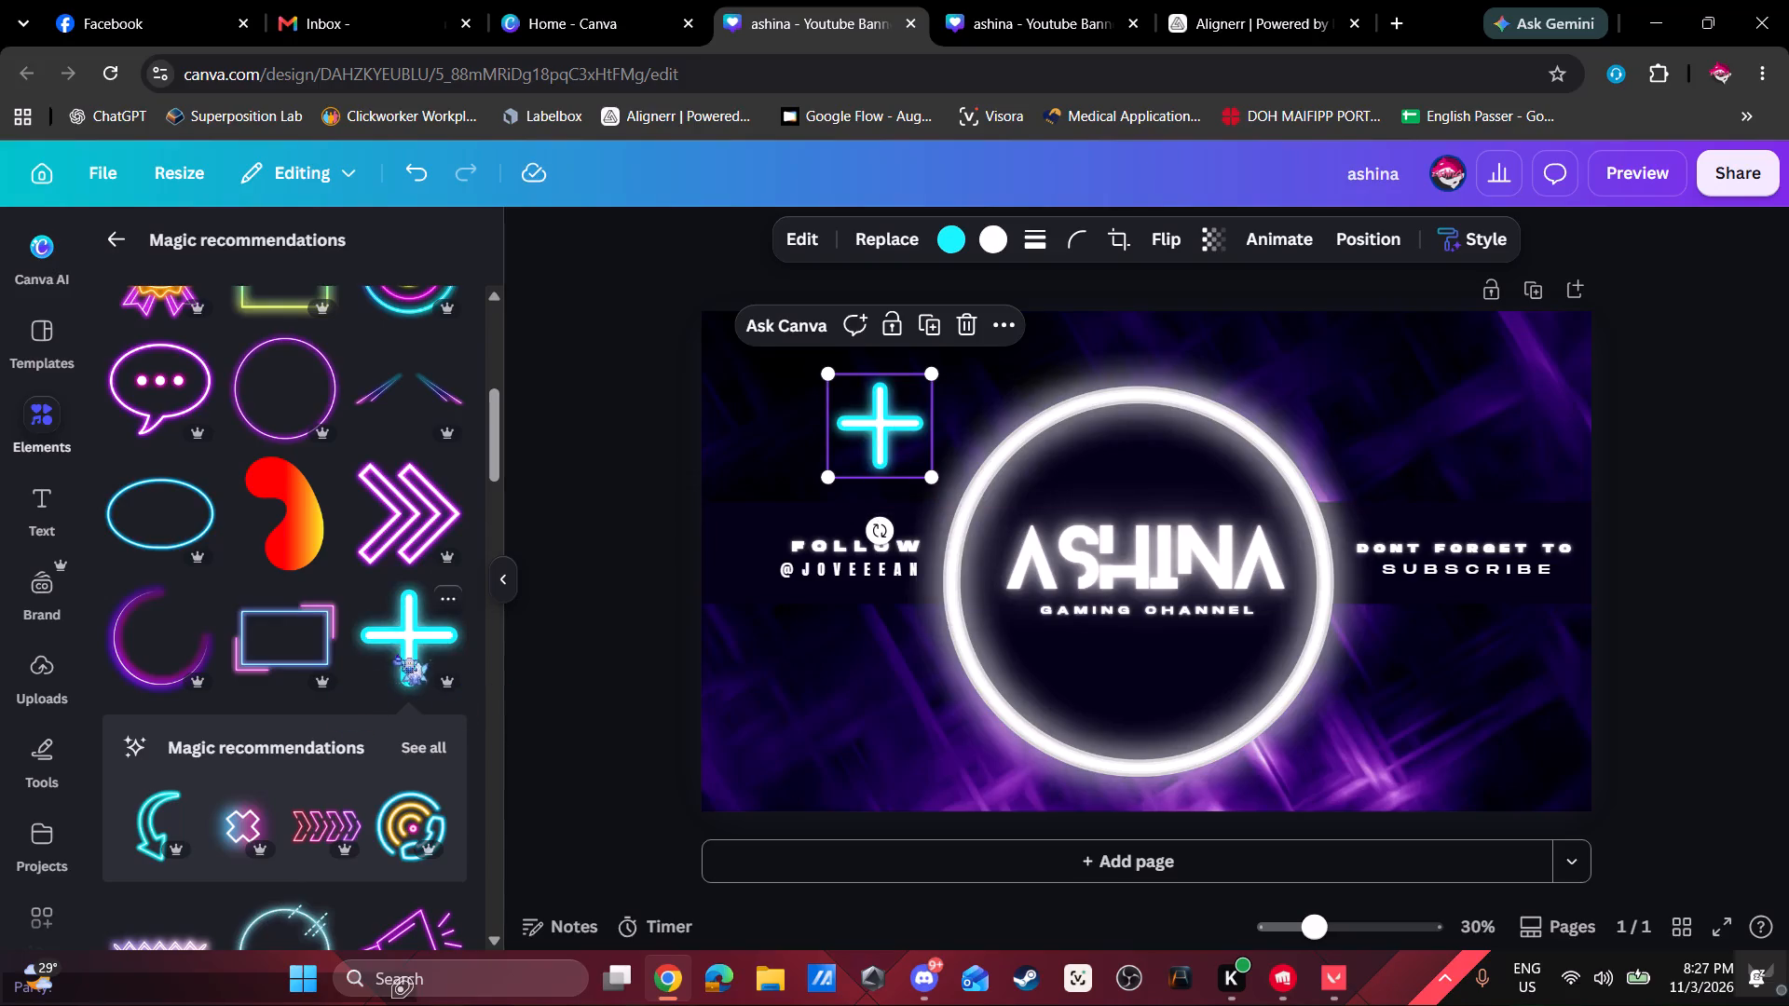
Add the purple-and-pink neon chevron arrows from the recommended elements and rotate them half a turn to face the opposite way.
scroll(251, 712, down, 2)
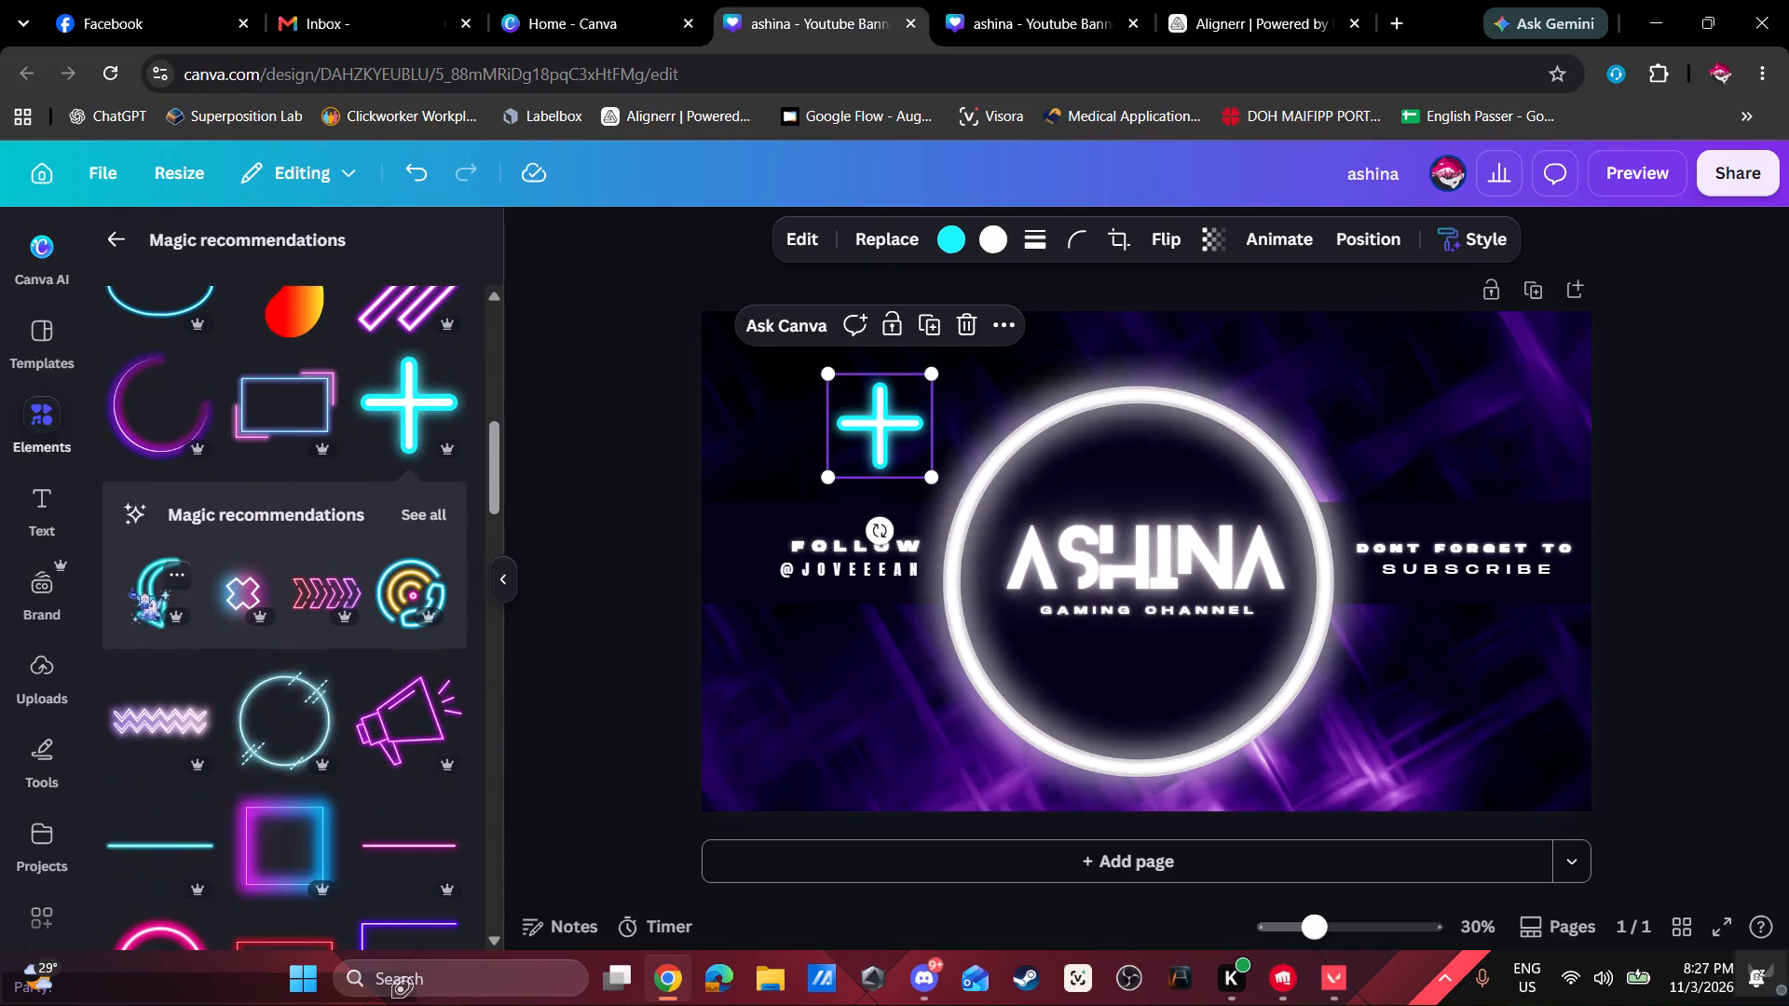
scroll(457, 729, down, 2)
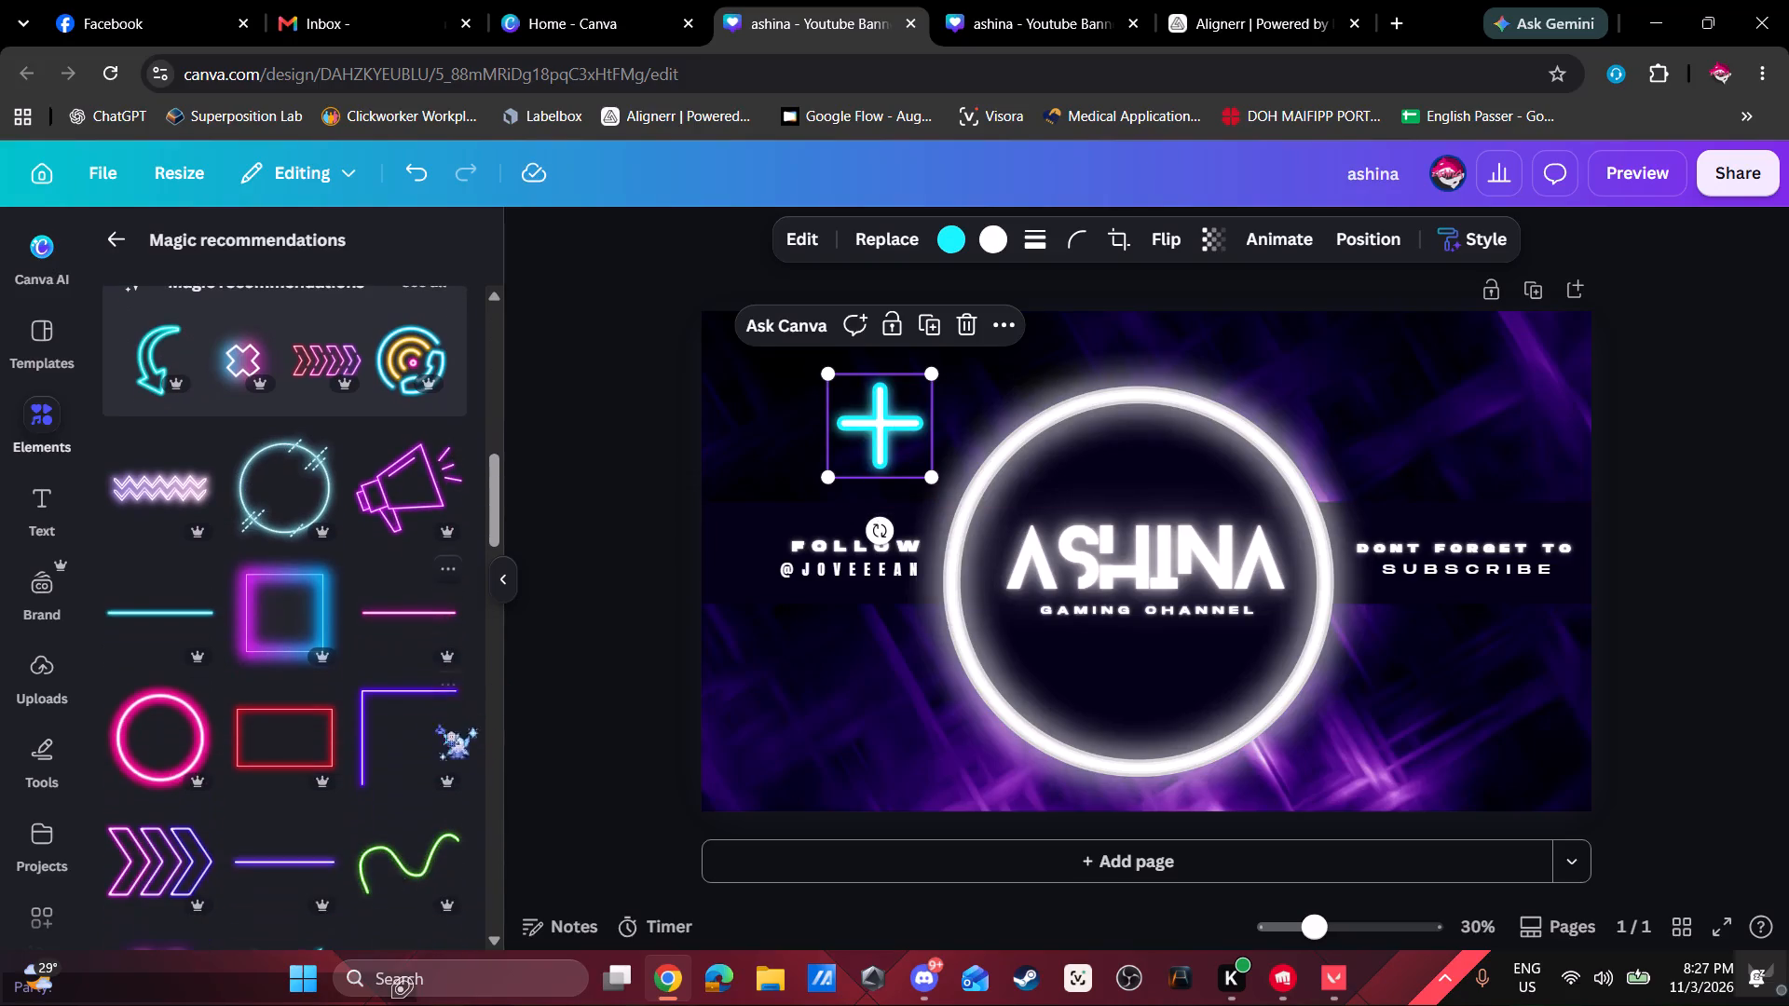
scroll(222, 694, down, 3)
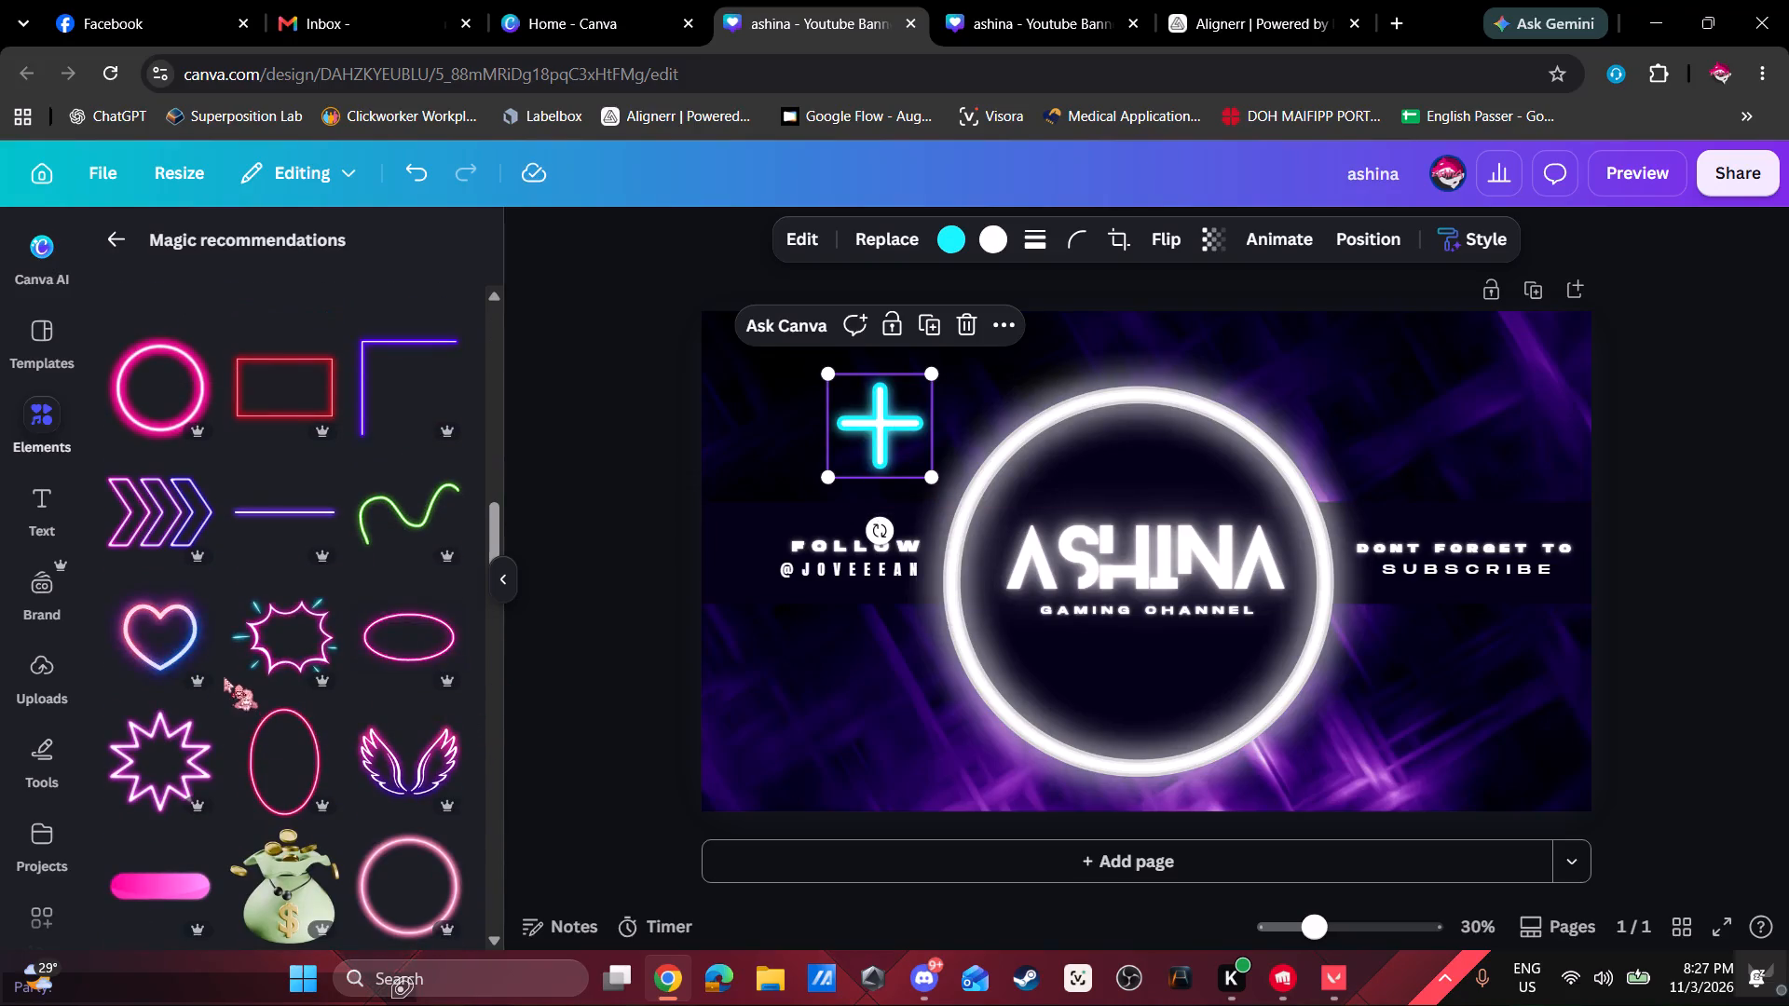
click(179, 495)
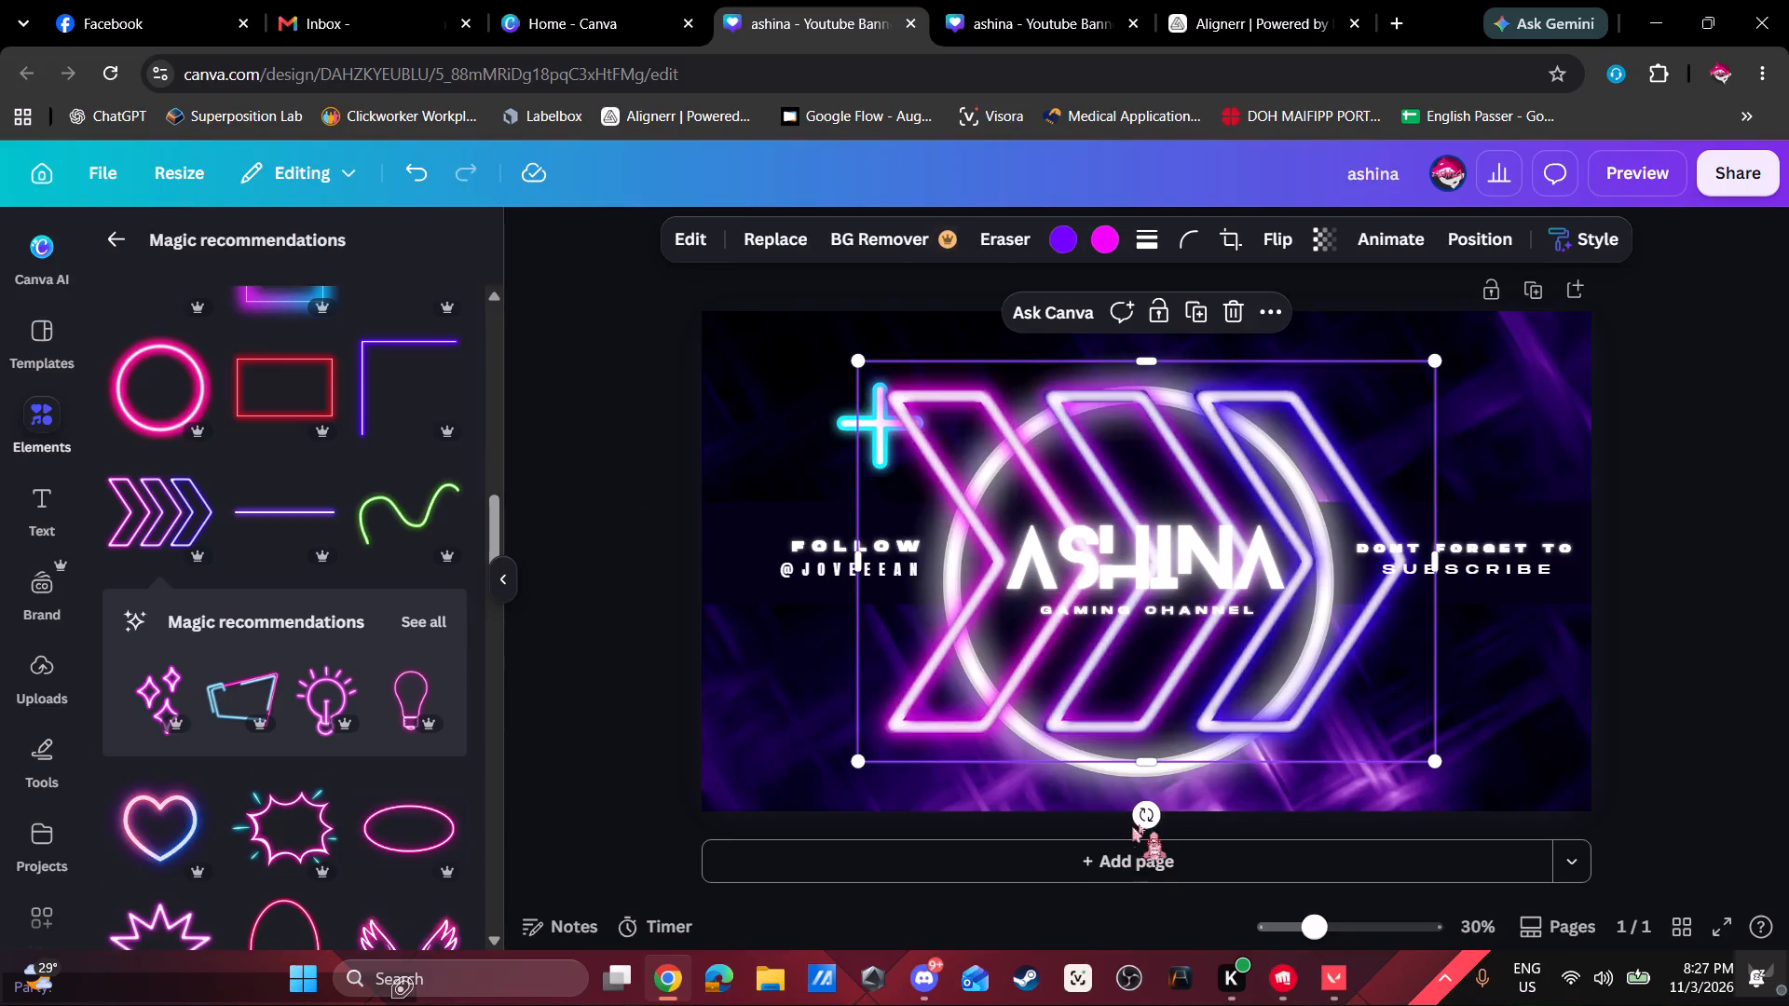
drag(1143, 819, 1158, 334)
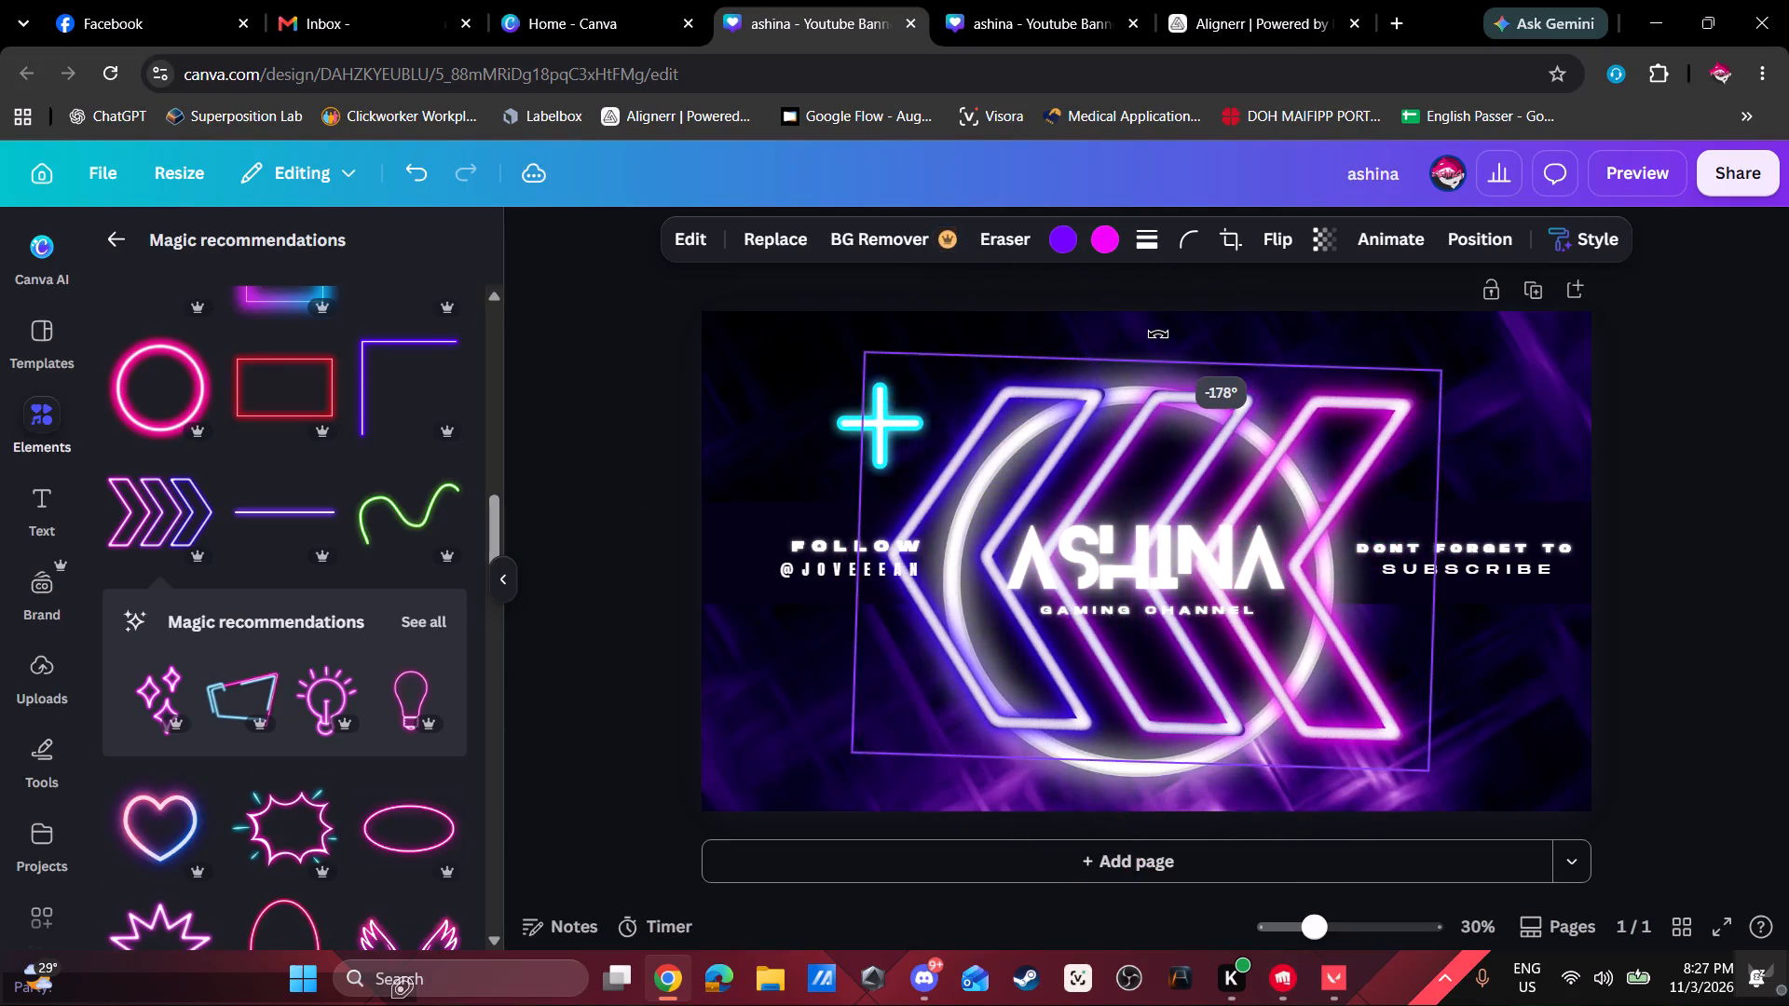
drag(1158, 334, 1148, 337)
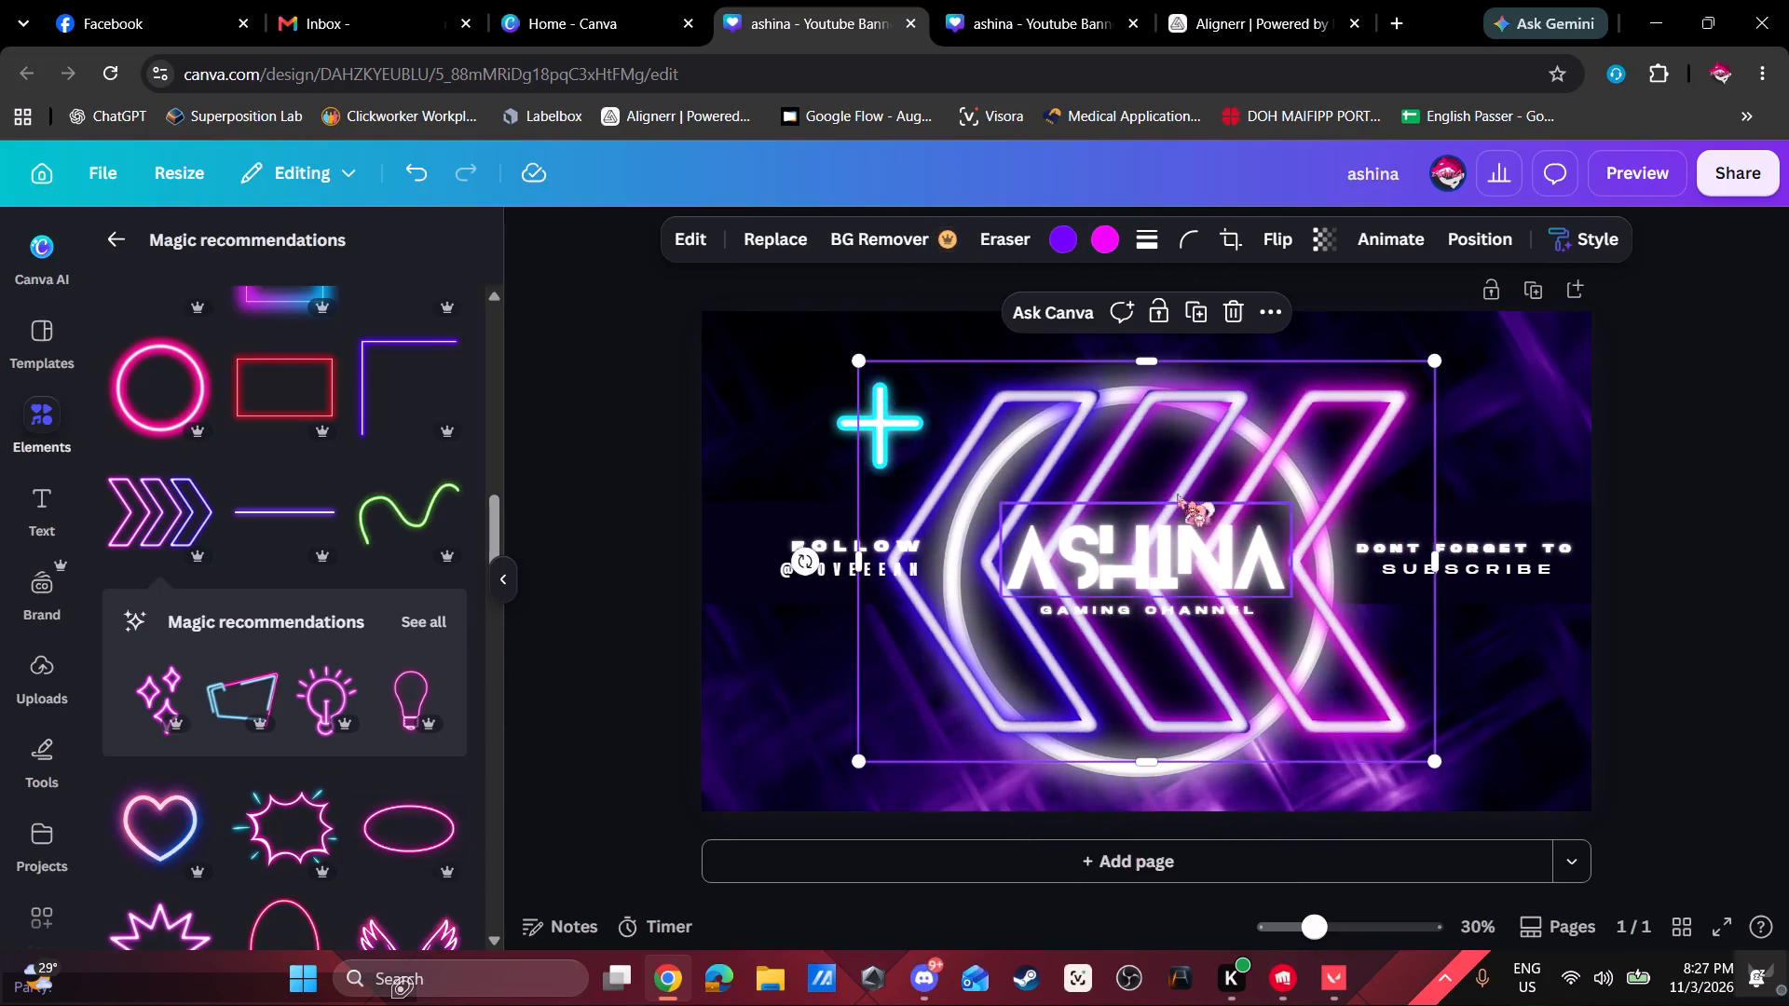
Shrink the neon chevron arrows and place them just below the SUBSCRIBE text.
drag(856, 759, 1274, 599)
drag(1289, 406, 1393, 410)
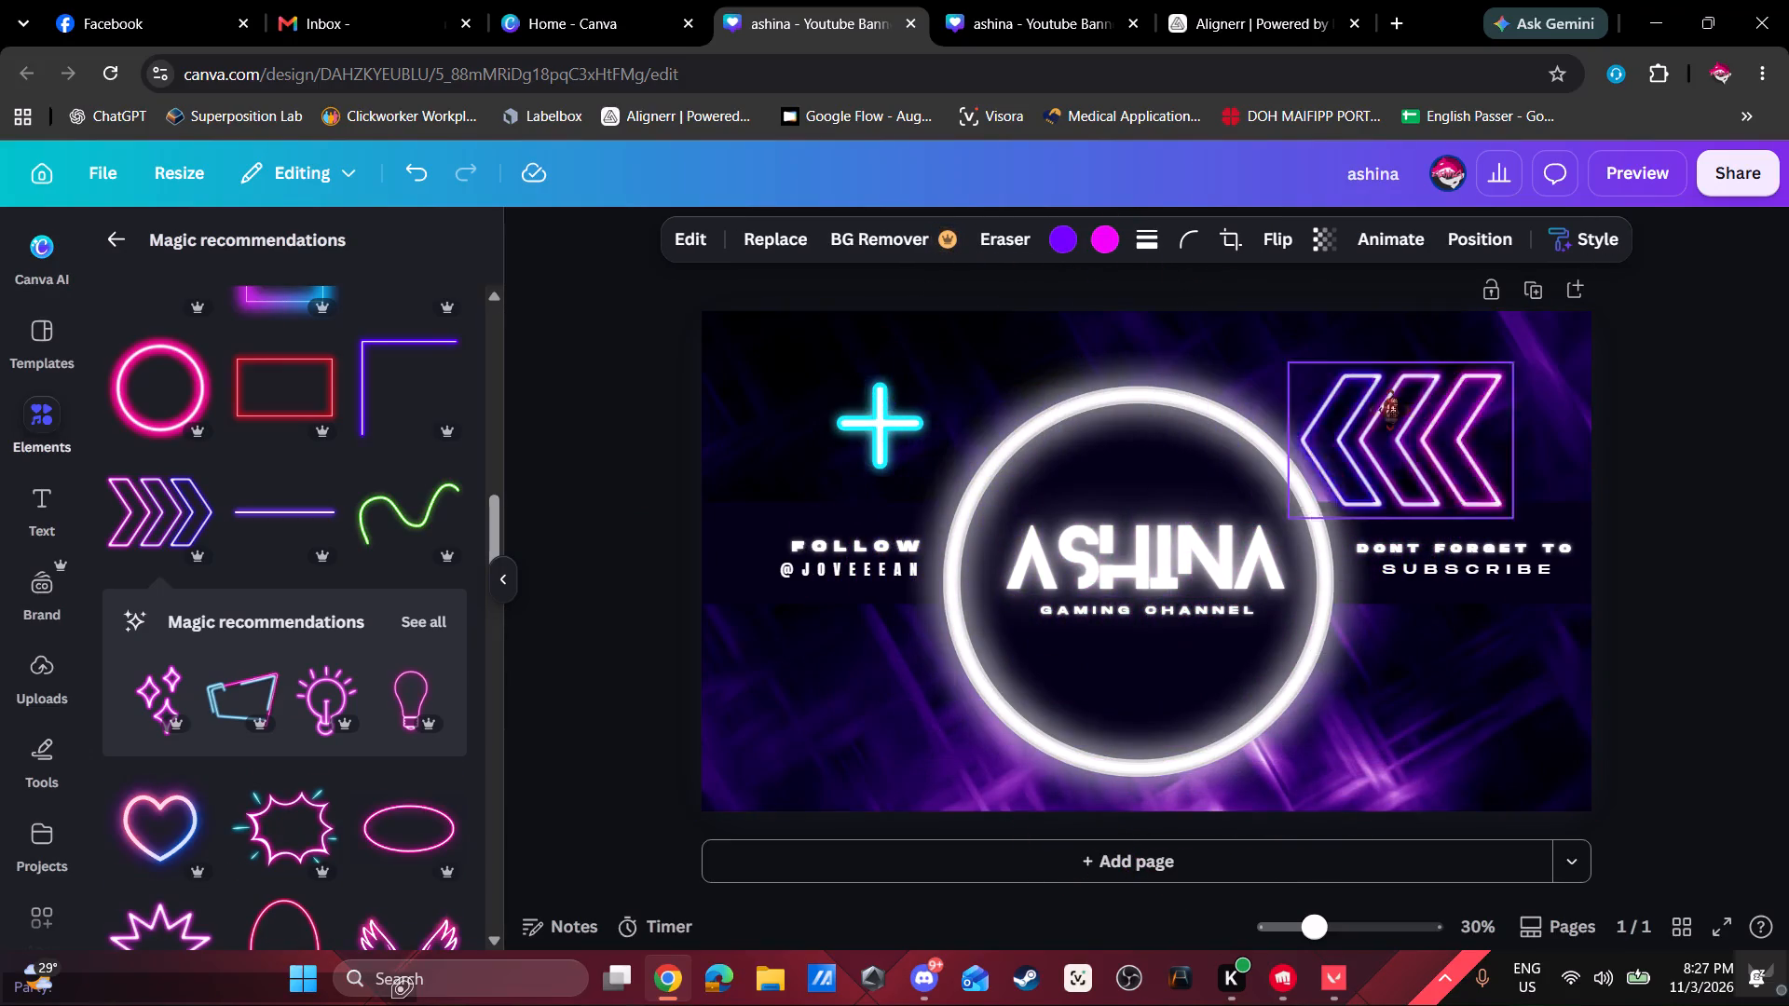
drag(1393, 410, 1426, 666)
drag(1345, 777, 1422, 744)
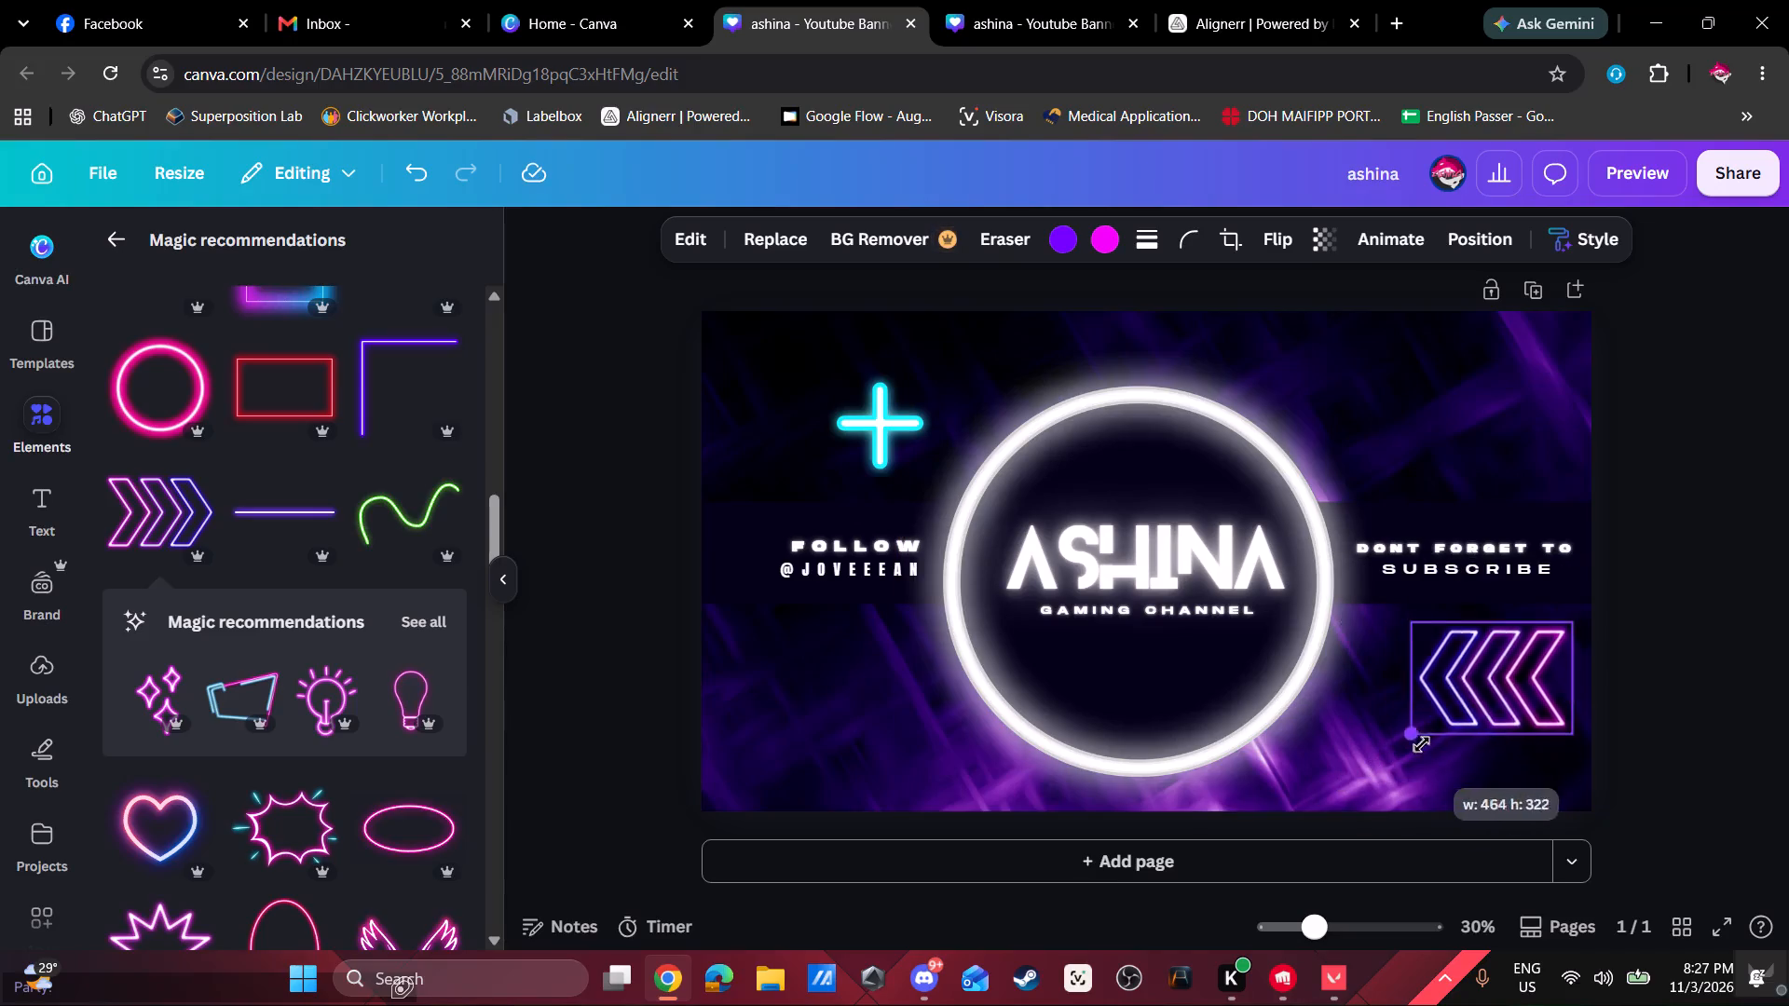
drag(1422, 744, 1447, 734)
drag(1509, 683, 1427, 671)
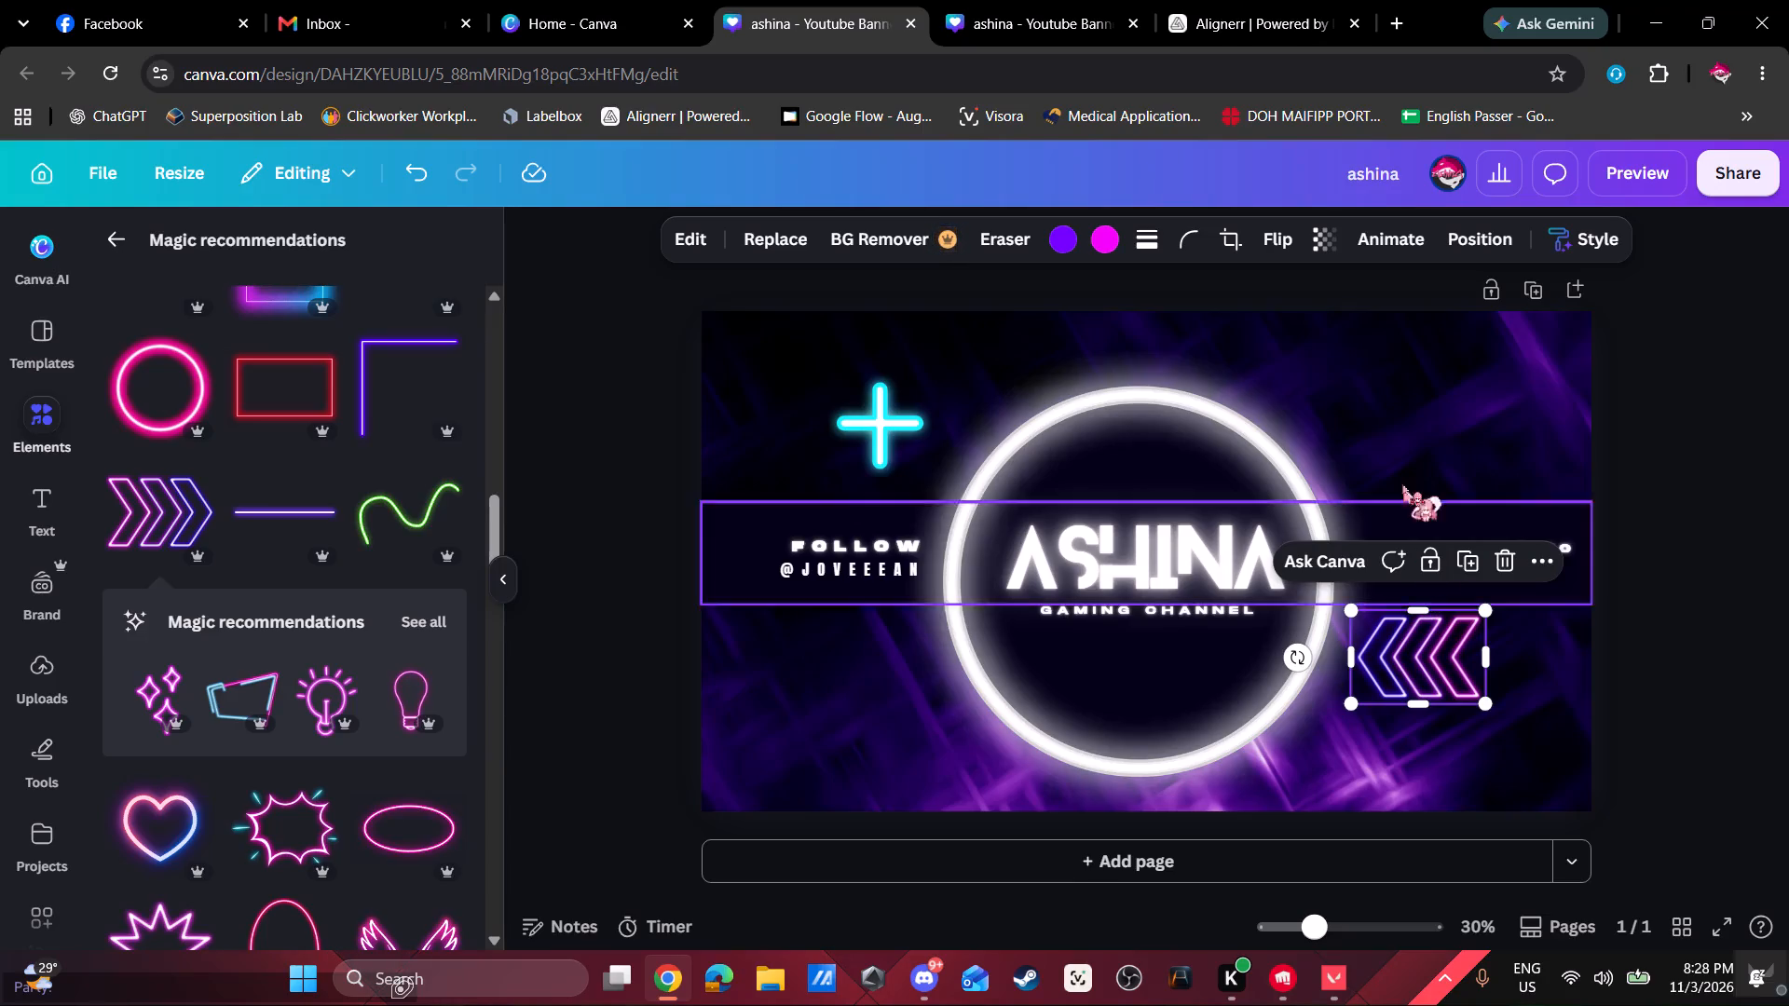
Add the pink-and-purple neon wings from the recommended elements, scale them down, and place them over the ASHINA title inside the ring.
scroll(348, 790, down, 2)
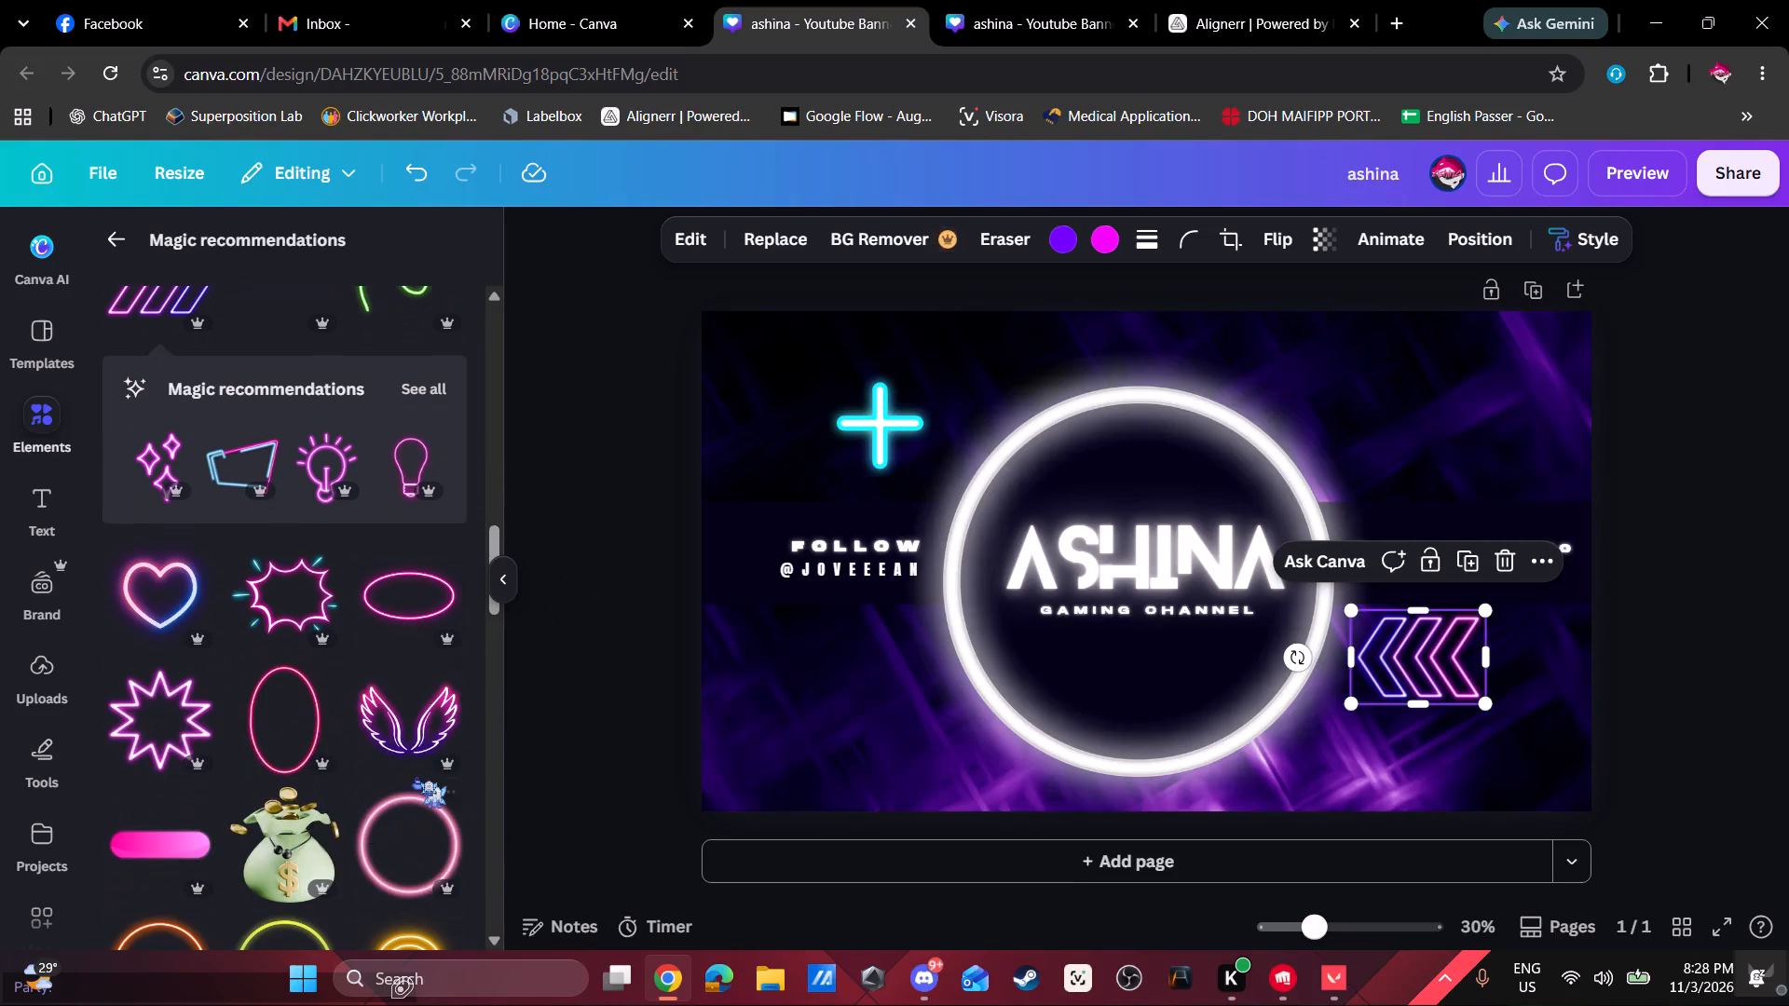
click(412, 731)
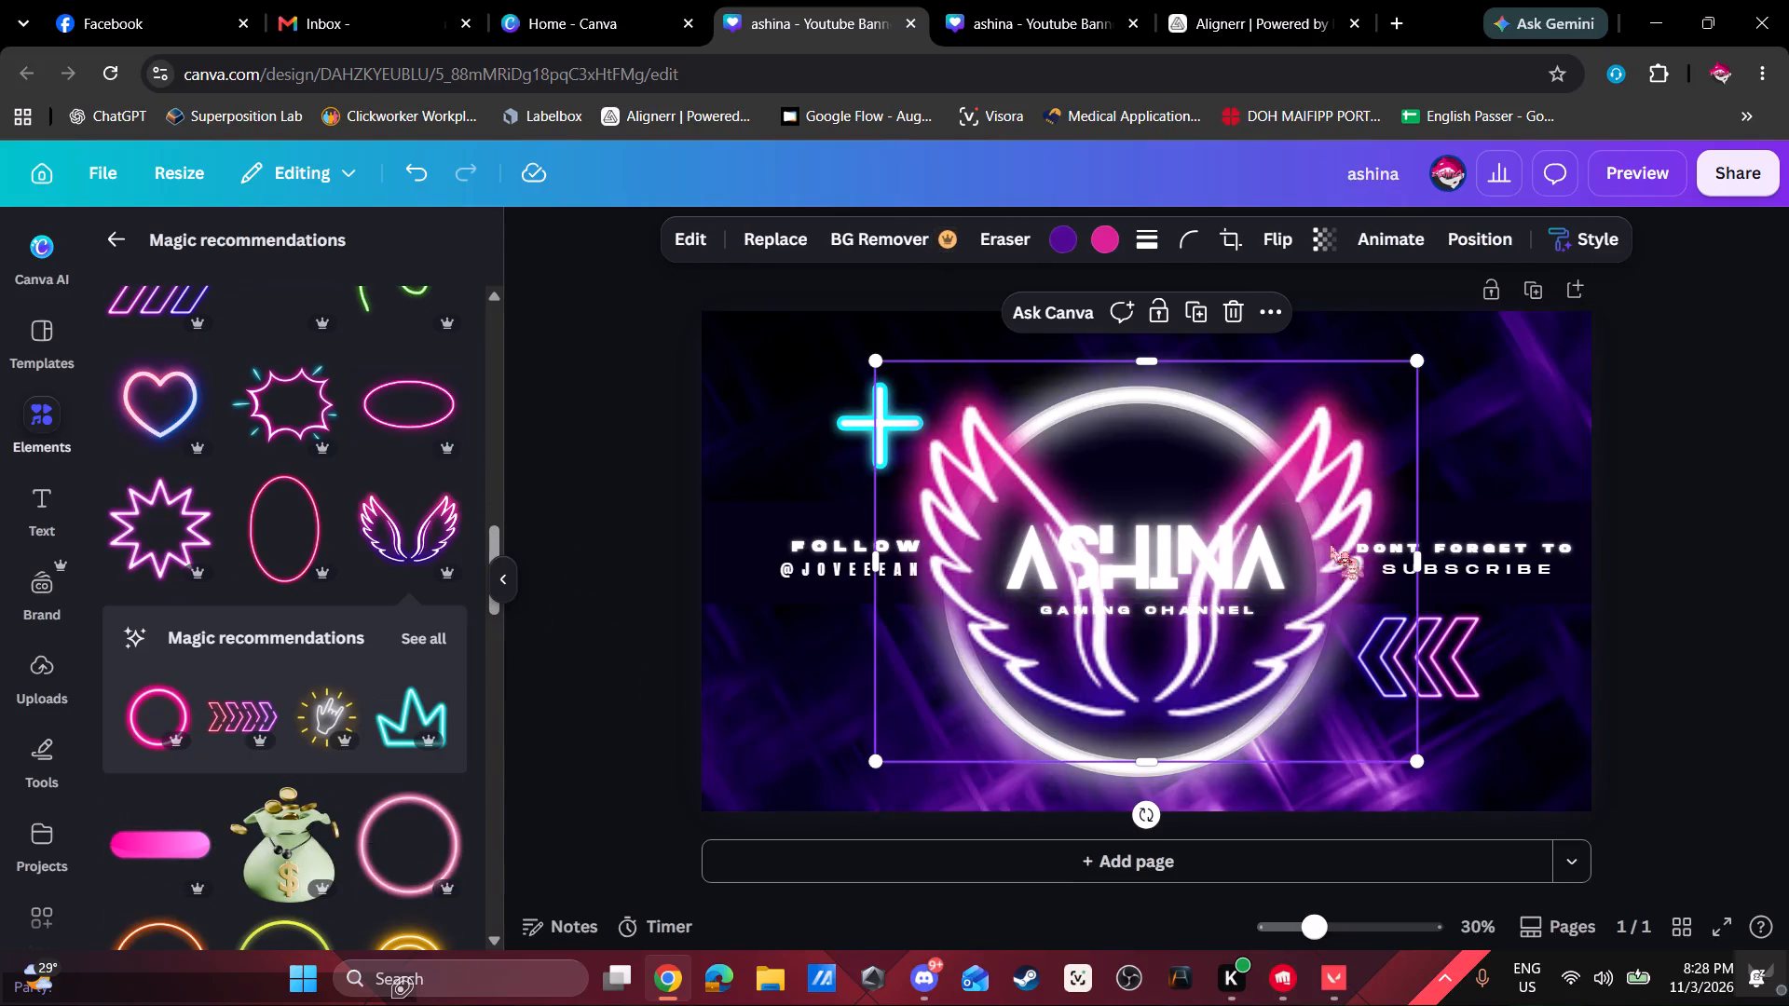
drag(1333, 522, 1557, 387)
drag(1099, 623, 1230, 560)
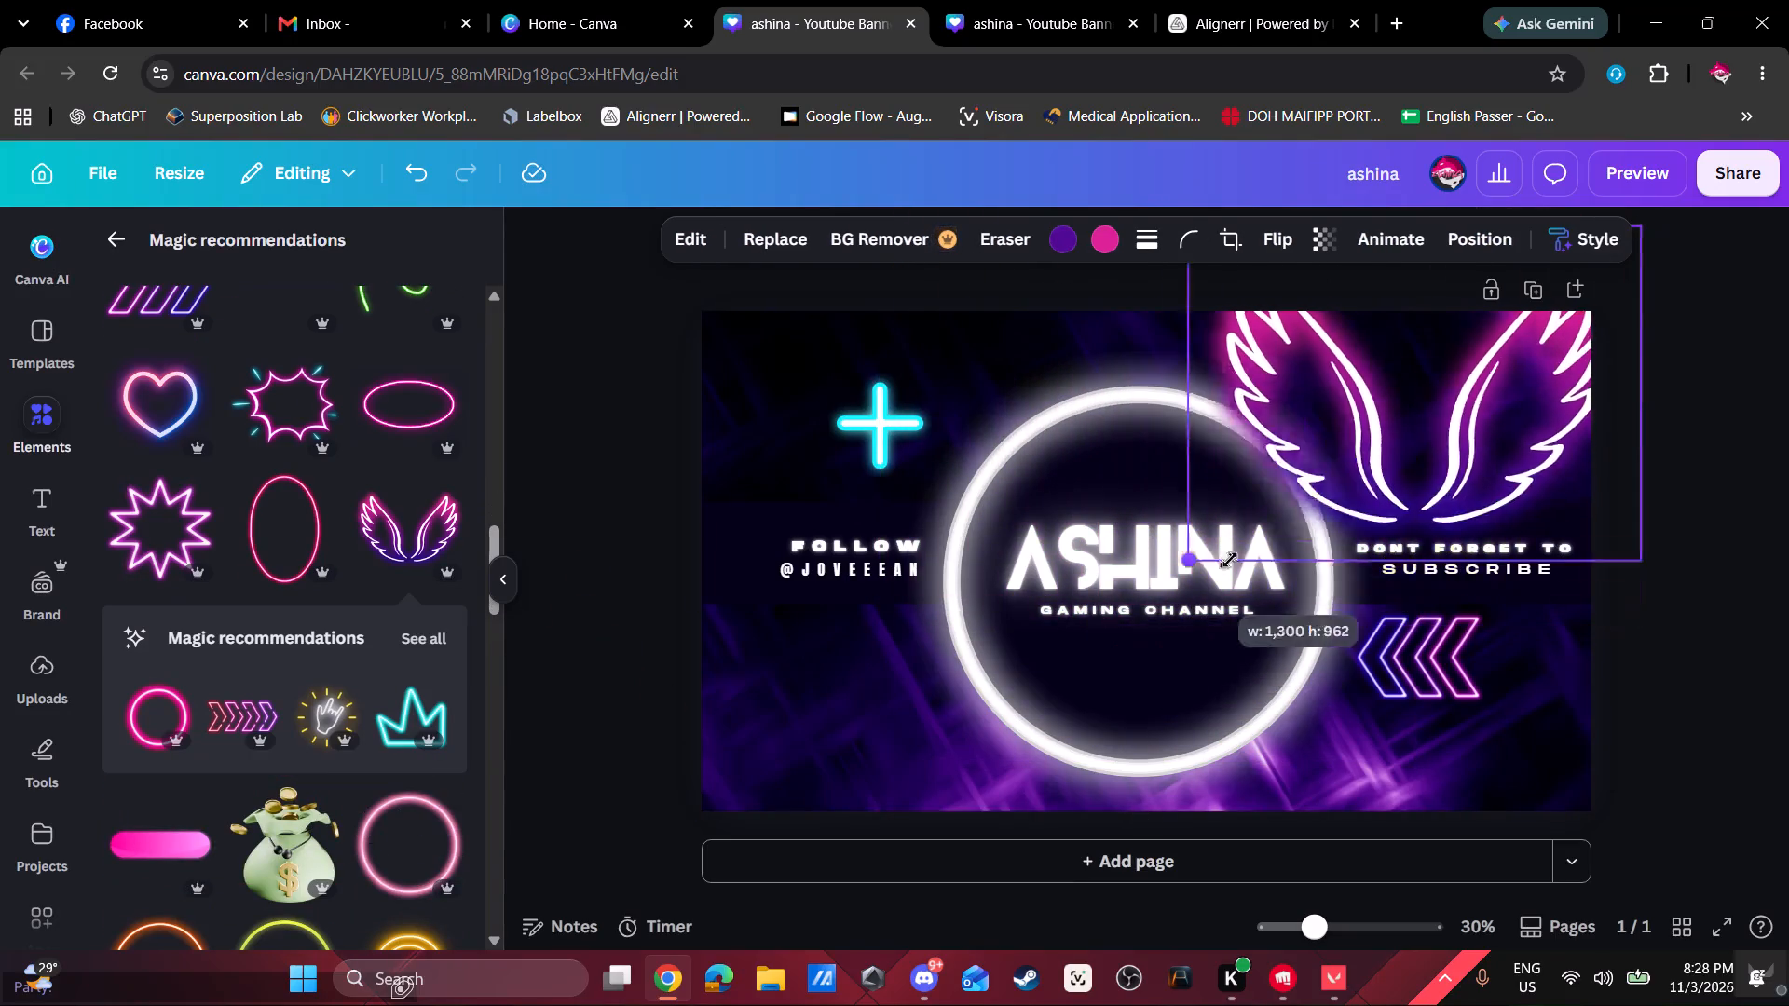
drag(1230, 560, 1376, 488)
drag(1471, 341, 1113, 439)
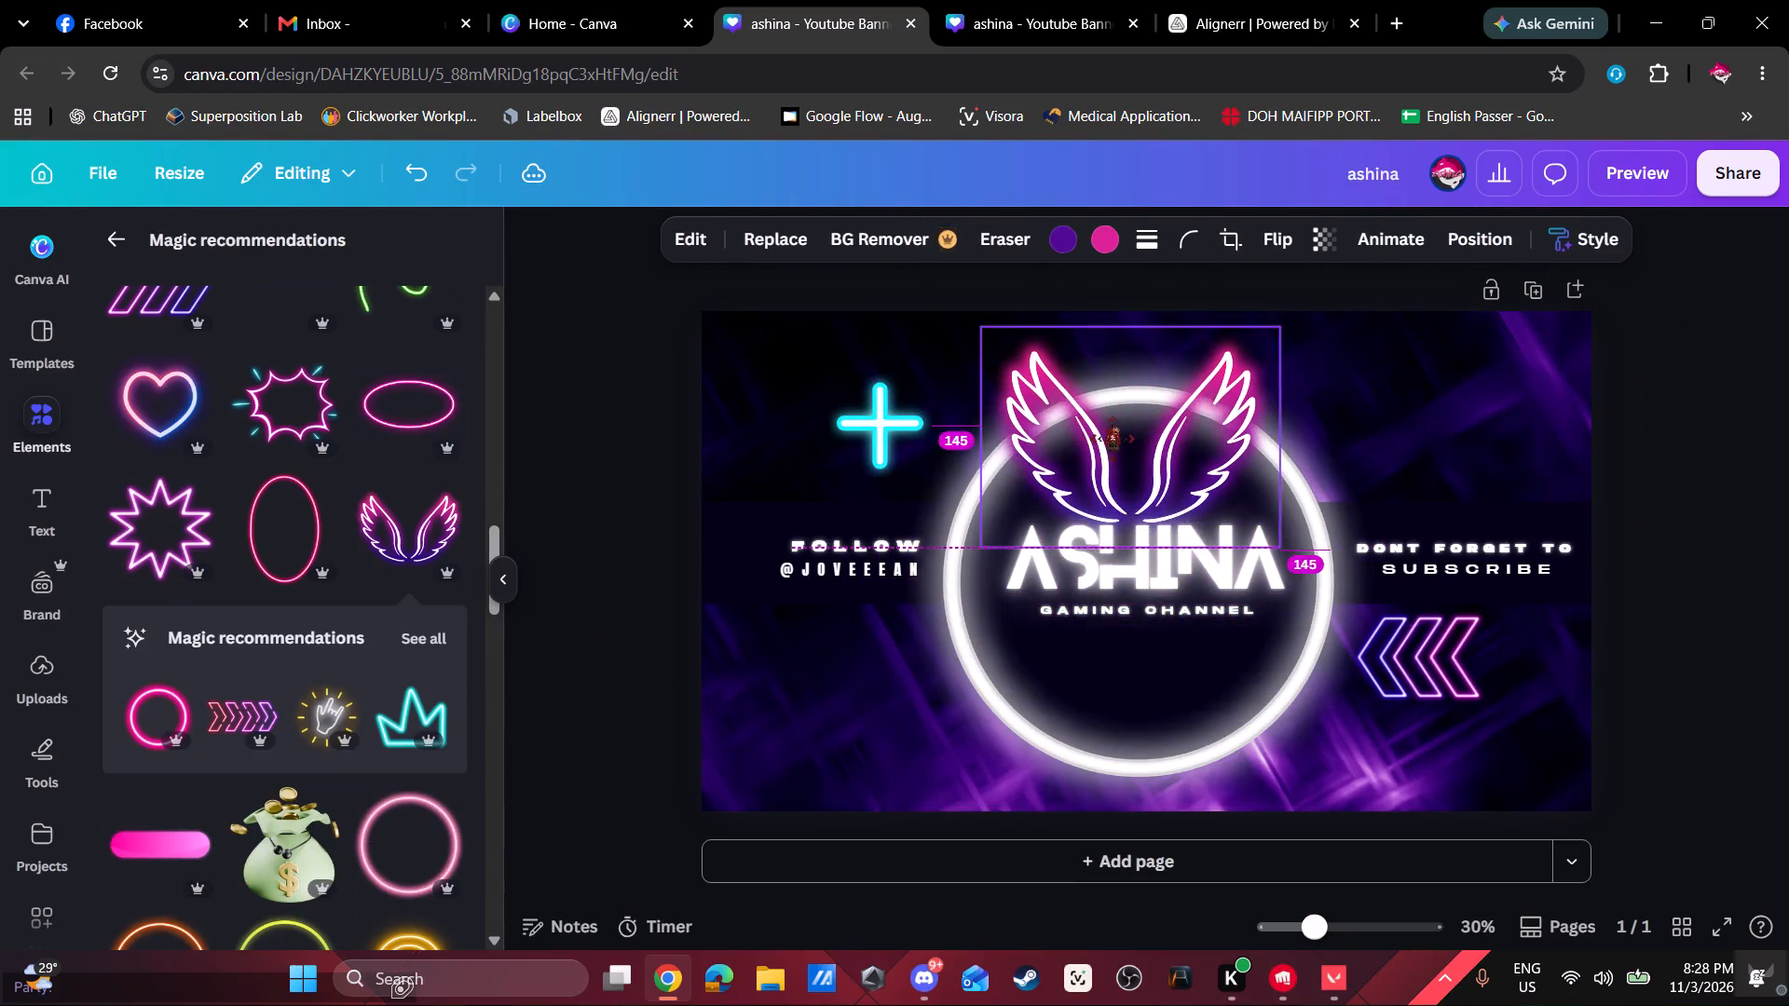
drag(1113, 439, 1122, 564)
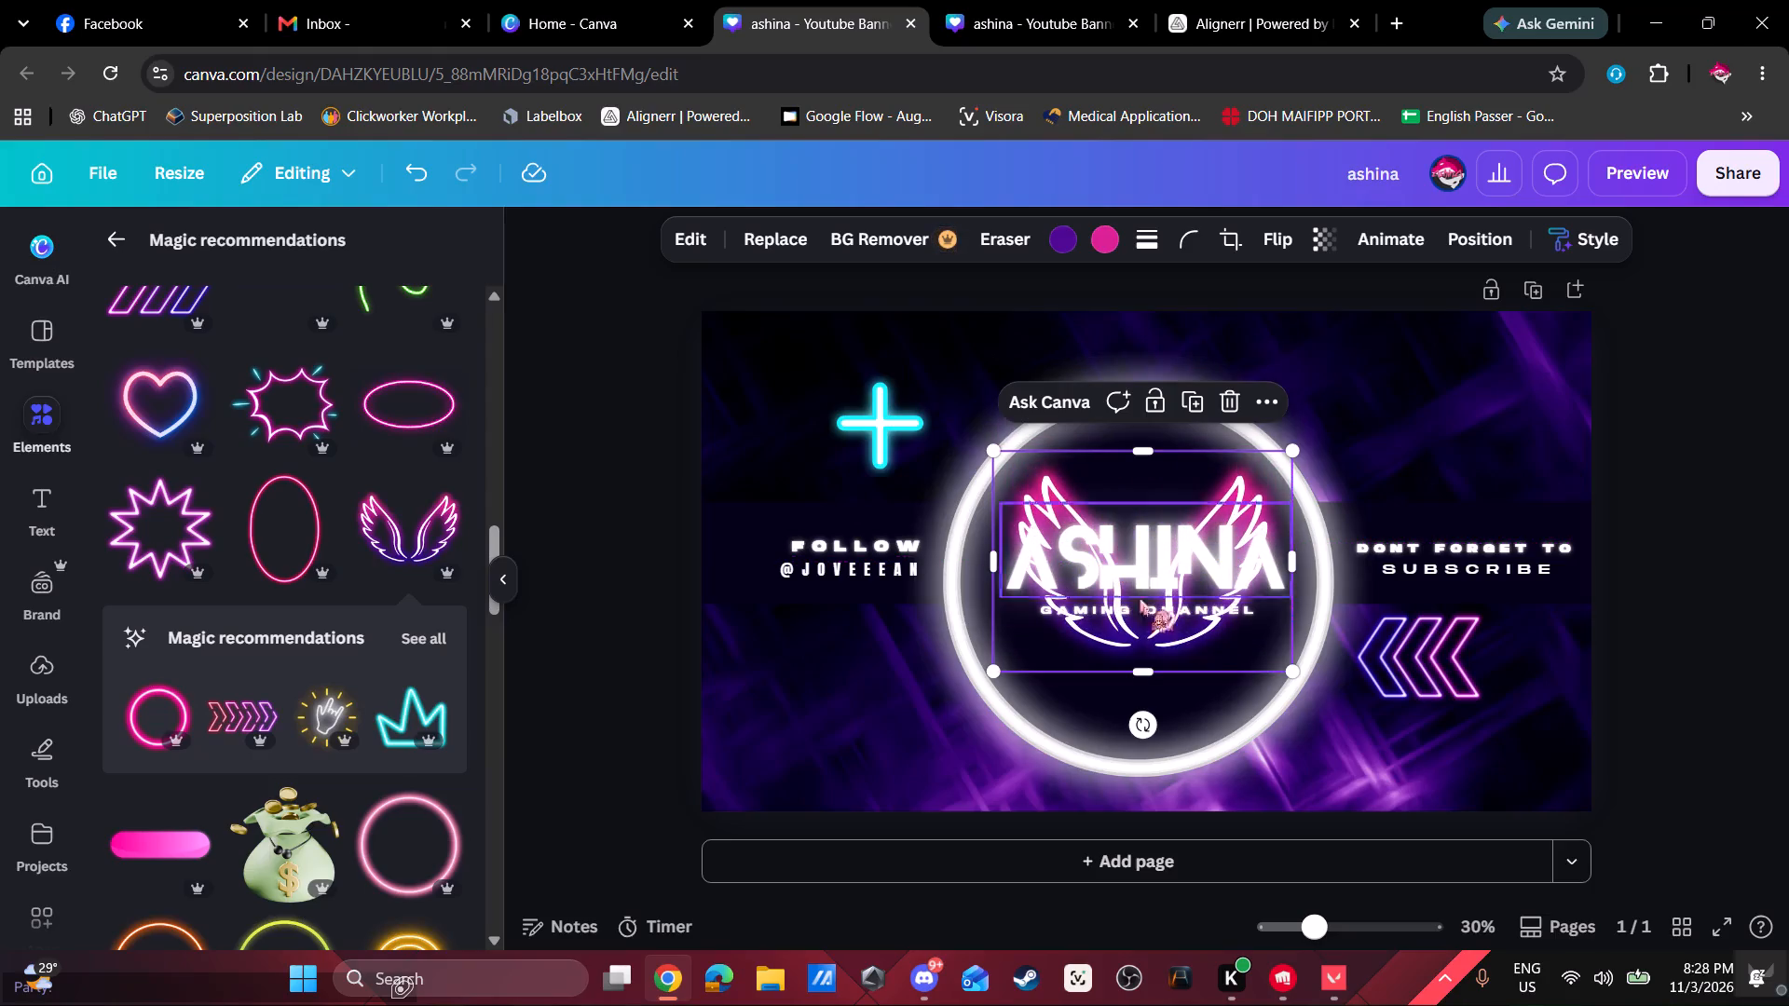
Lower the opacity of the neon wings to make them faint against the ASHINA title.
click(1325, 236)
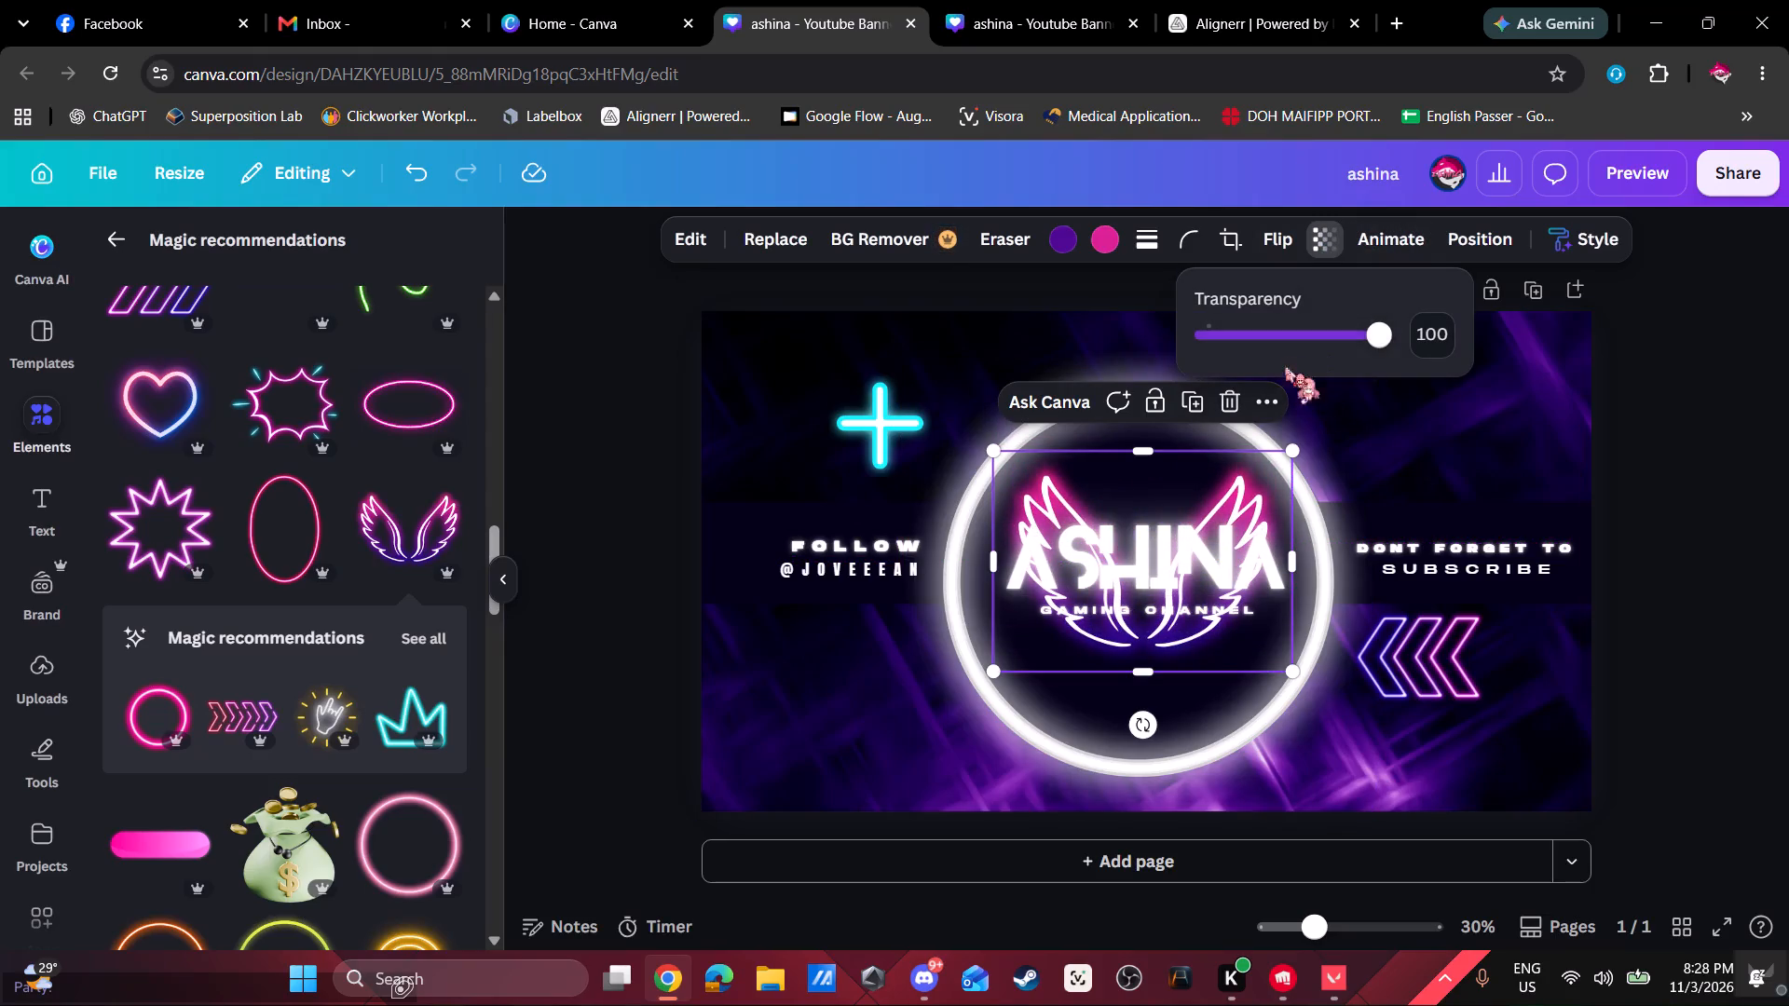
drag(1372, 335, 1259, 328)
Enlarge the faint wings to nearly fill the white ring and centre them around the ASHINA title.
drag(1218, 644, 1211, 654)
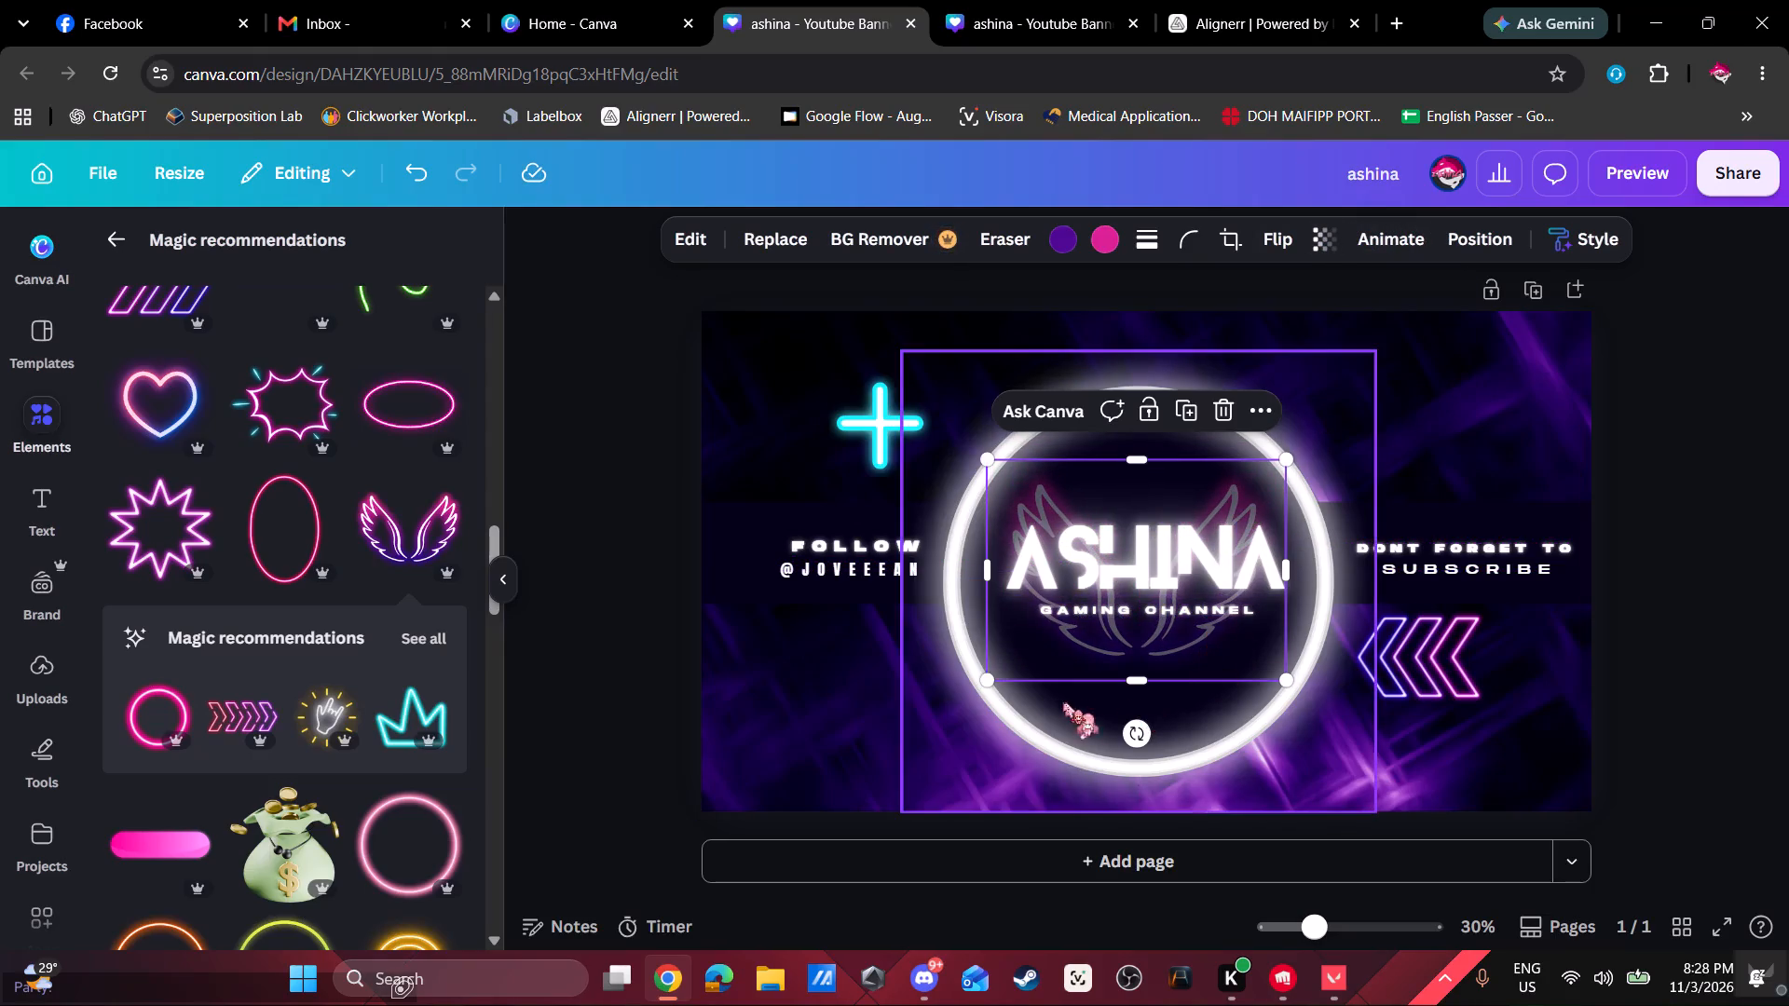
drag(984, 678, 935, 729)
drag(1202, 672, 1235, 669)
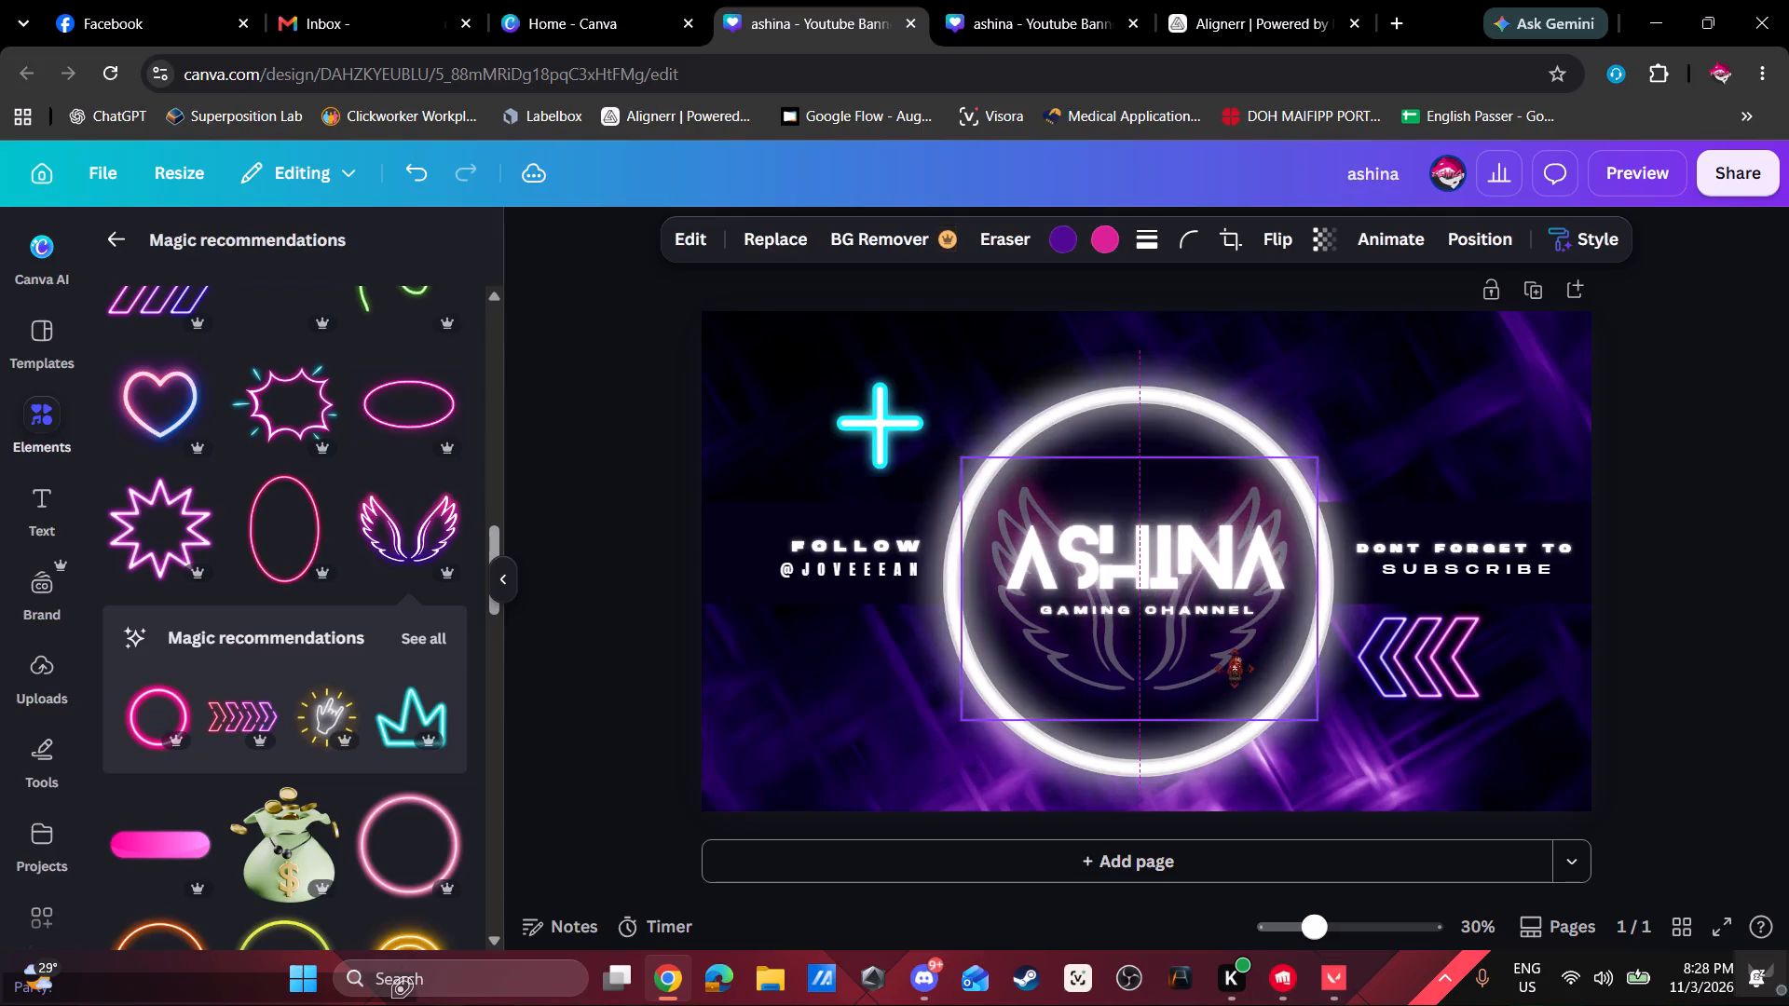
drag(1235, 669, 1236, 671)
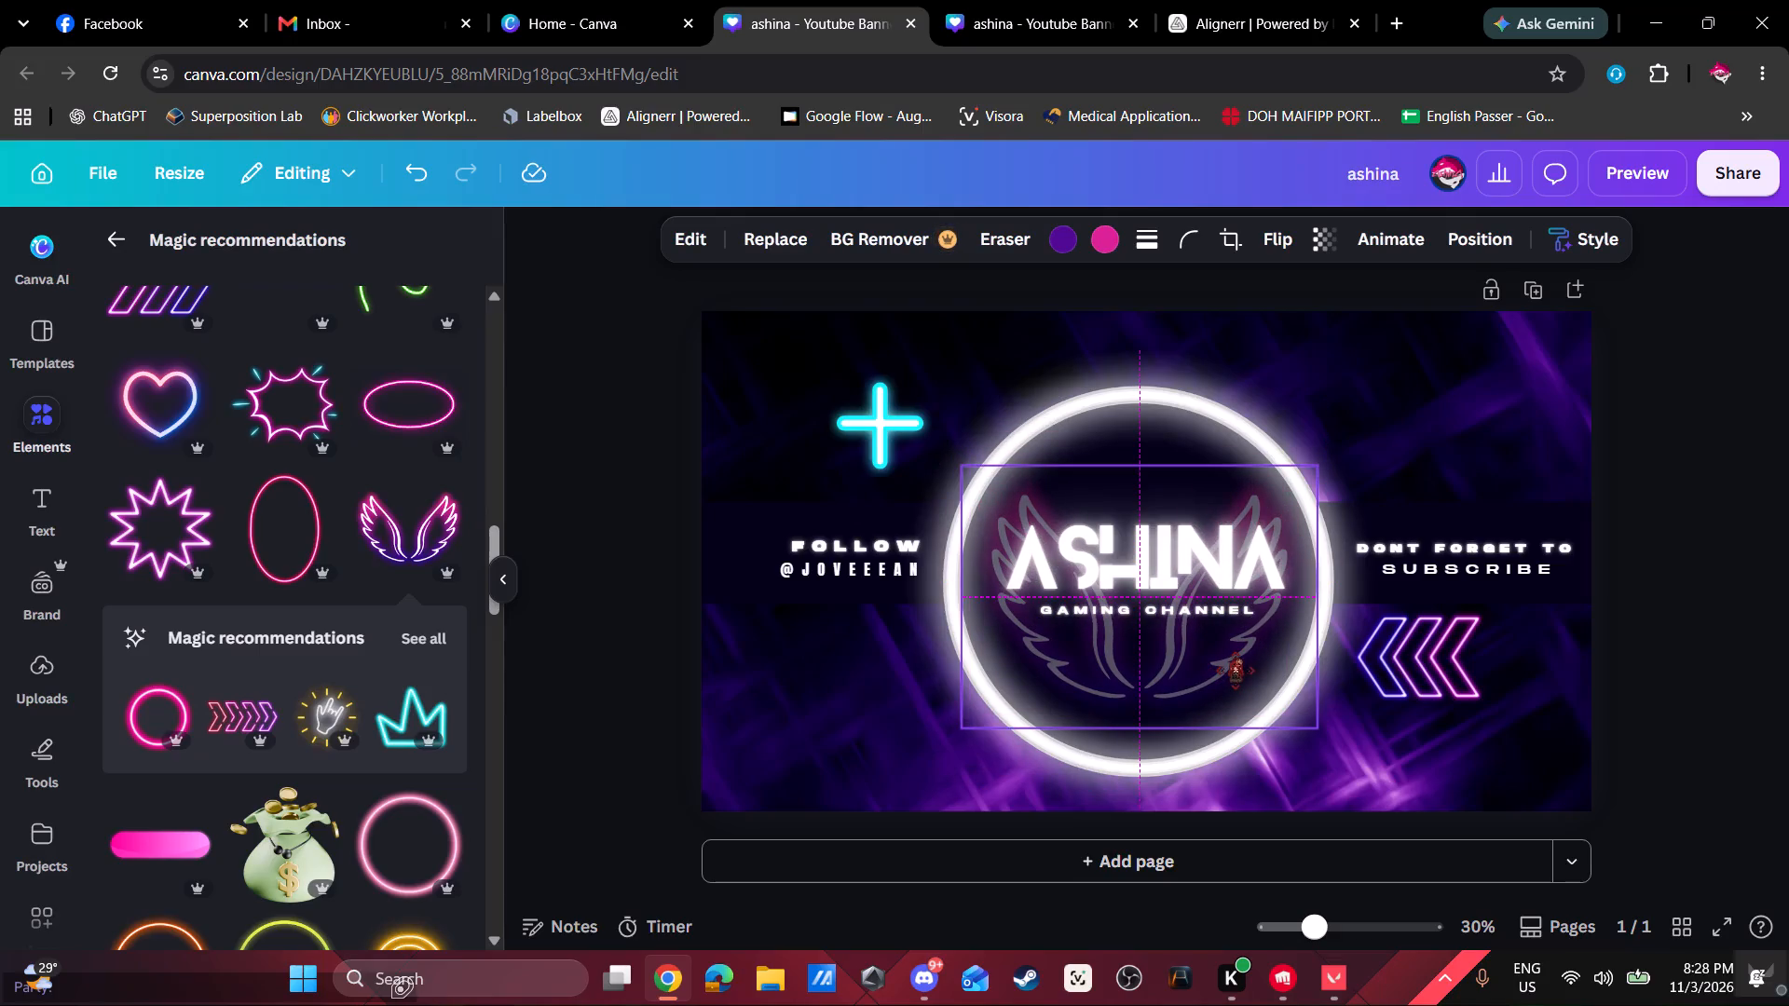
drag(1236, 671, 1236, 658)
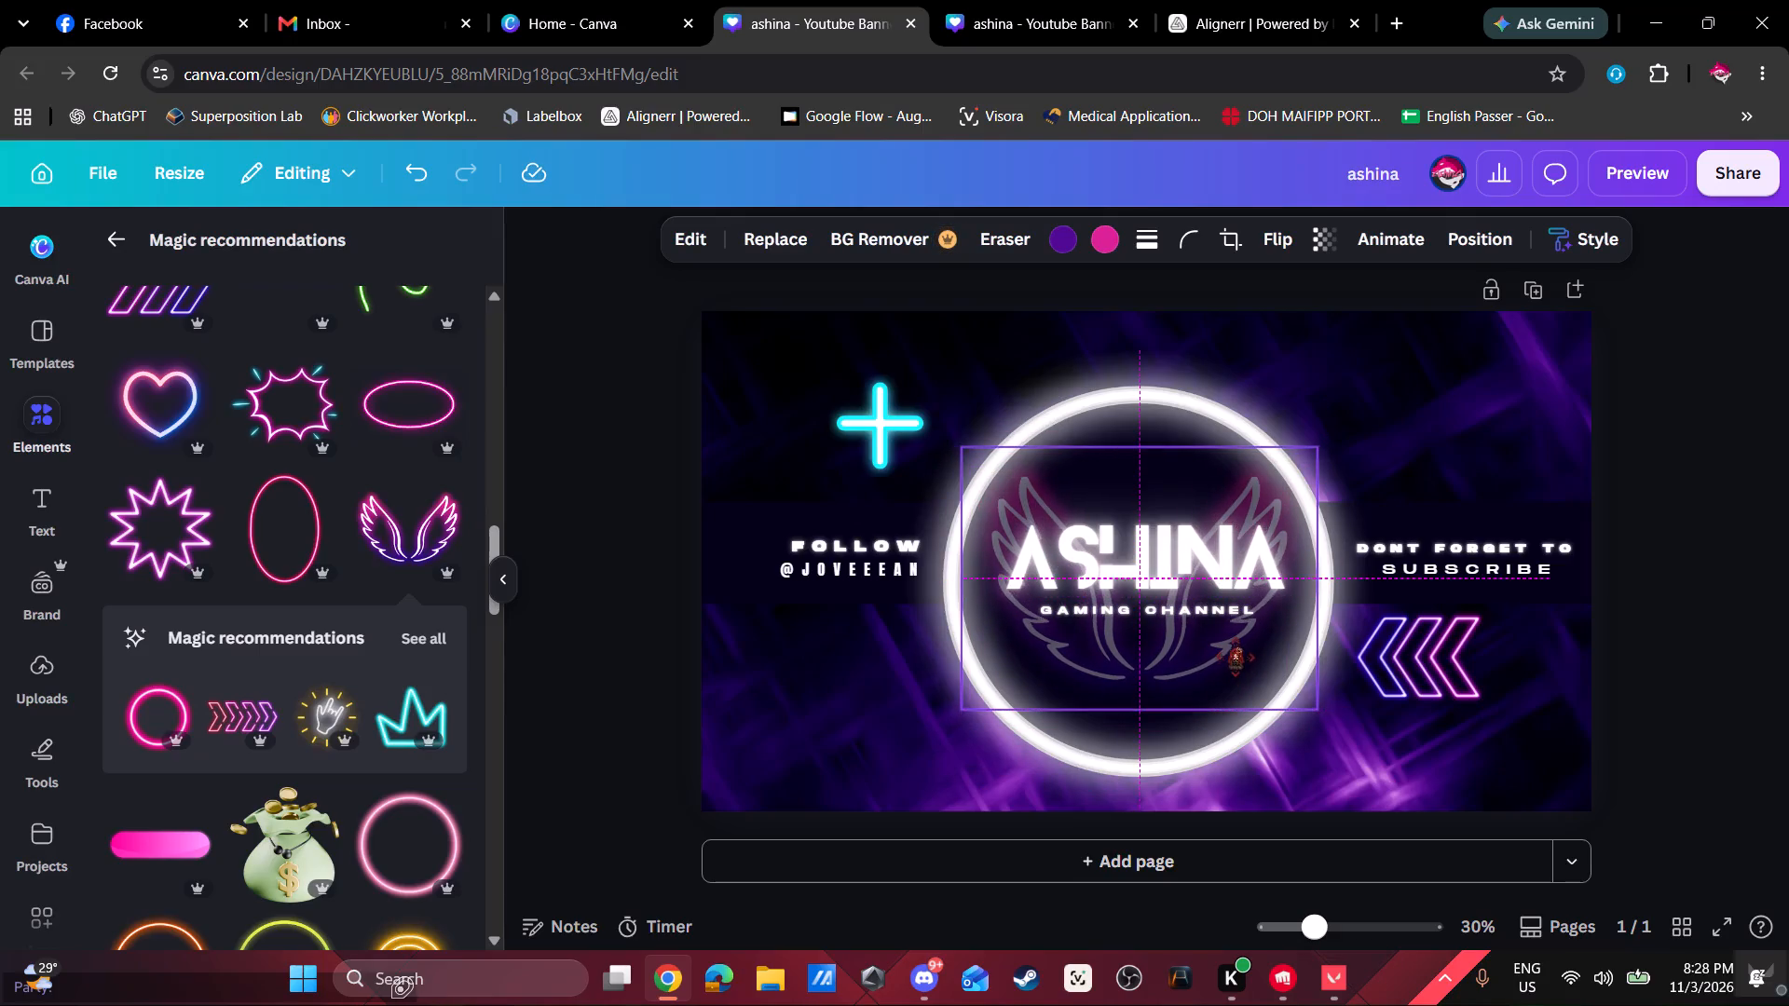
drag(1236, 658, 1235, 660)
click(1454, 425)
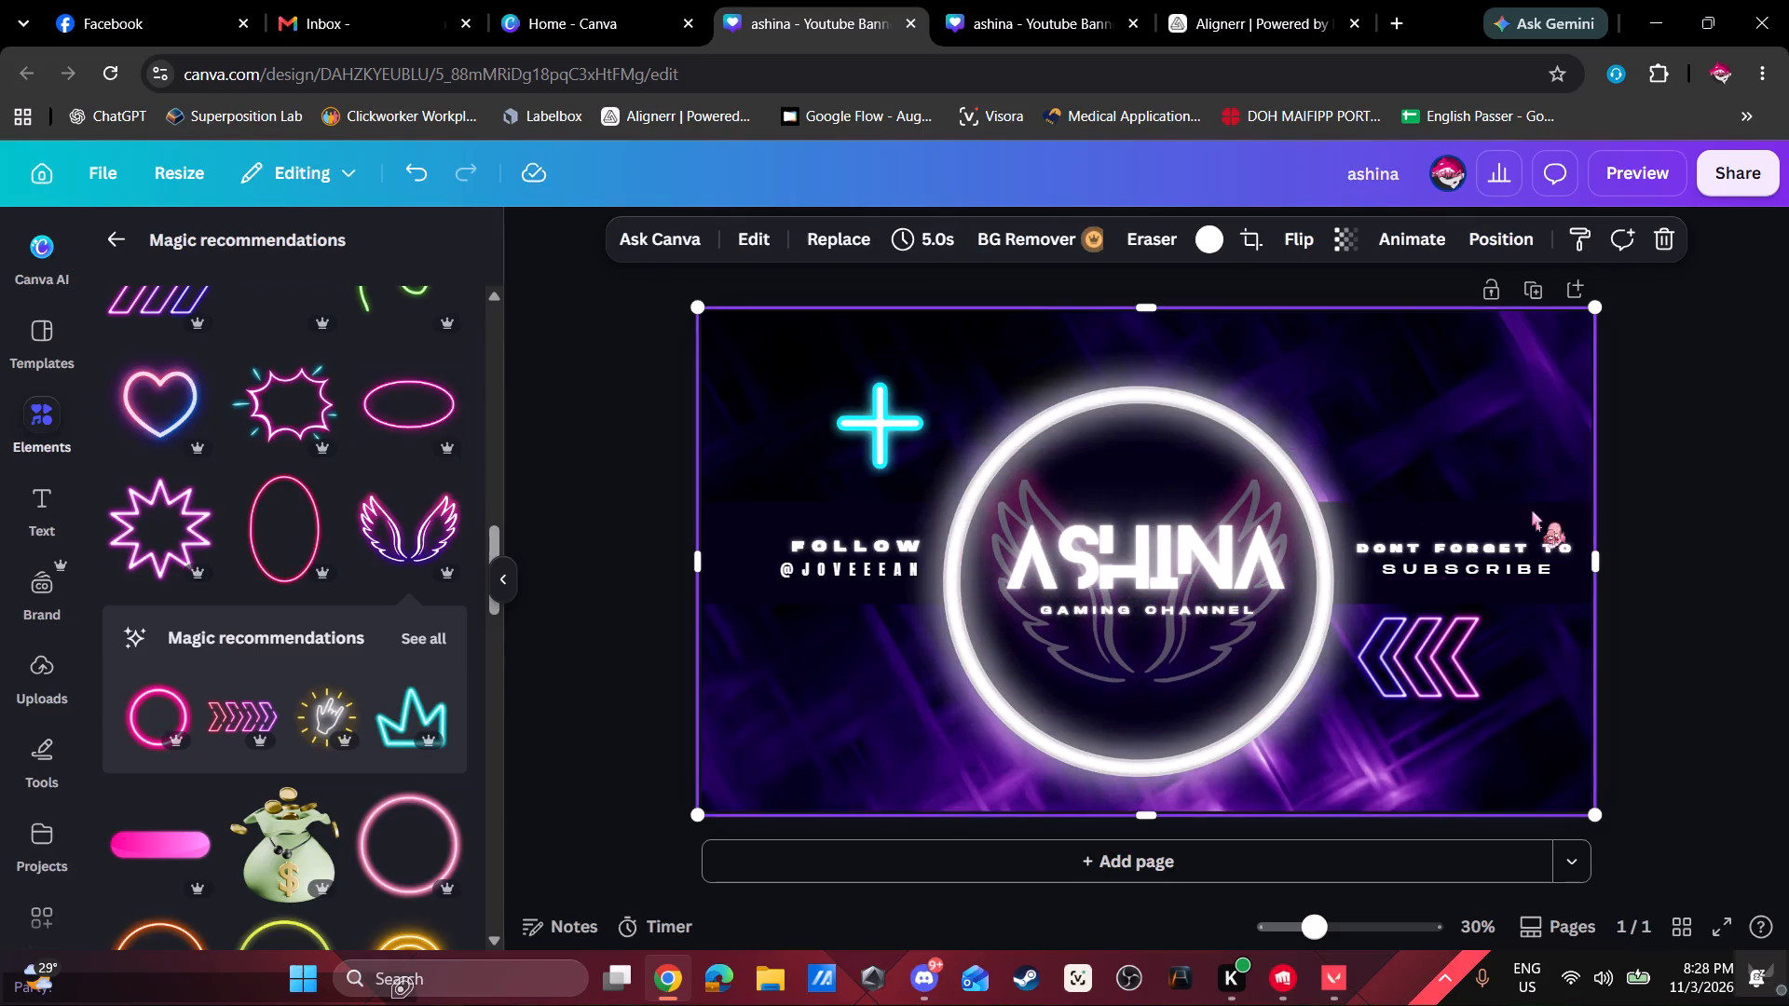
Preview the animated banner and return to the editor.
click(1619, 178)
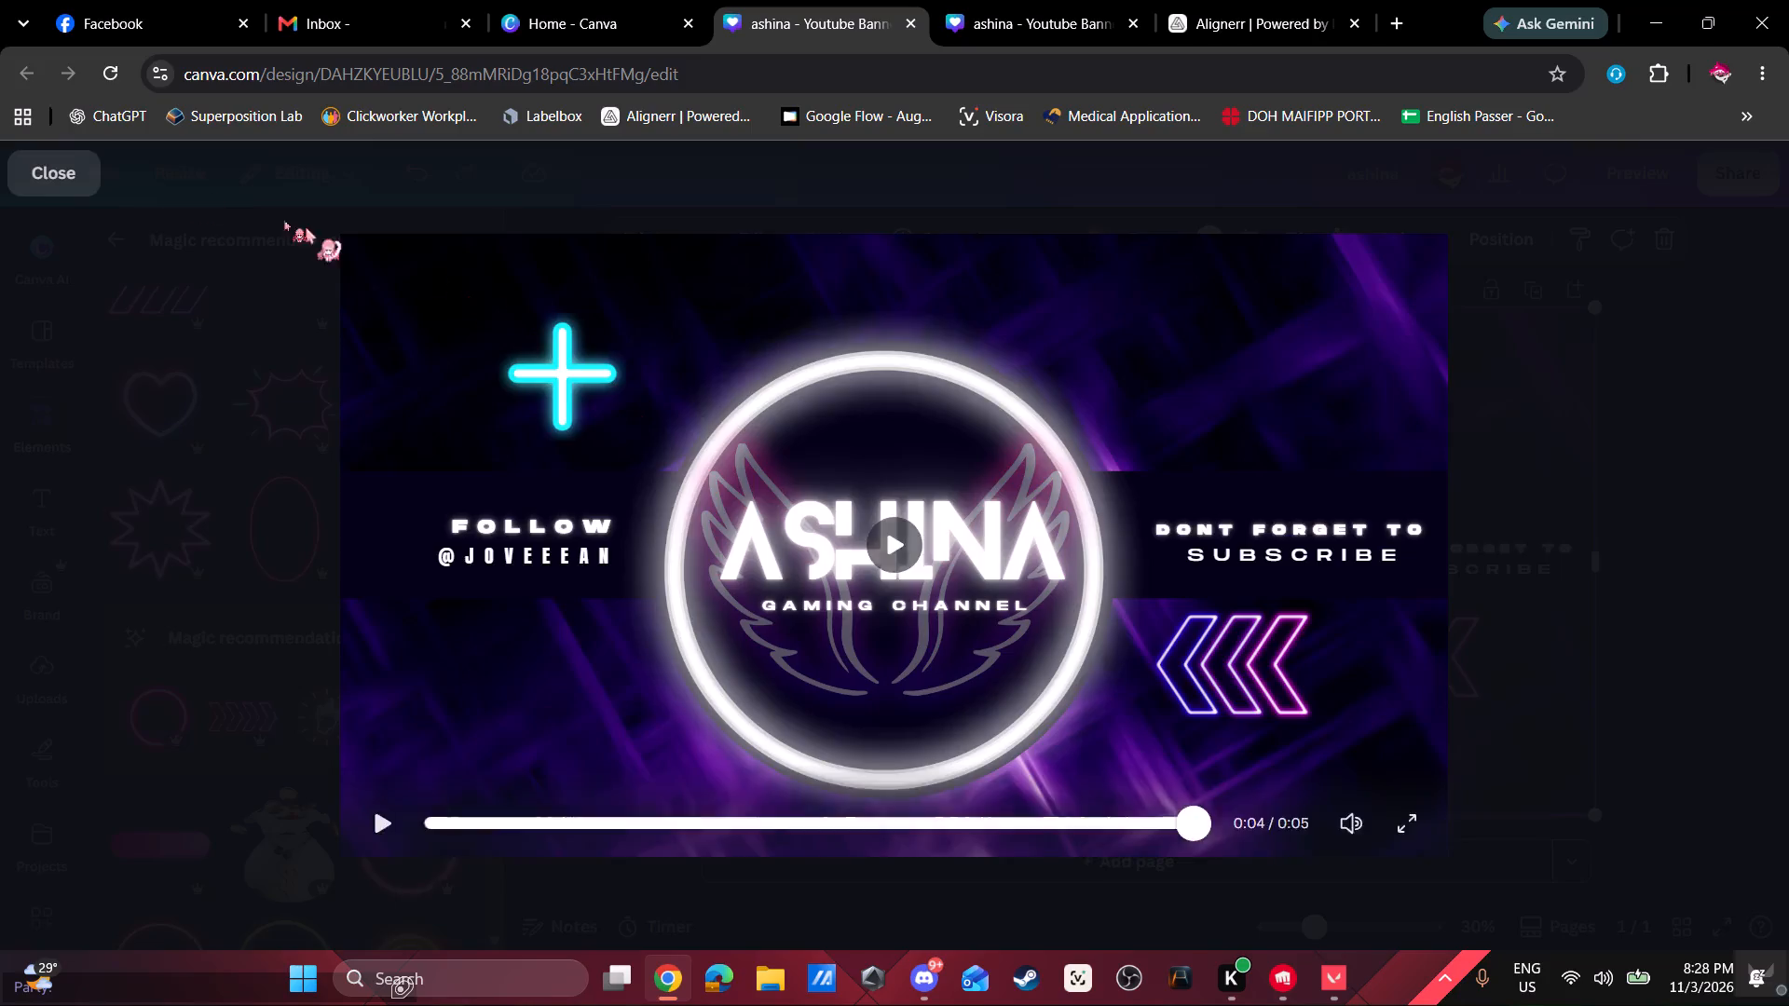
click(22, 181)
Scale the wings down slightly and recentre them within the white ring.
click(1246, 477)
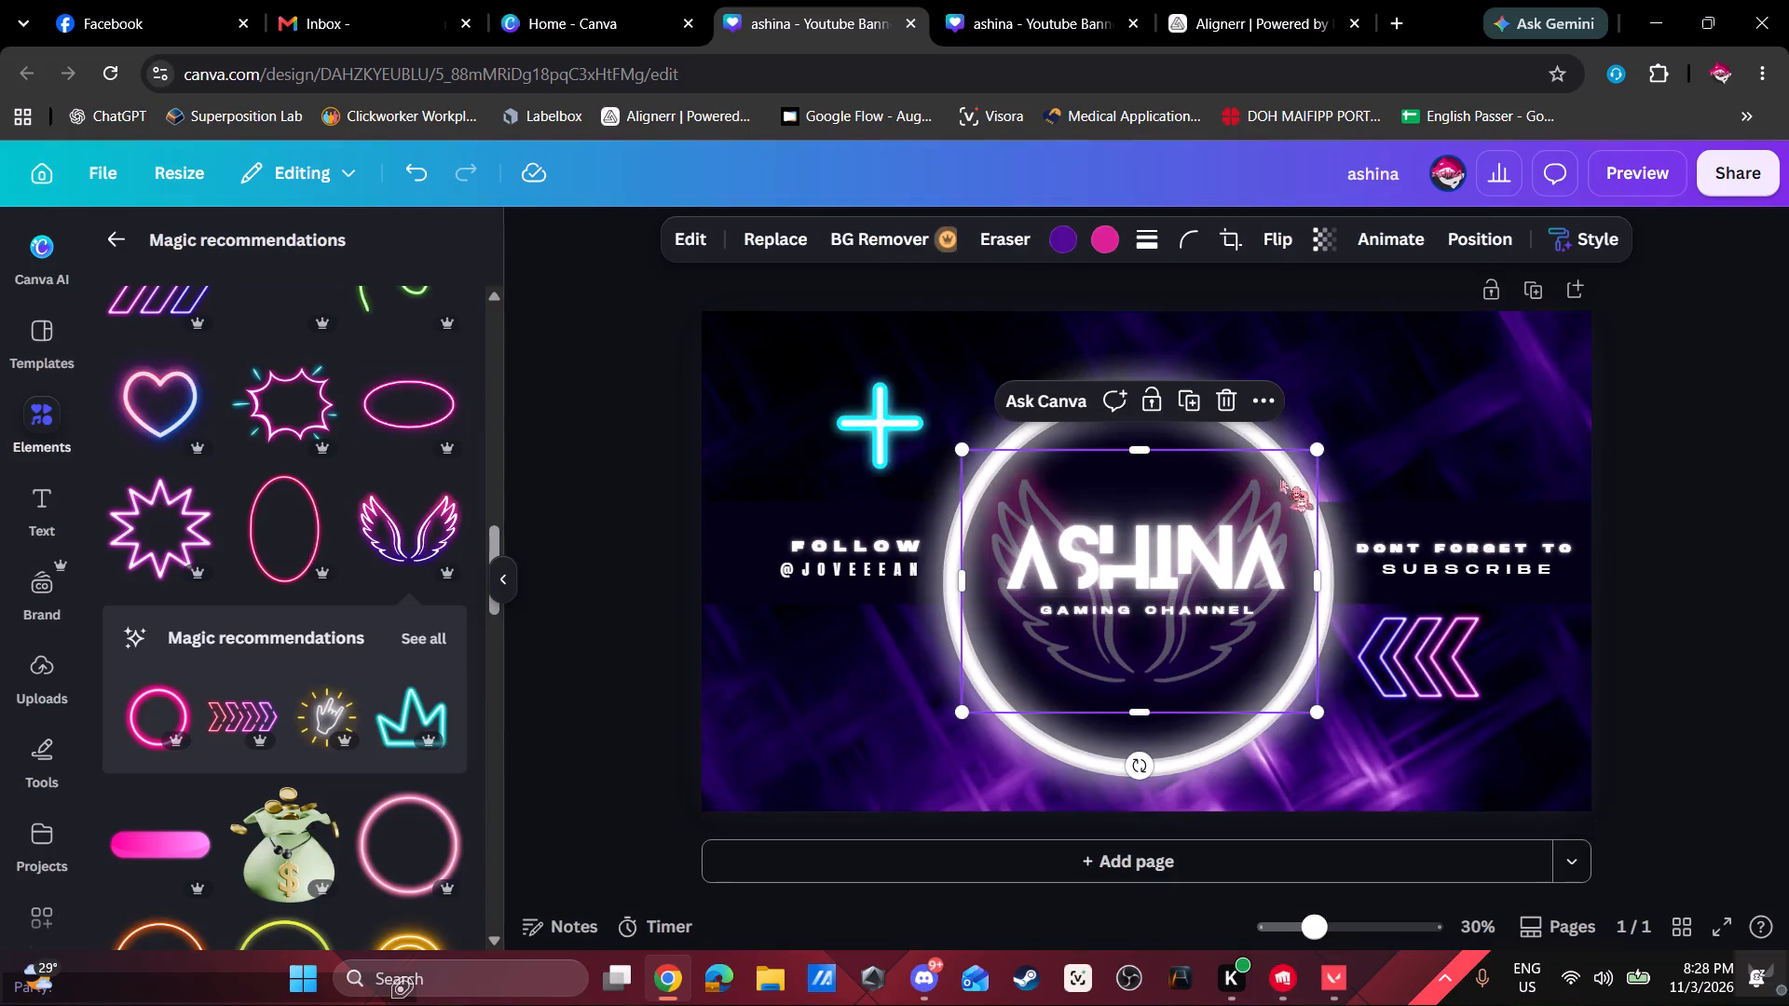
drag(1313, 452, 1304, 459)
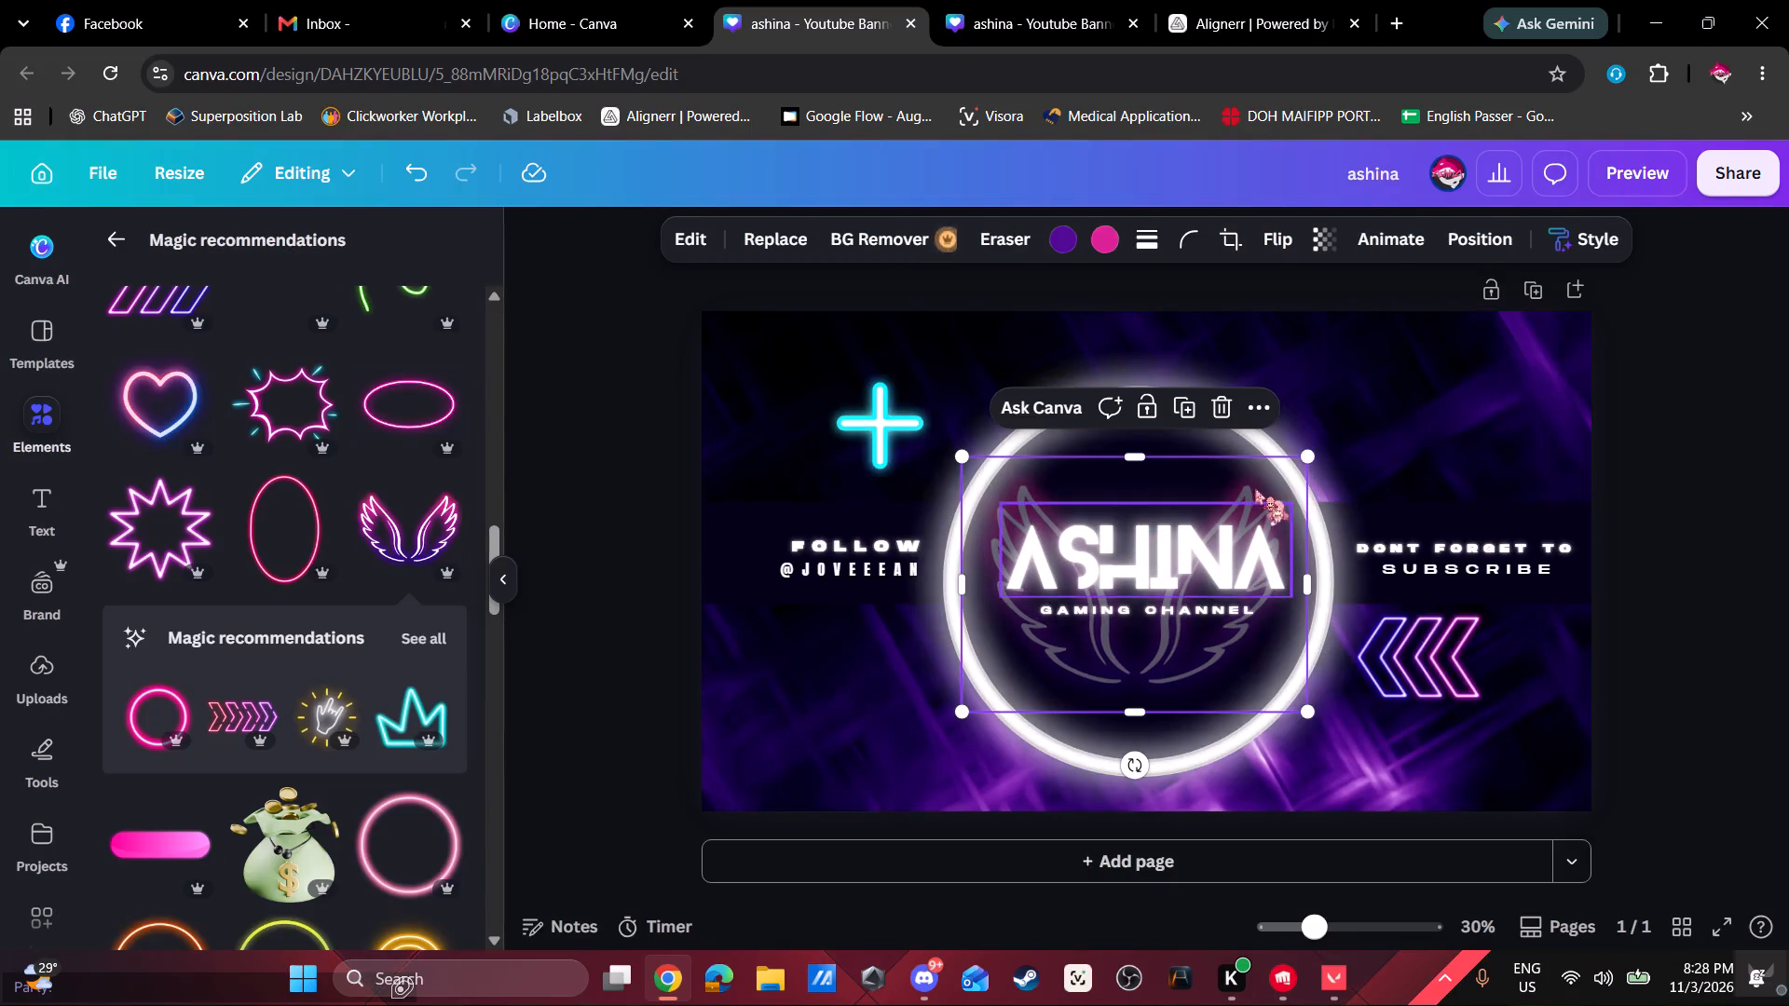
click(1254, 489)
click(1226, 677)
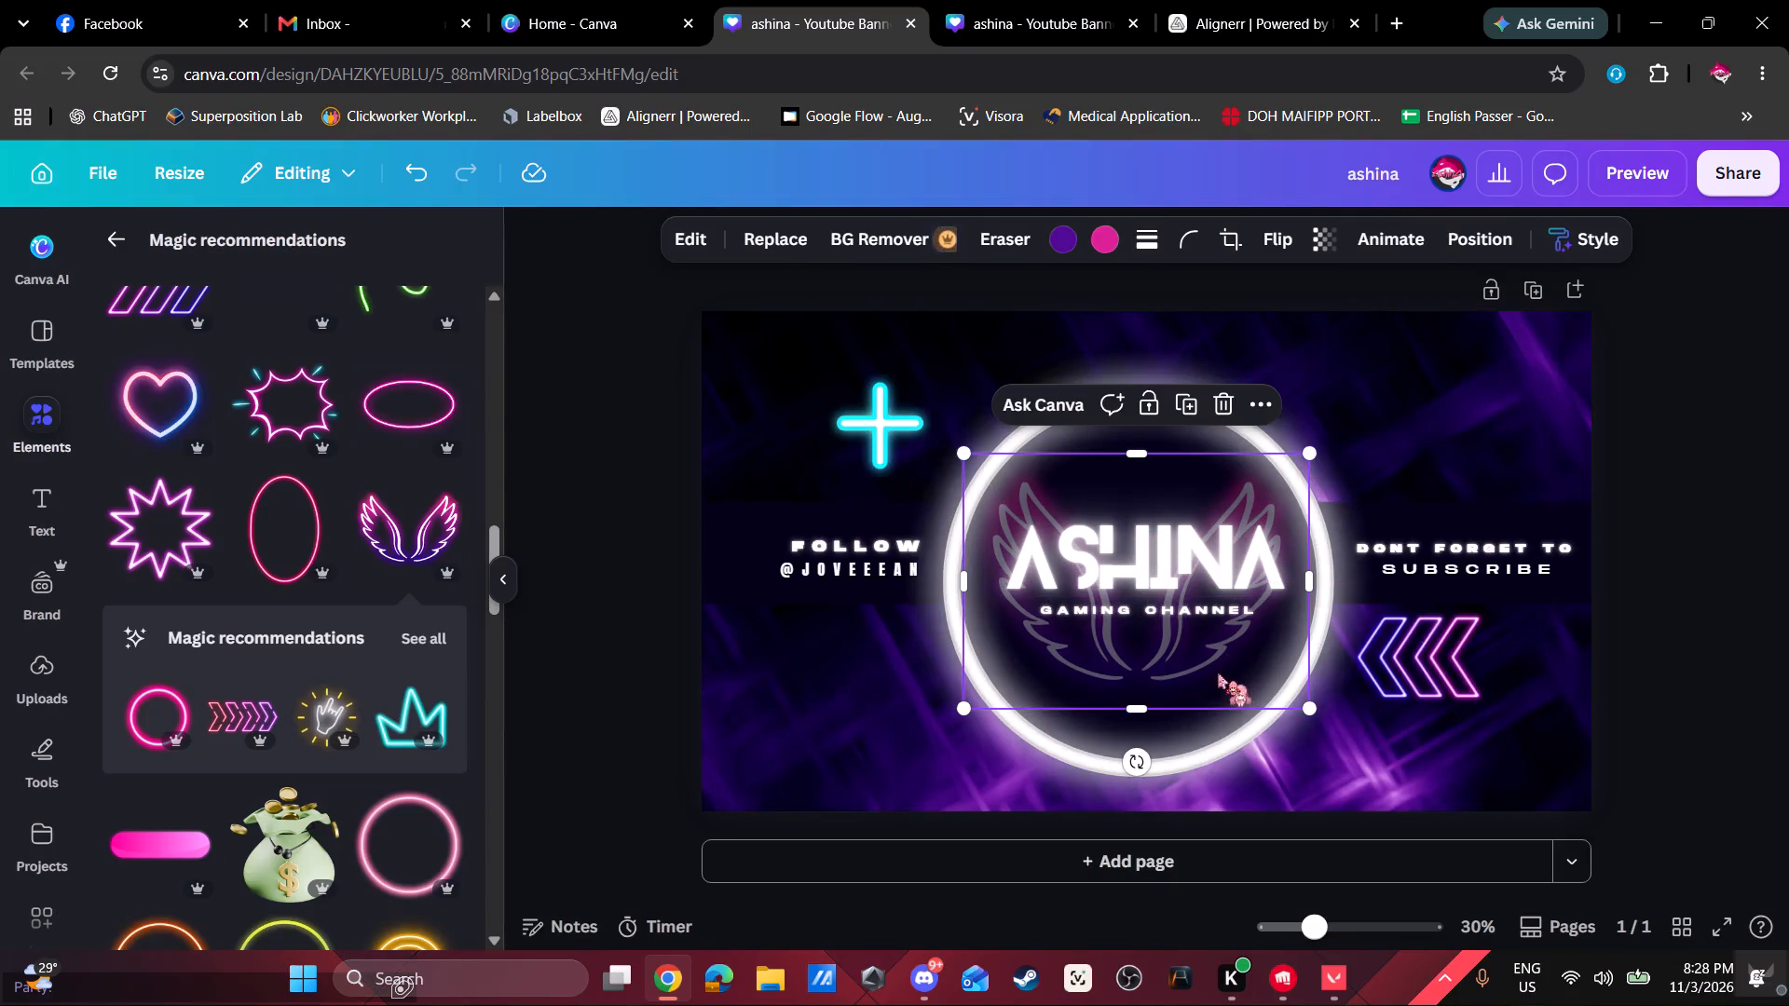
click(1218, 673)
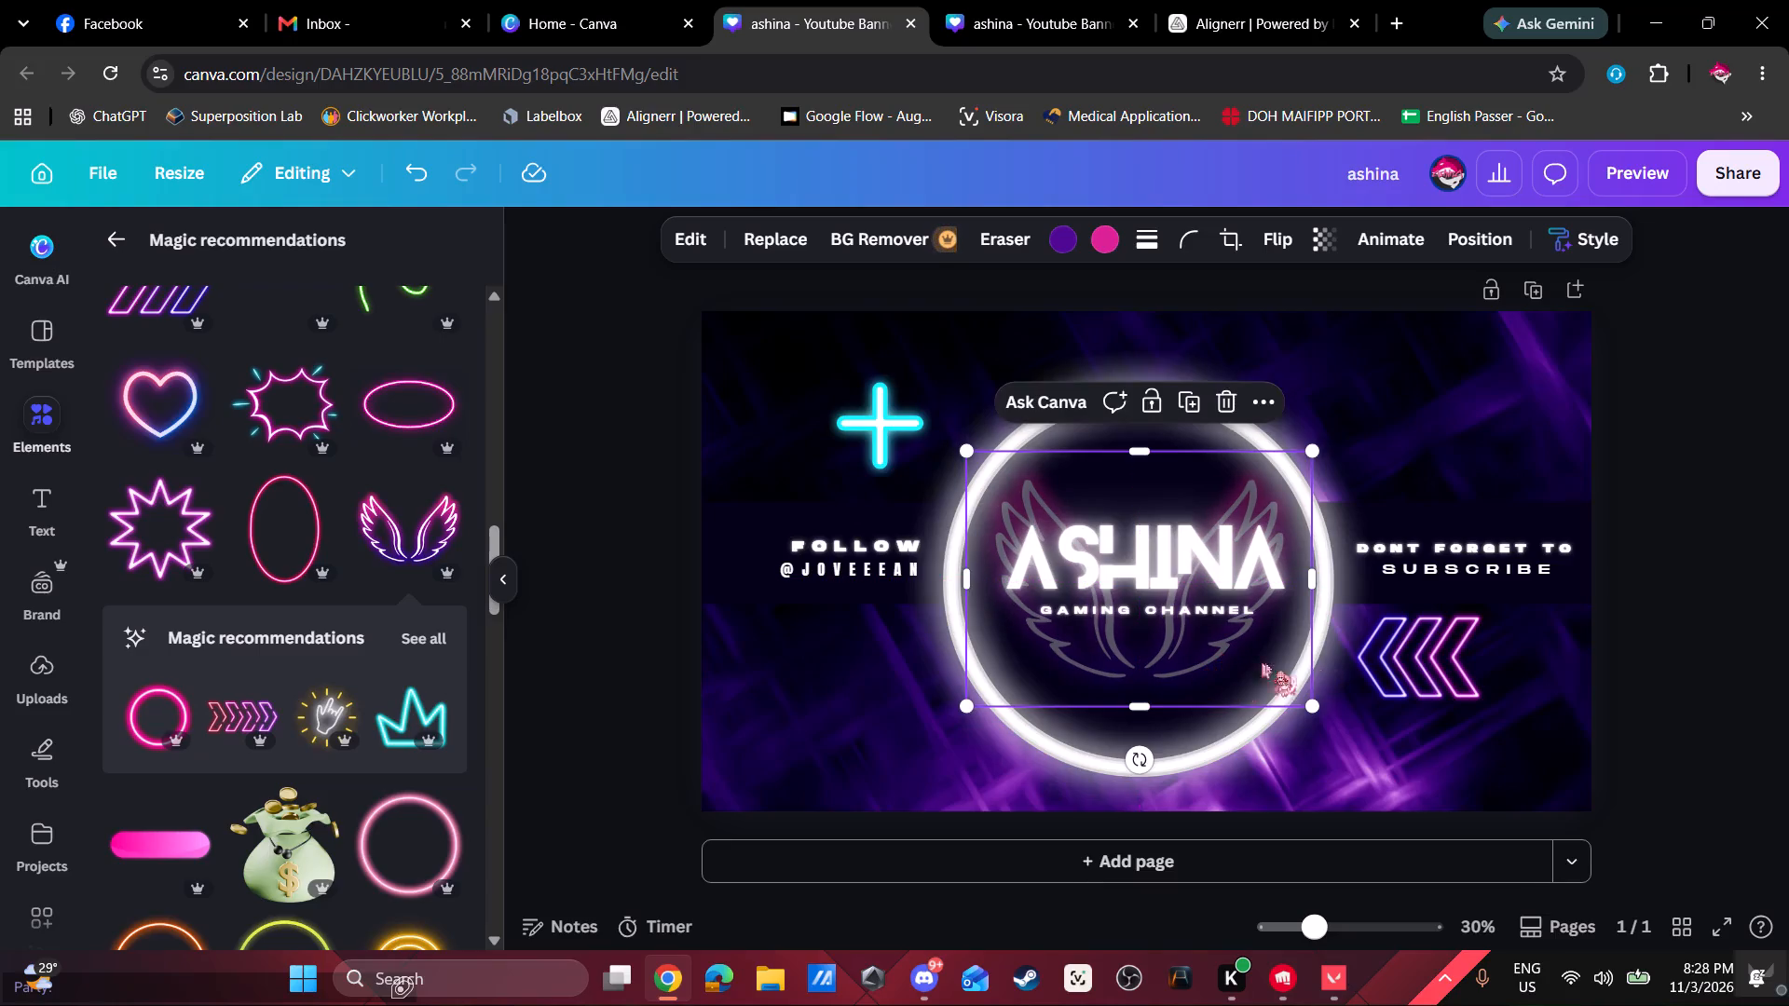
Browse the available animation effects for the neon chevrons below the SUBSCRIBE text.
click(1421, 659)
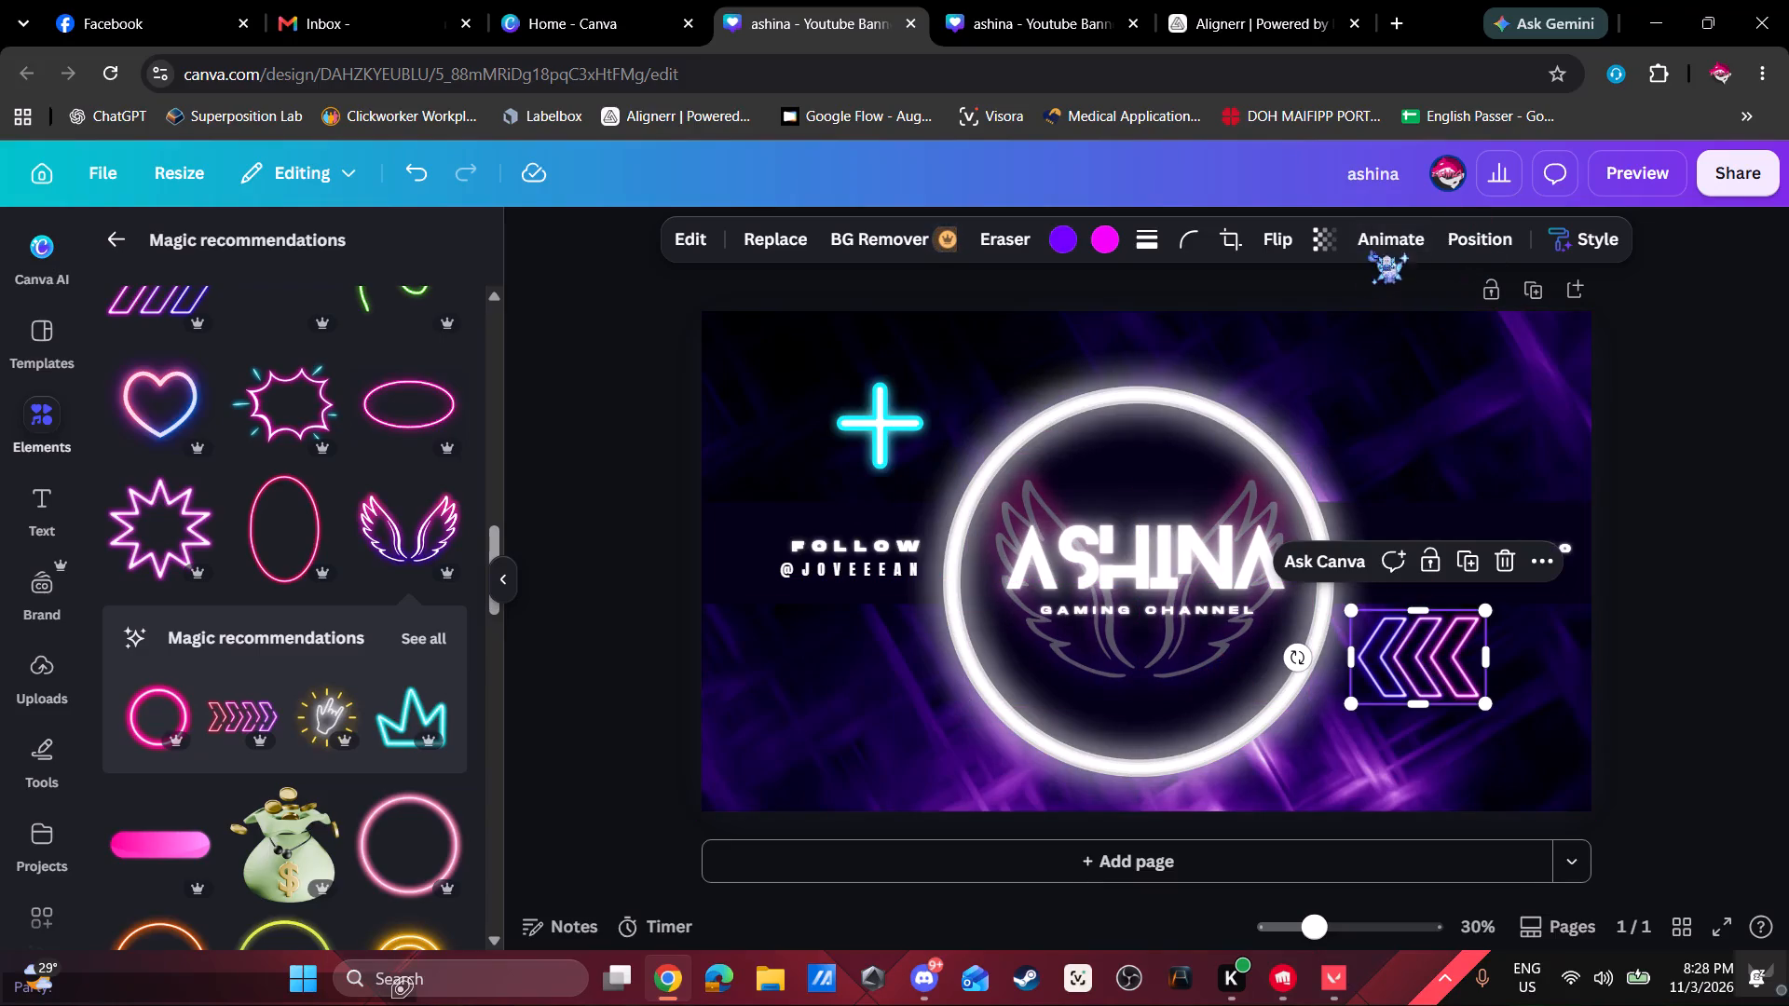
click(1397, 240)
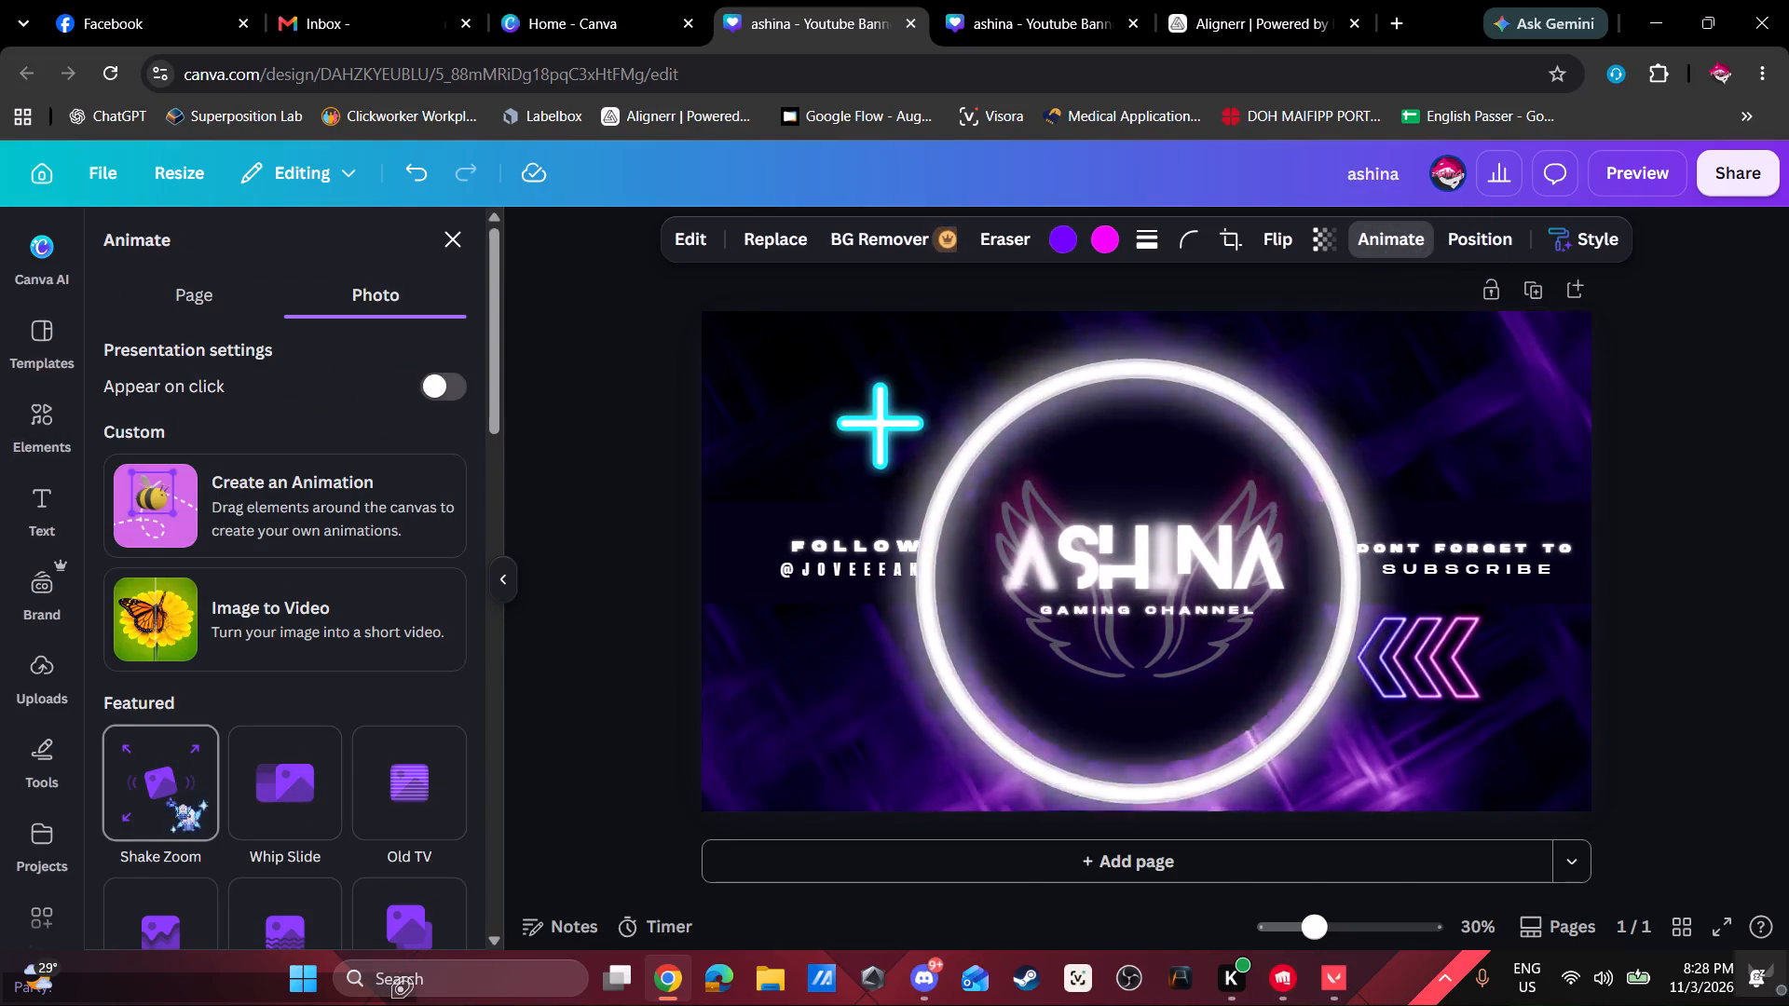
scroll(422, 854, down, 2)
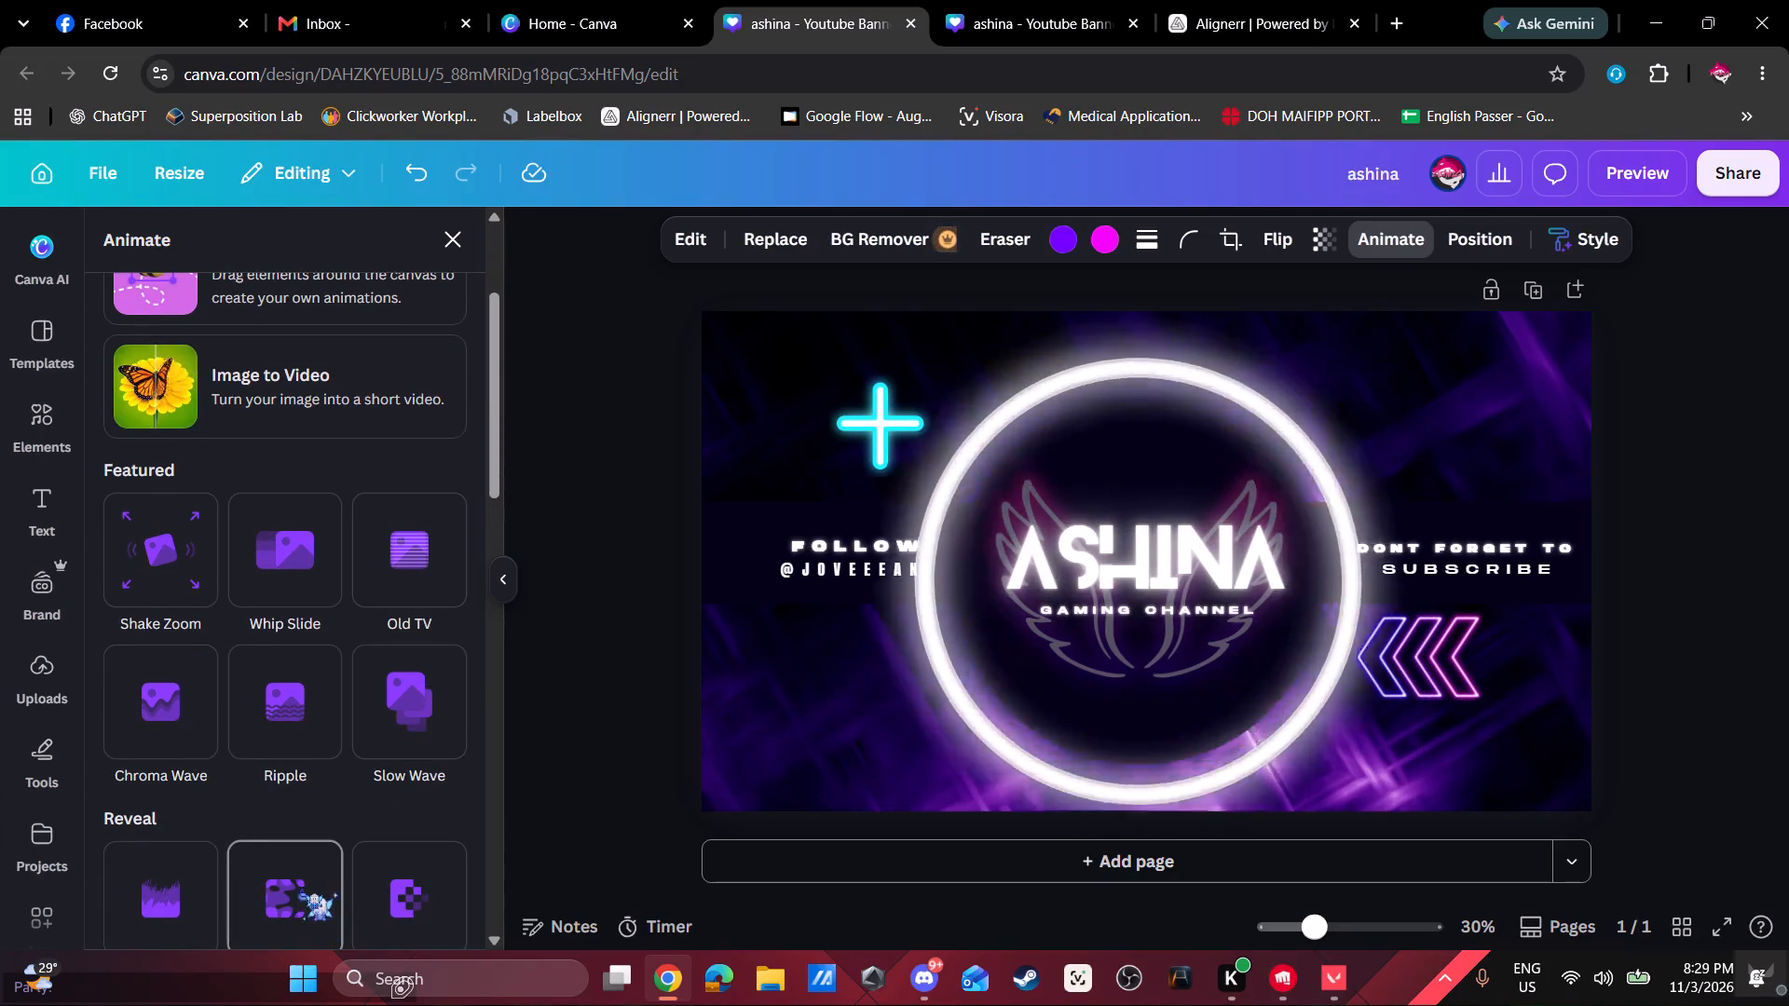
scroll(302, 886, down, 1)
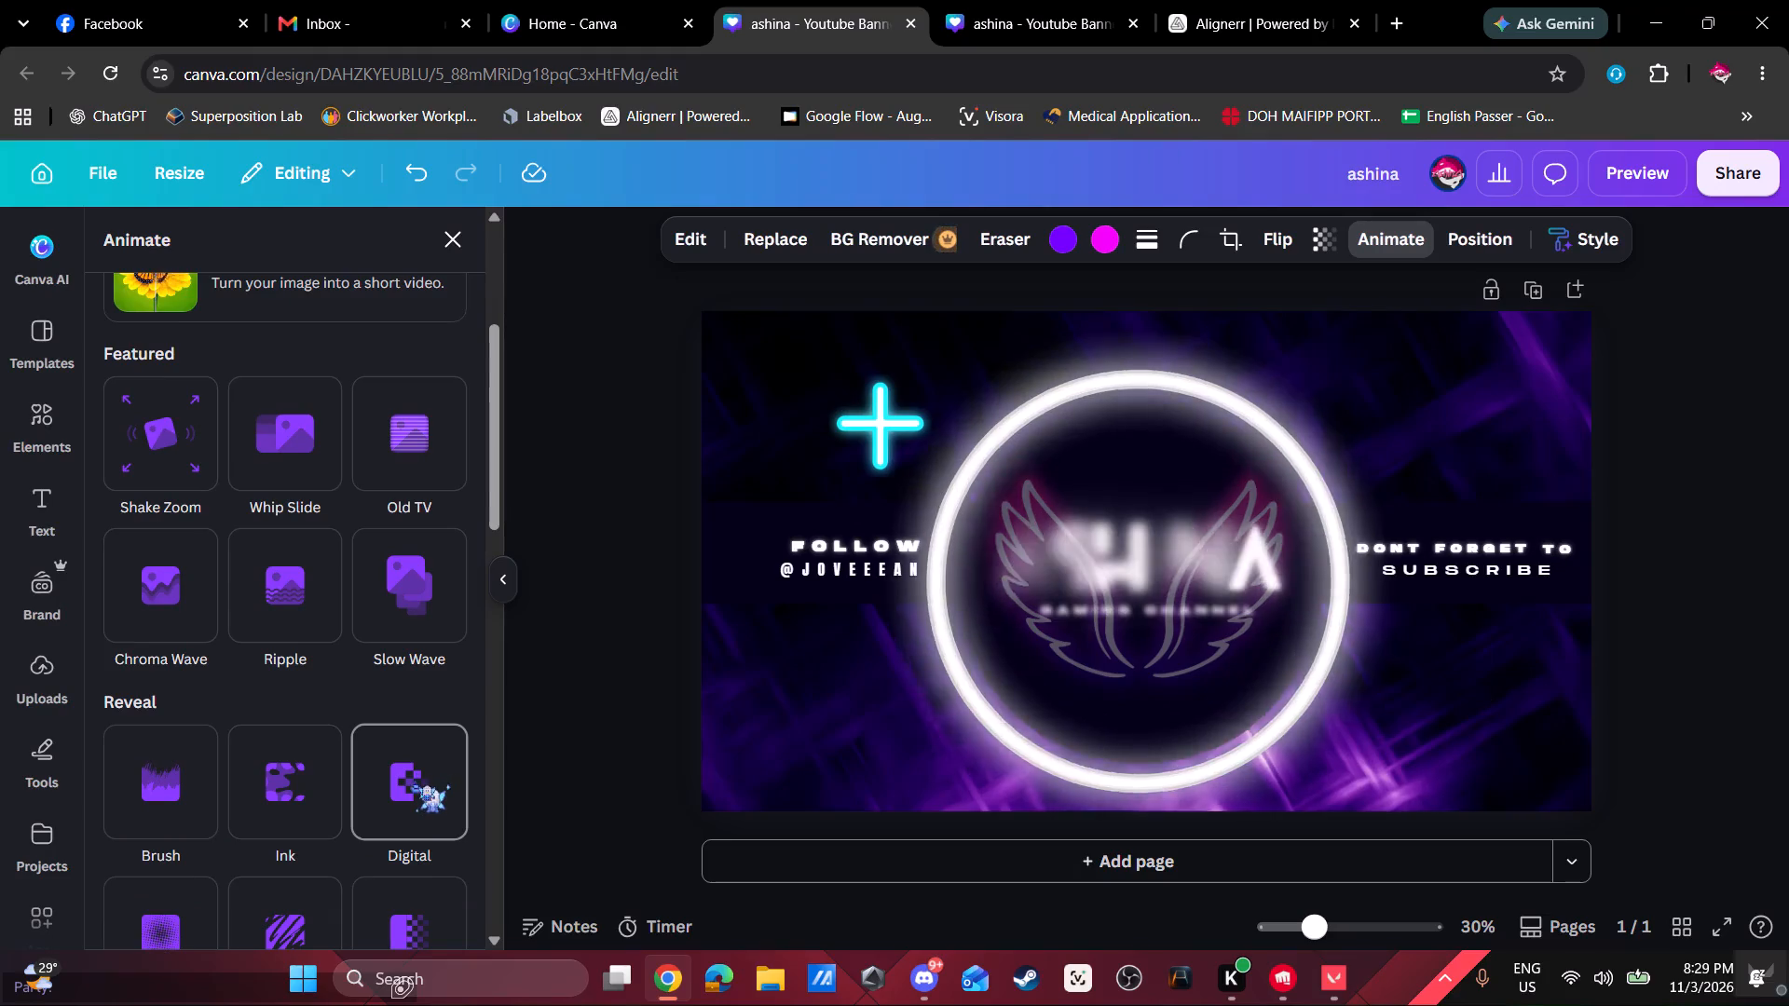
scroll(415, 778, down, 2)
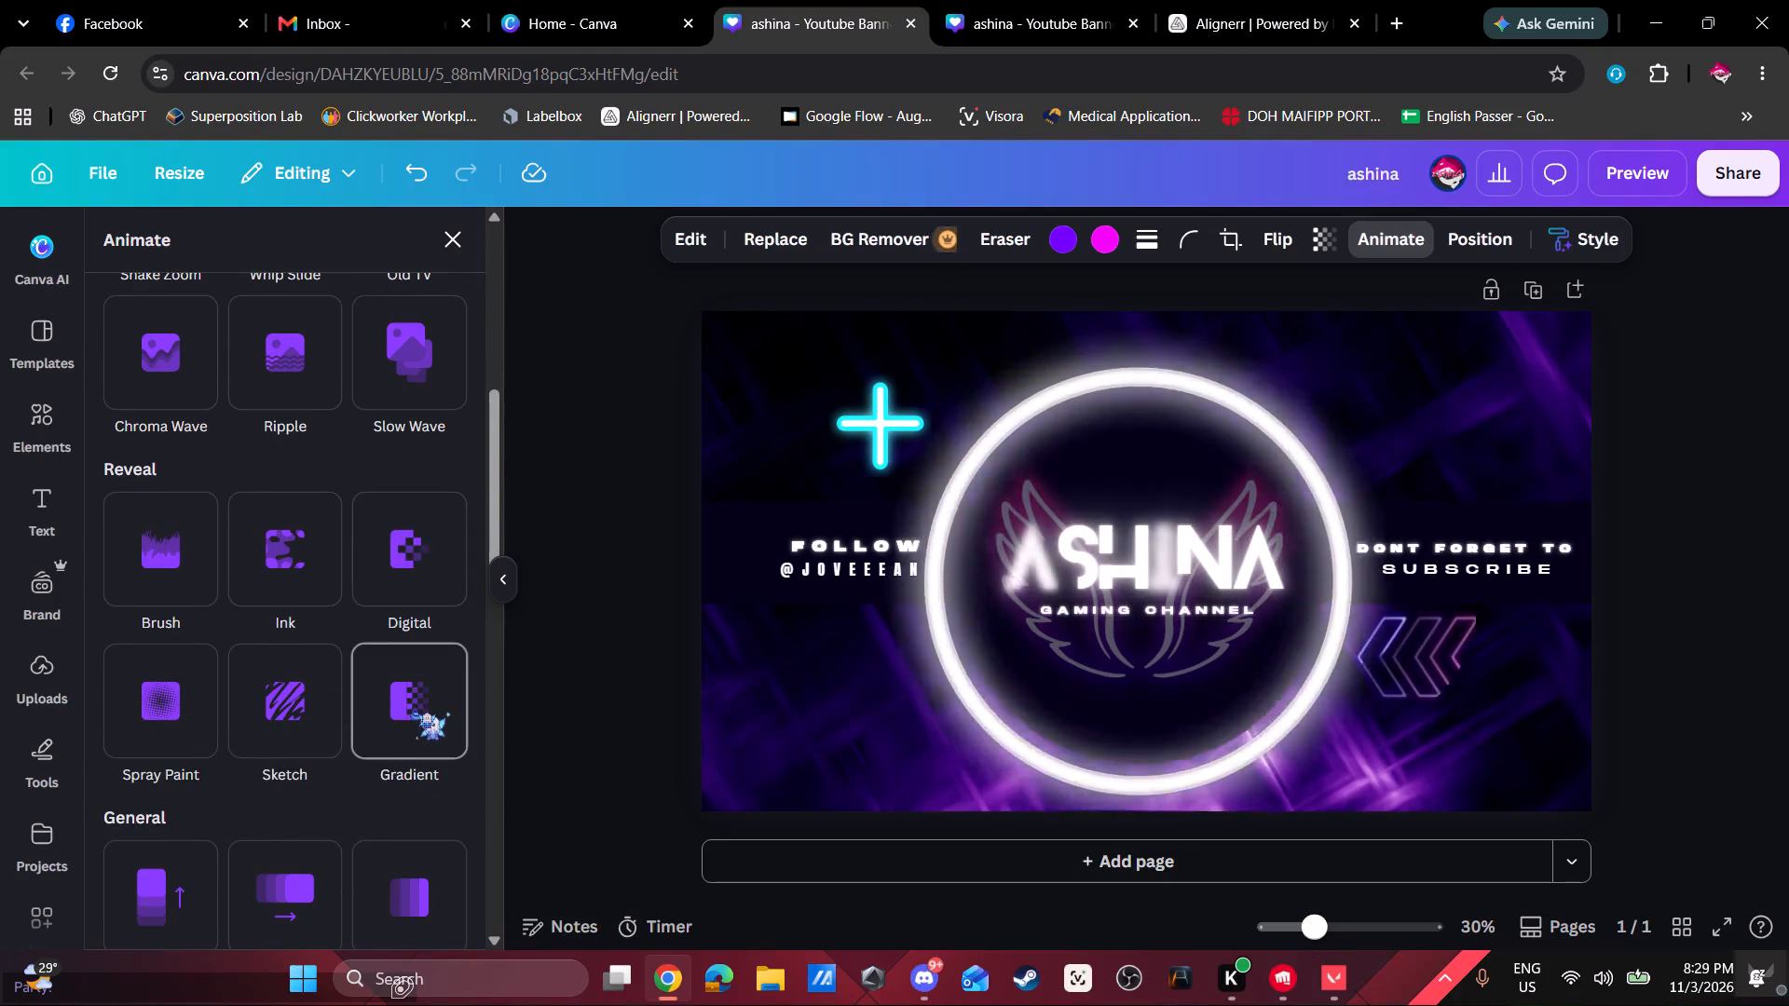
scroll(254, 802, down, 2)
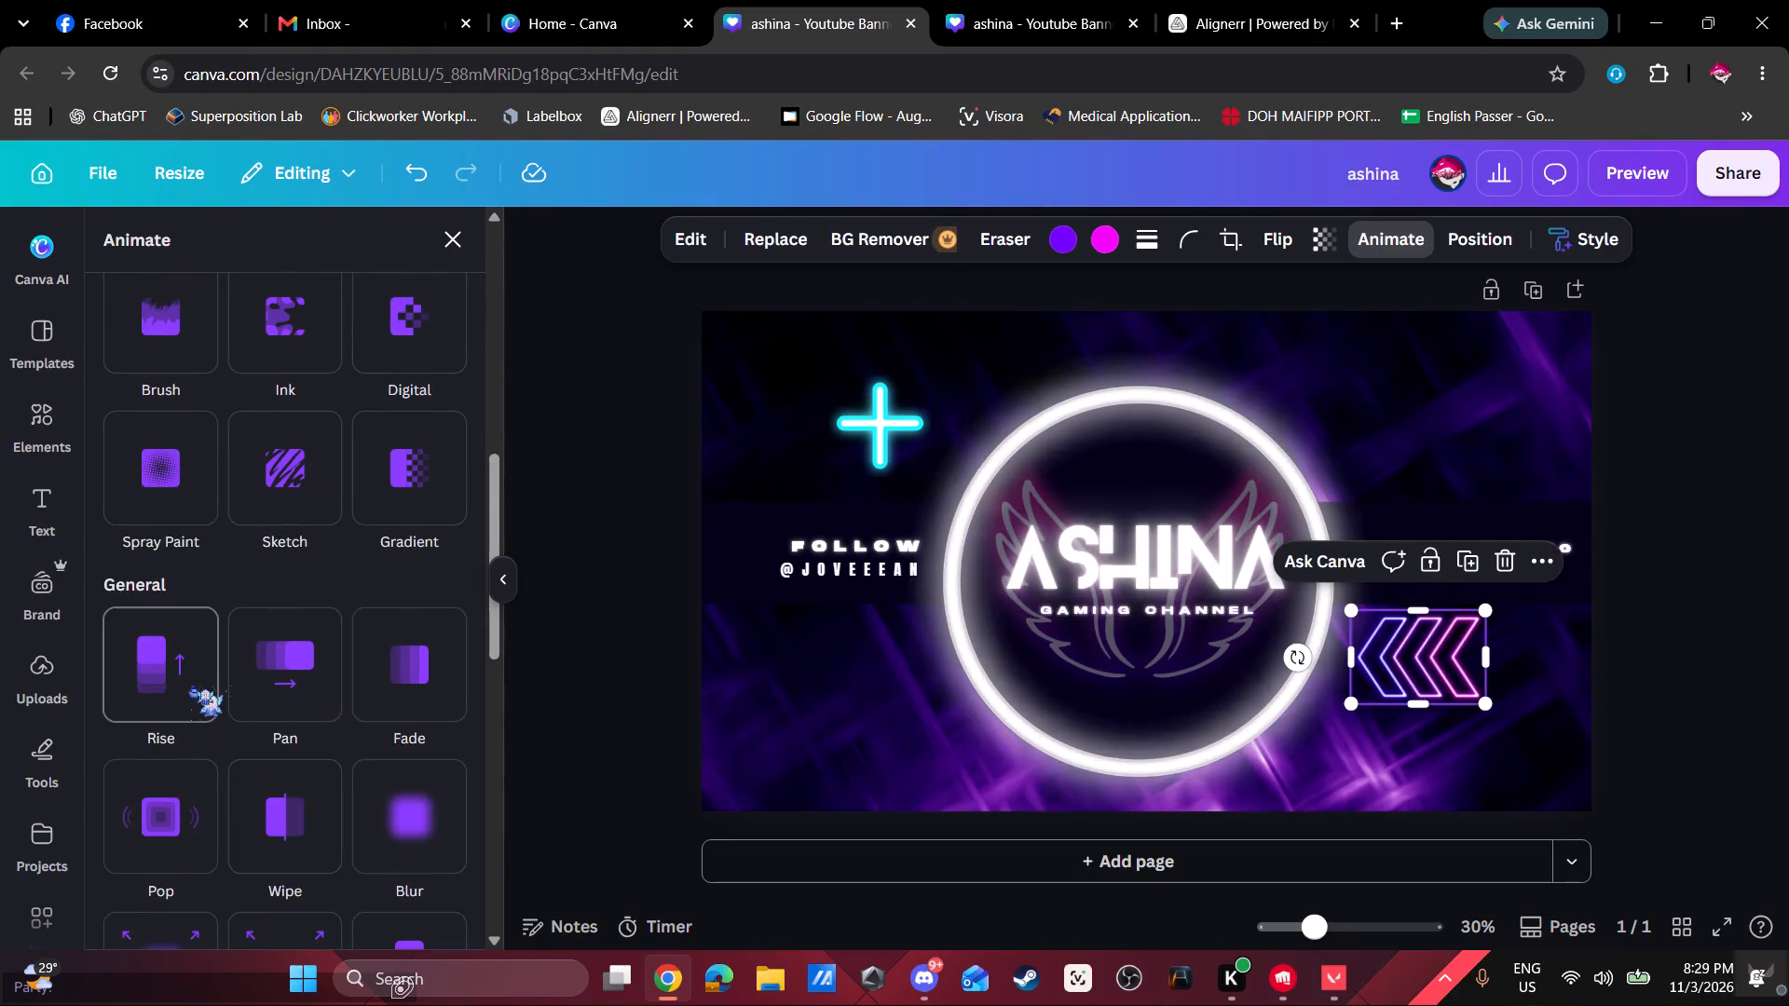
scroll(273, 782, down, 2)
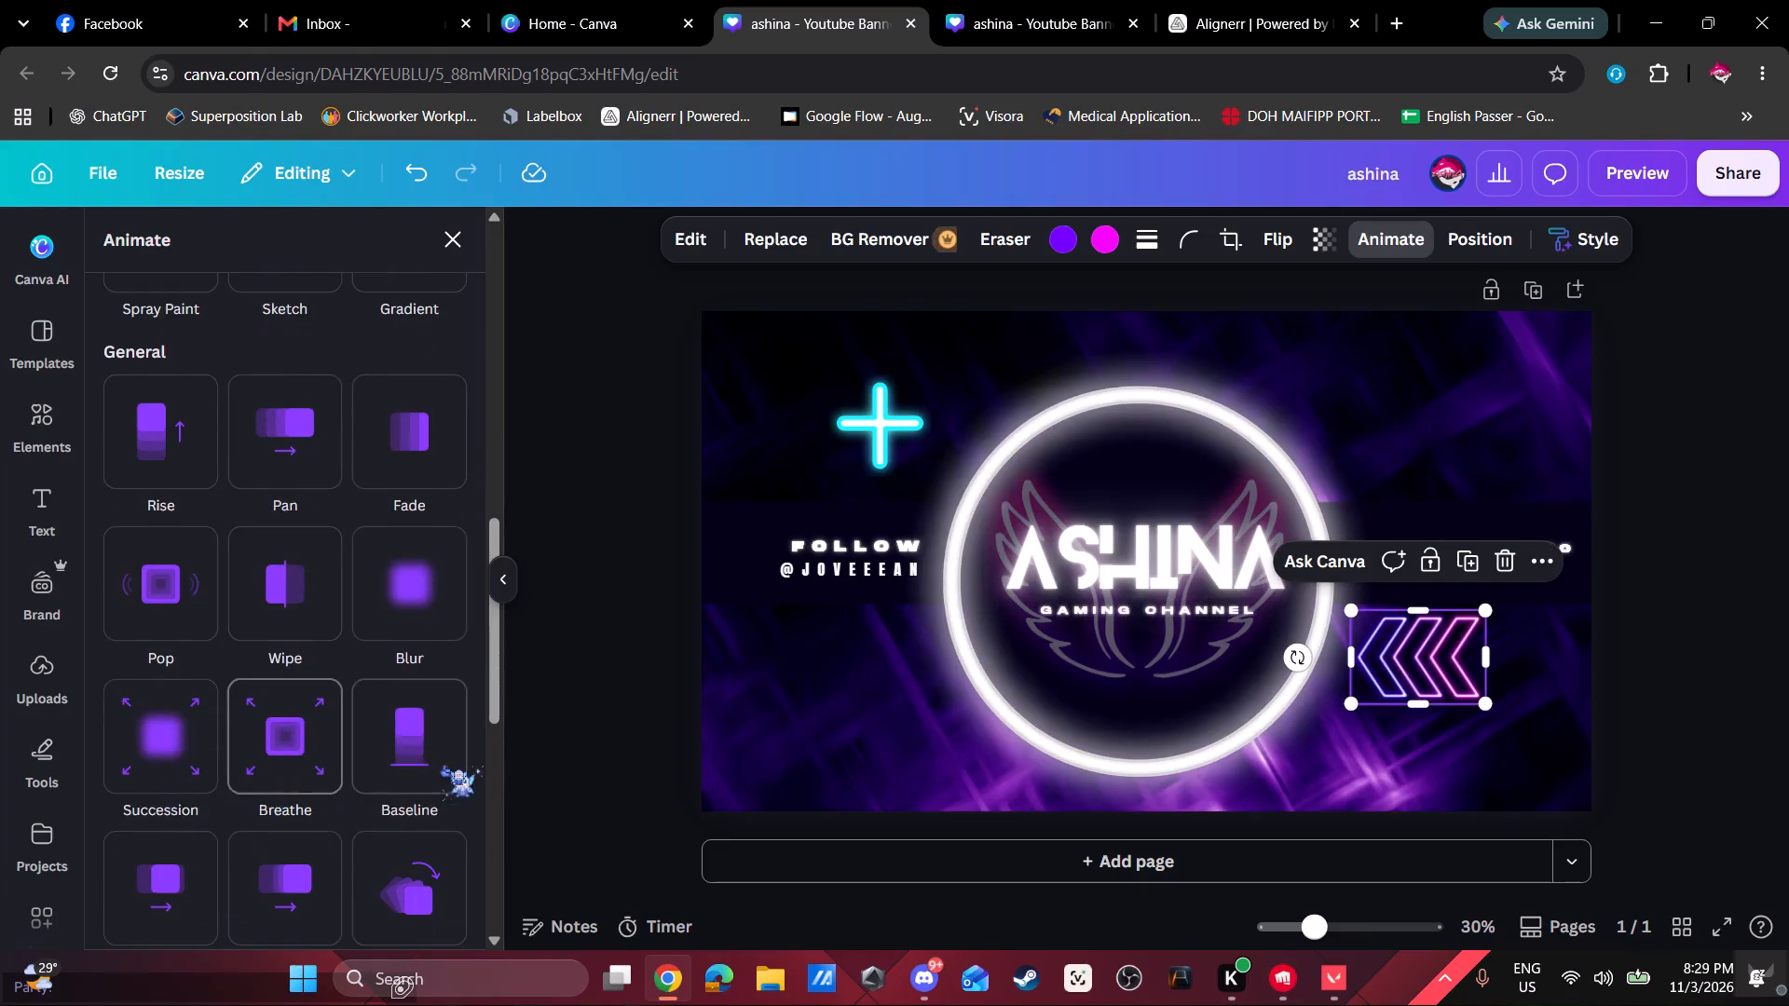
scroll(375, 777, down, 2)
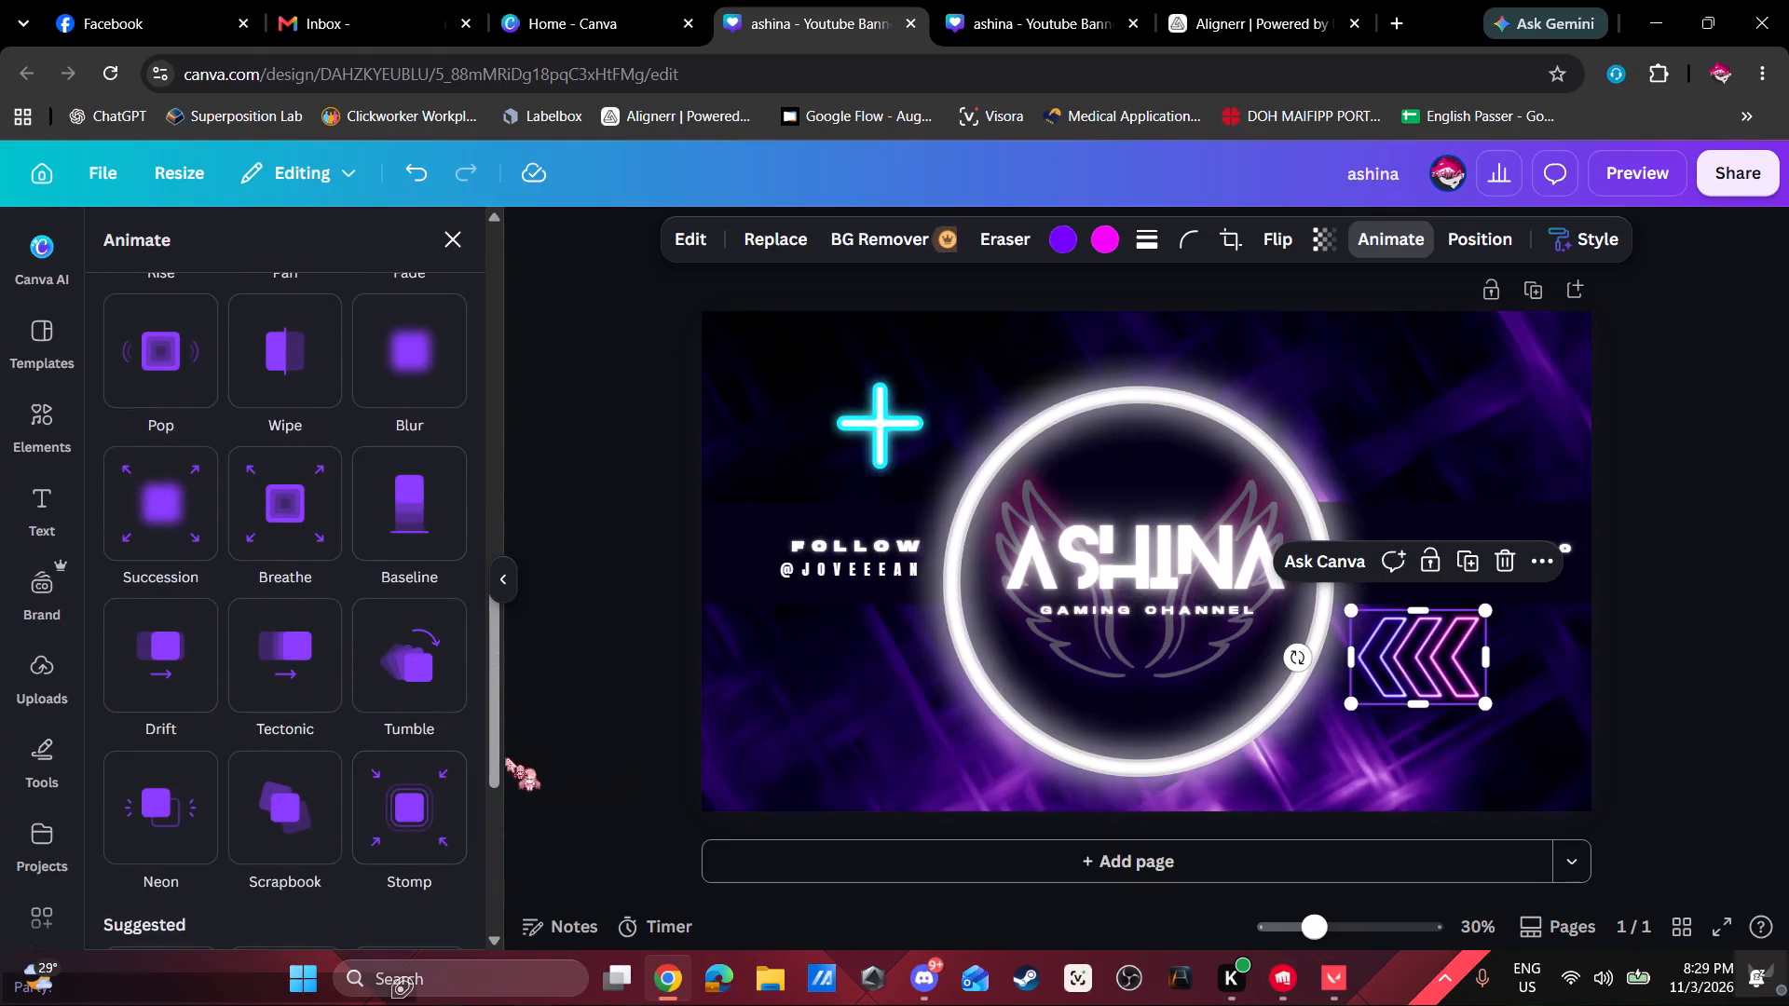
scroll(256, 789, down, 2)
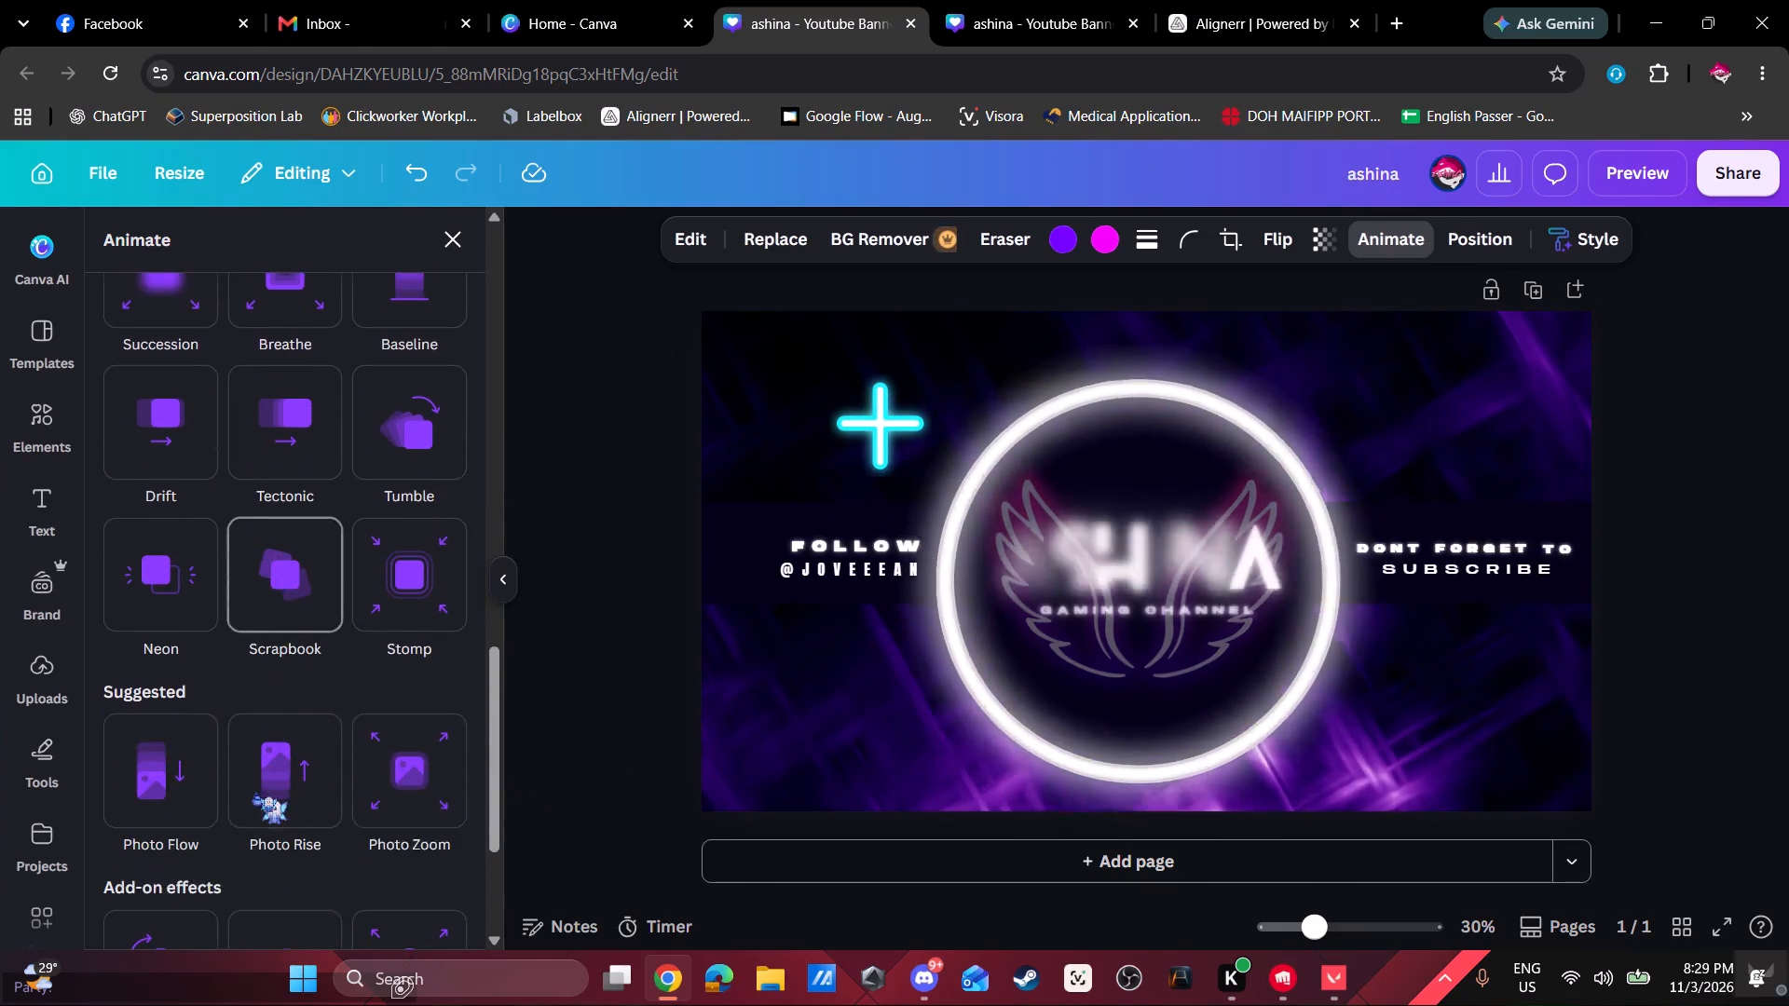
scroll(256, 787, down, 3)
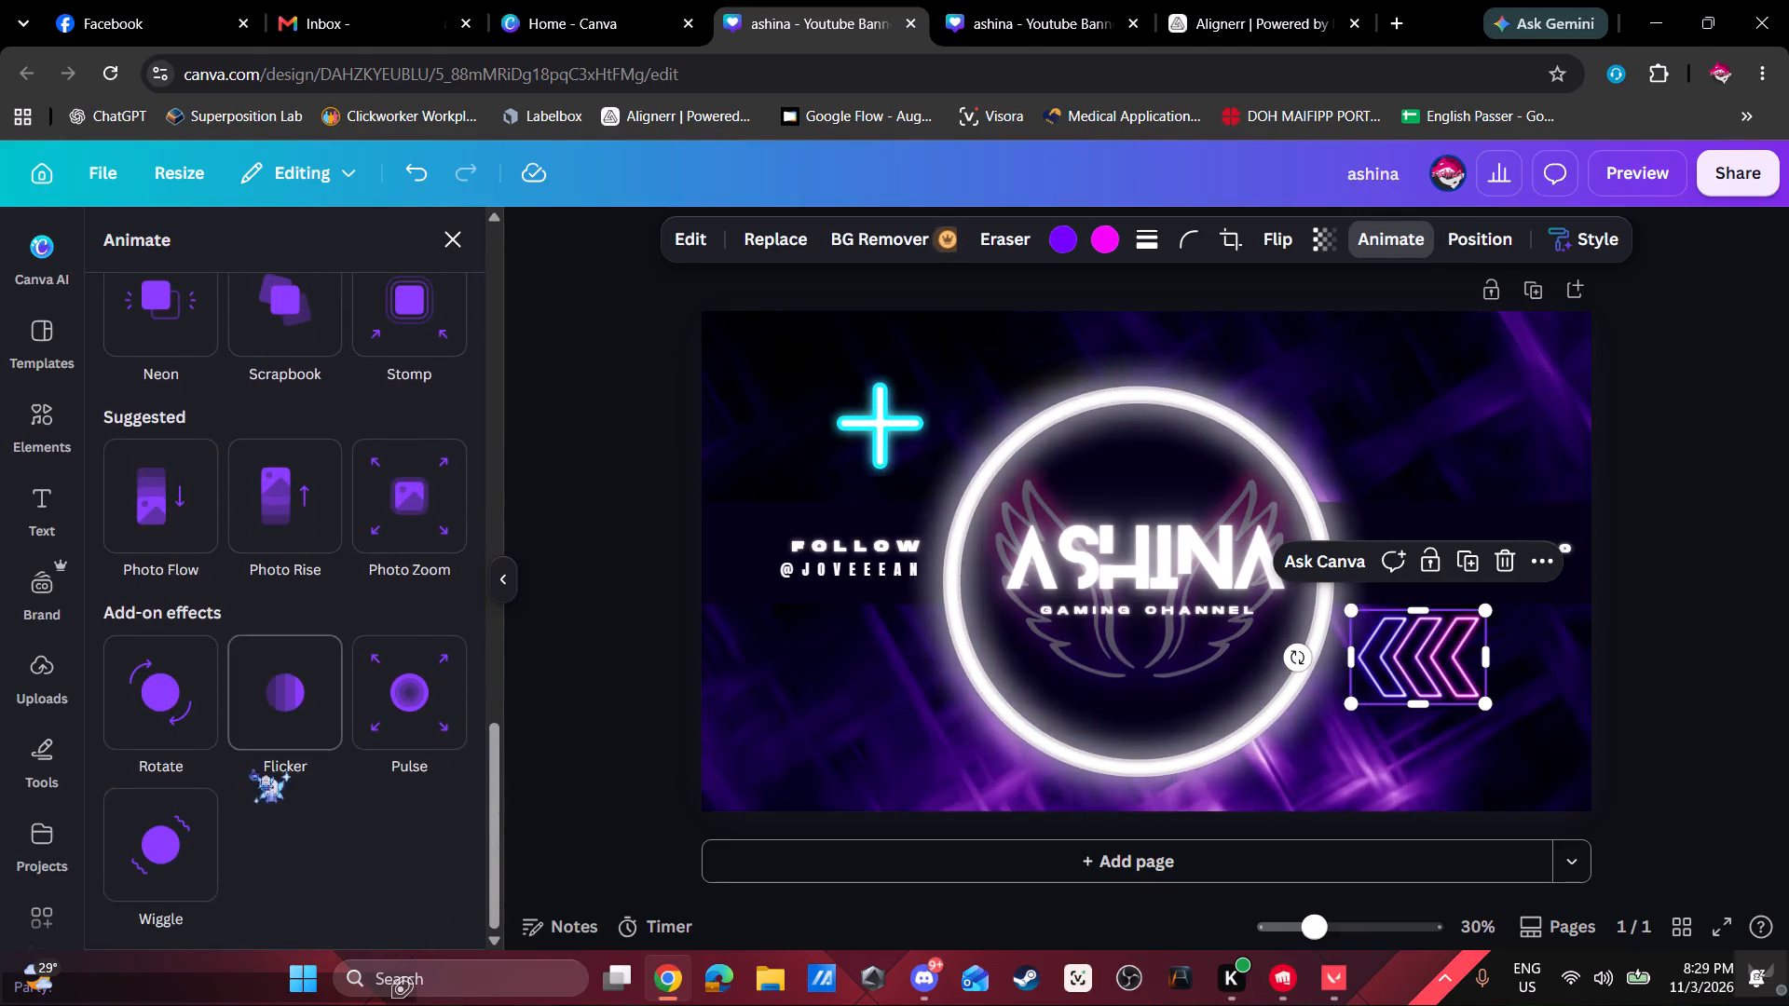
scroll(254, 768, up, 6)
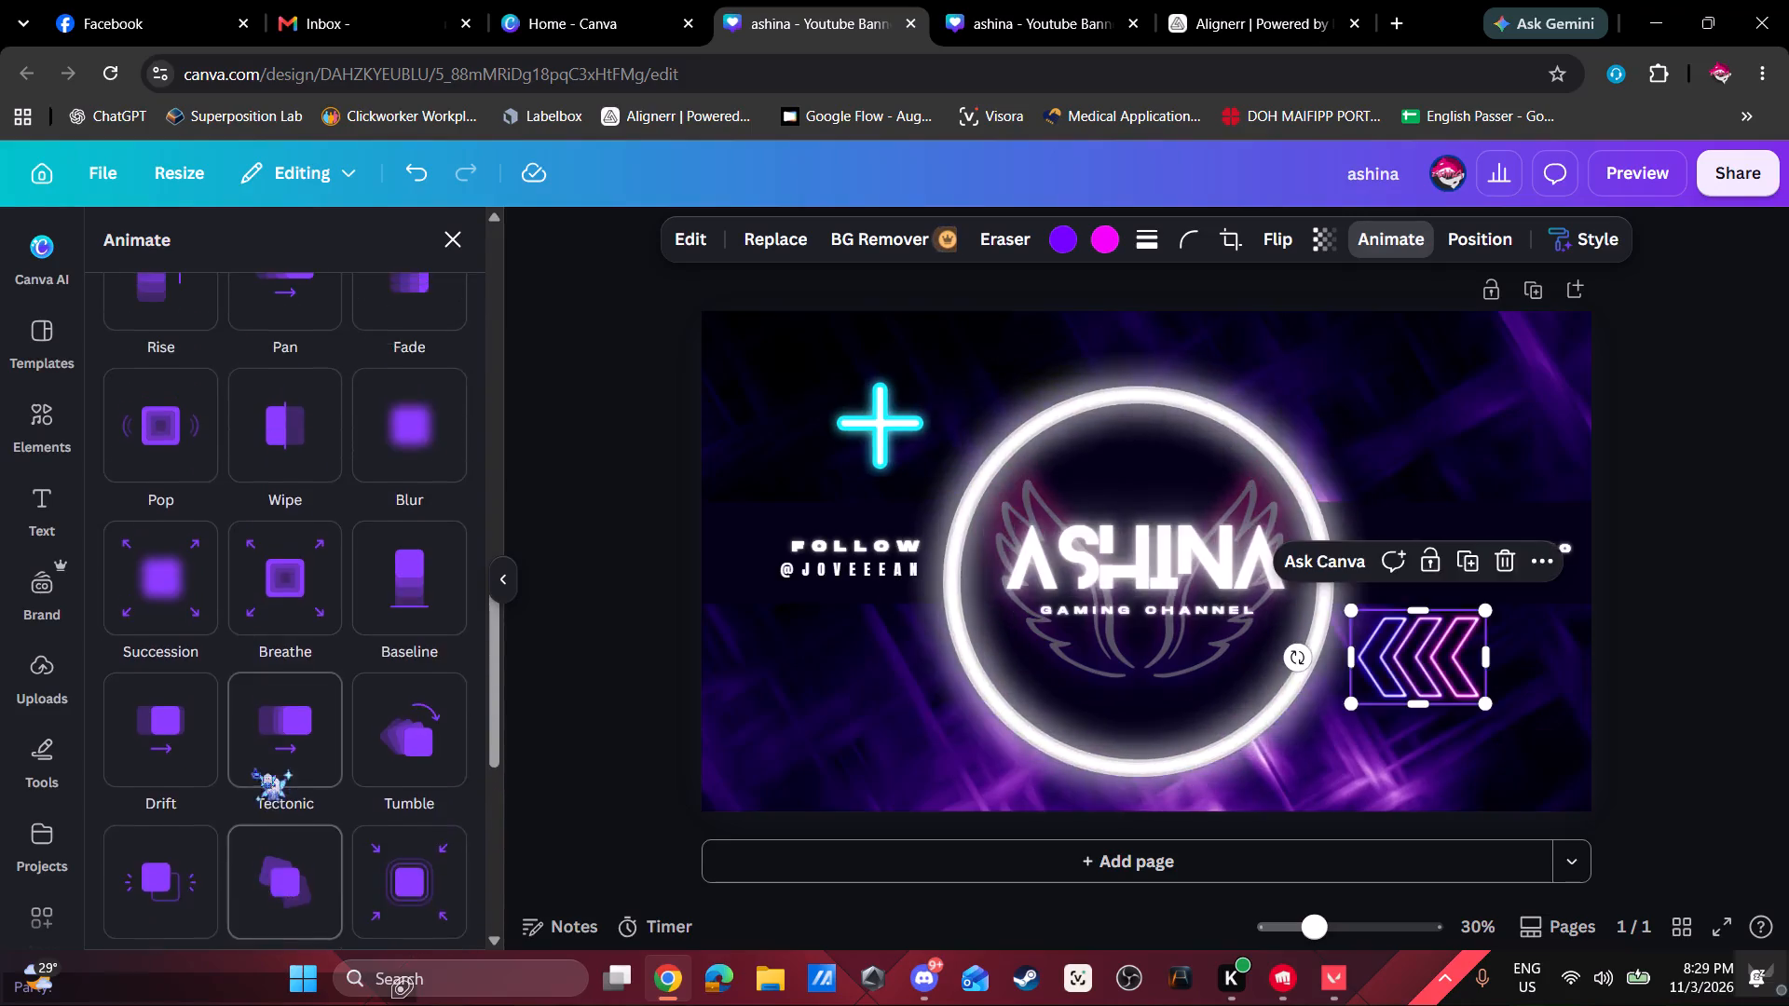
scroll(255, 766, up, 2)
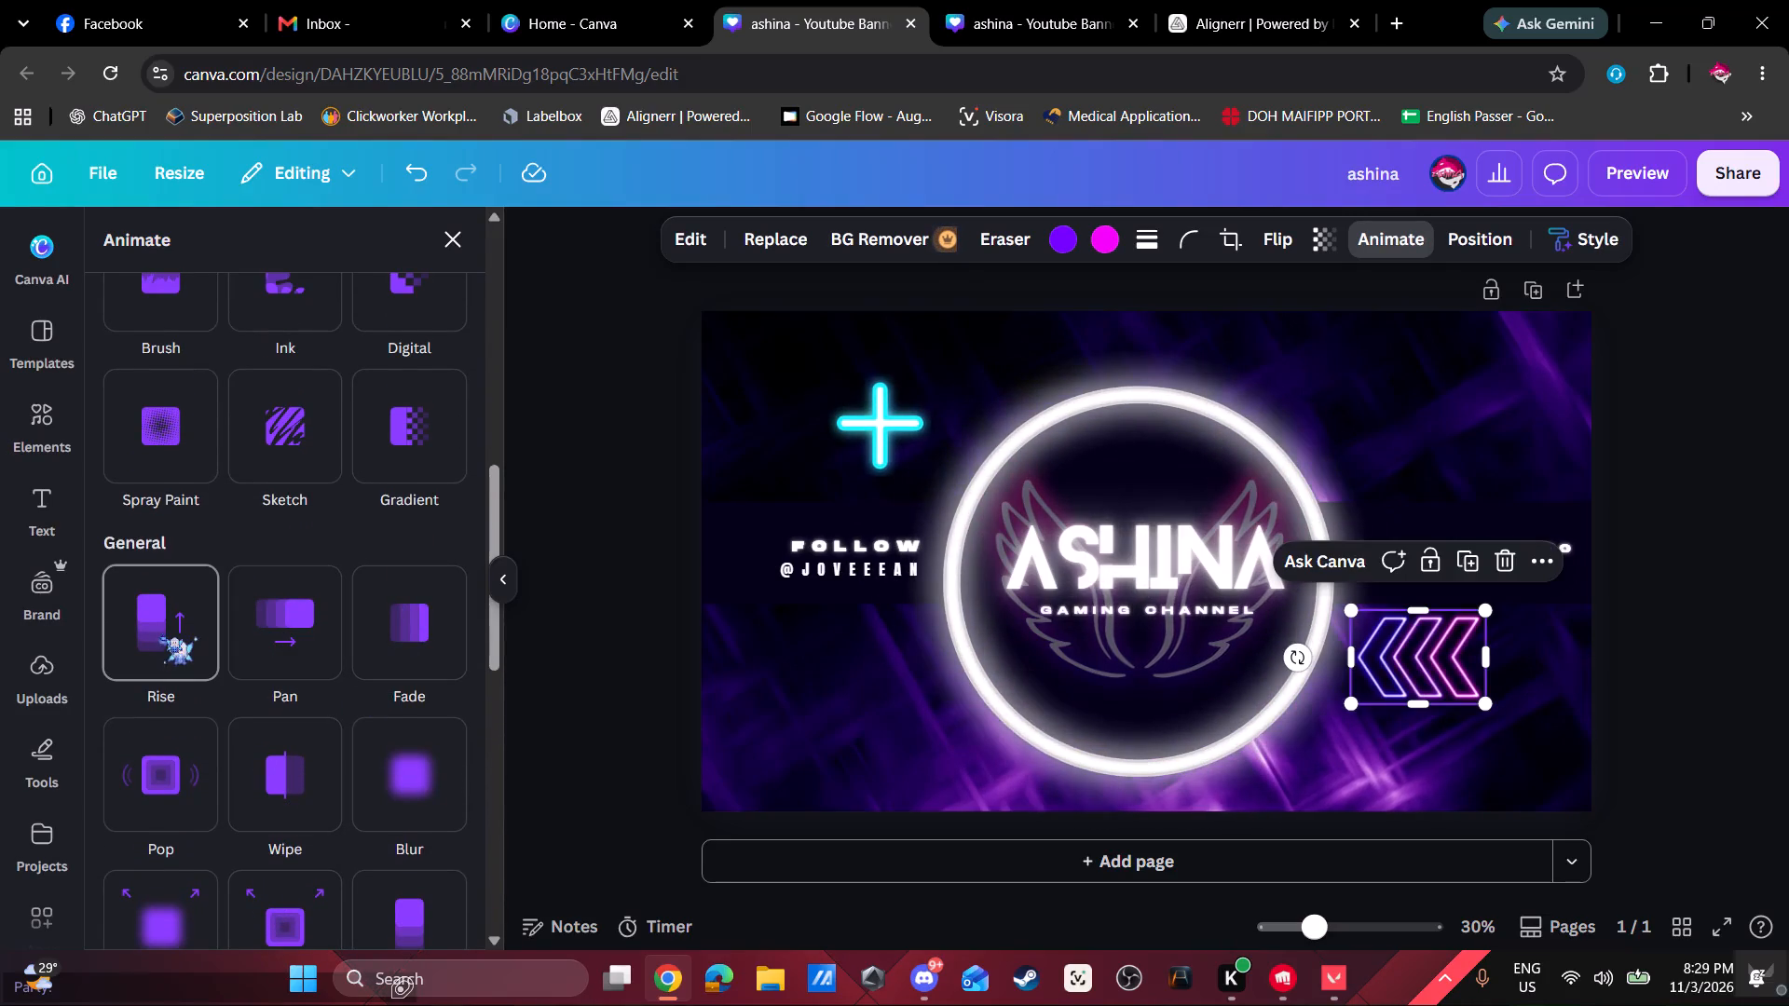
scroll(301, 759, up, 3)
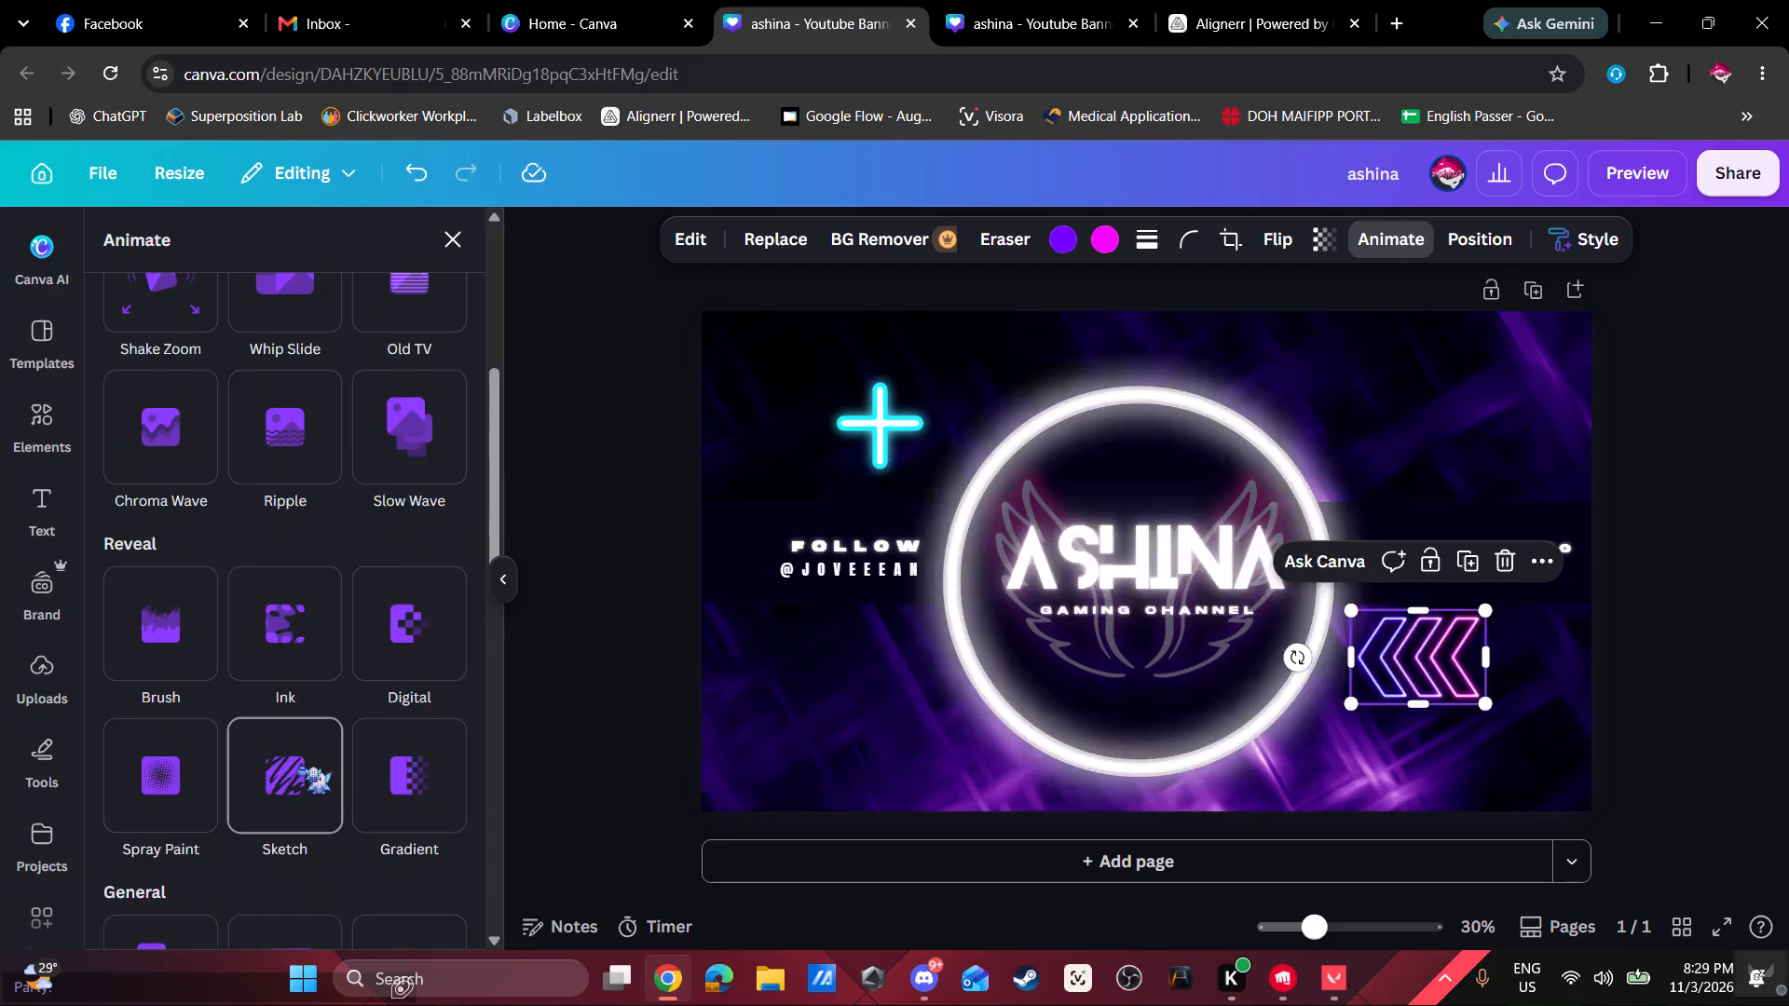
scroll(301, 759, up, 2)
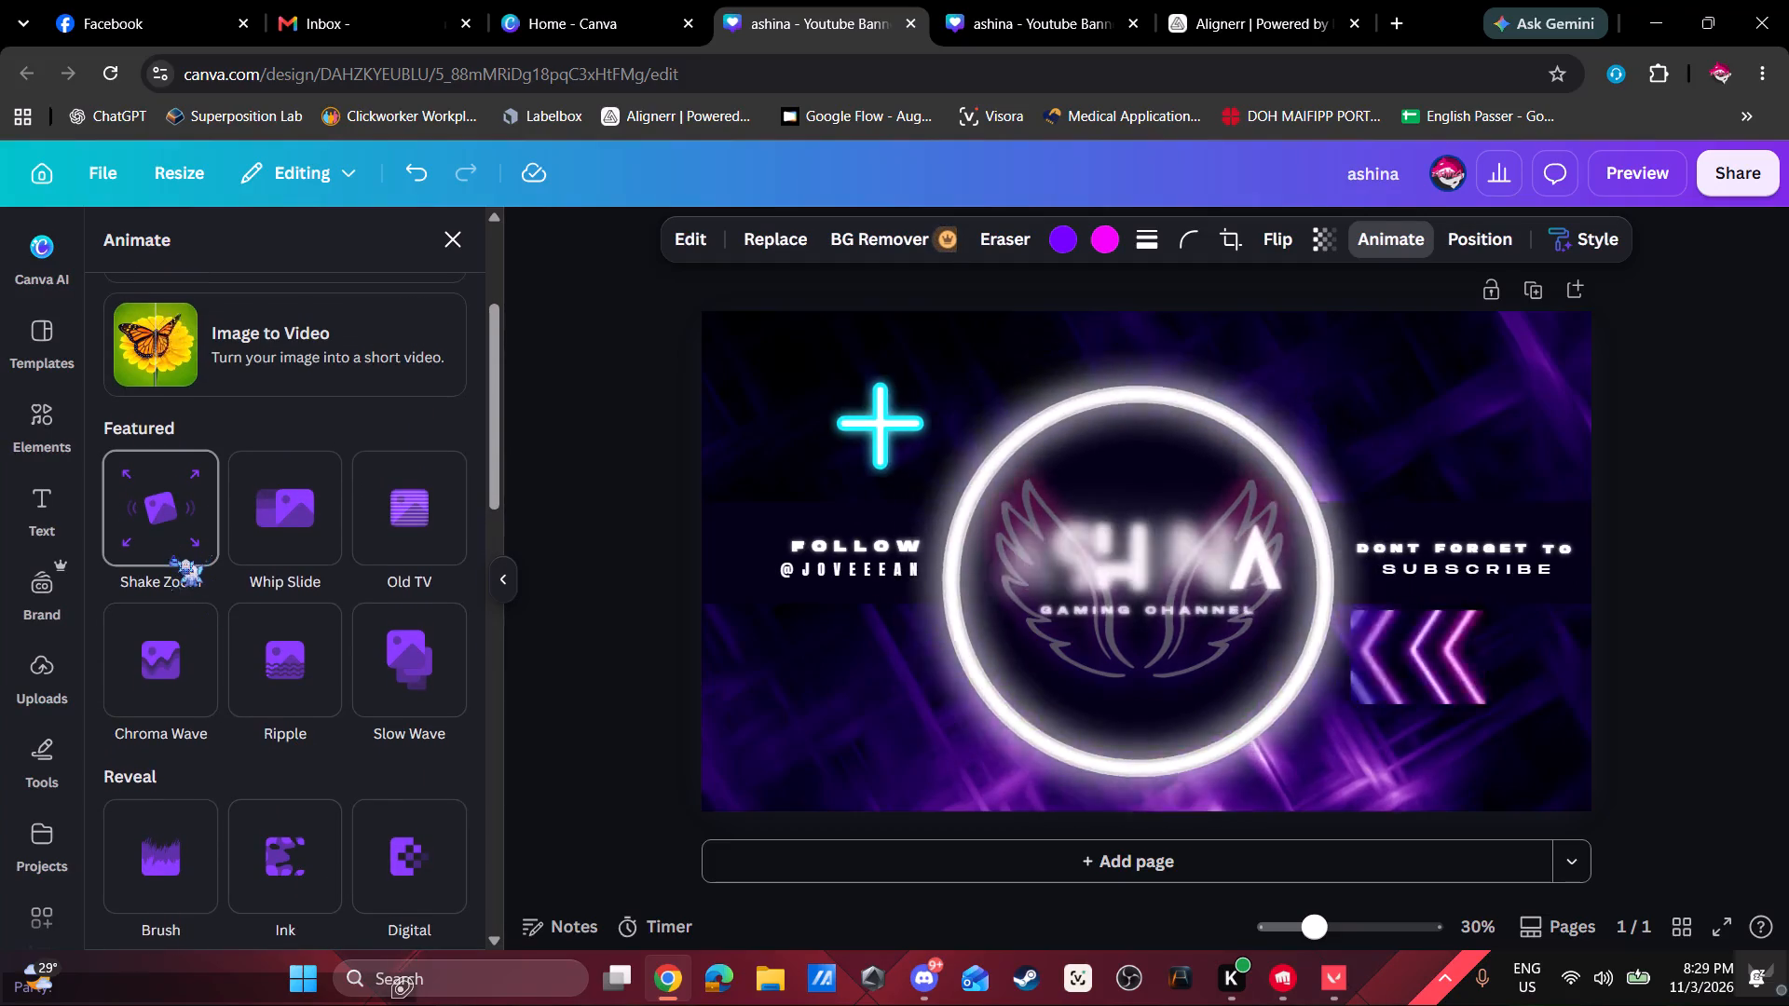
scroll(374, 765, down, 3)
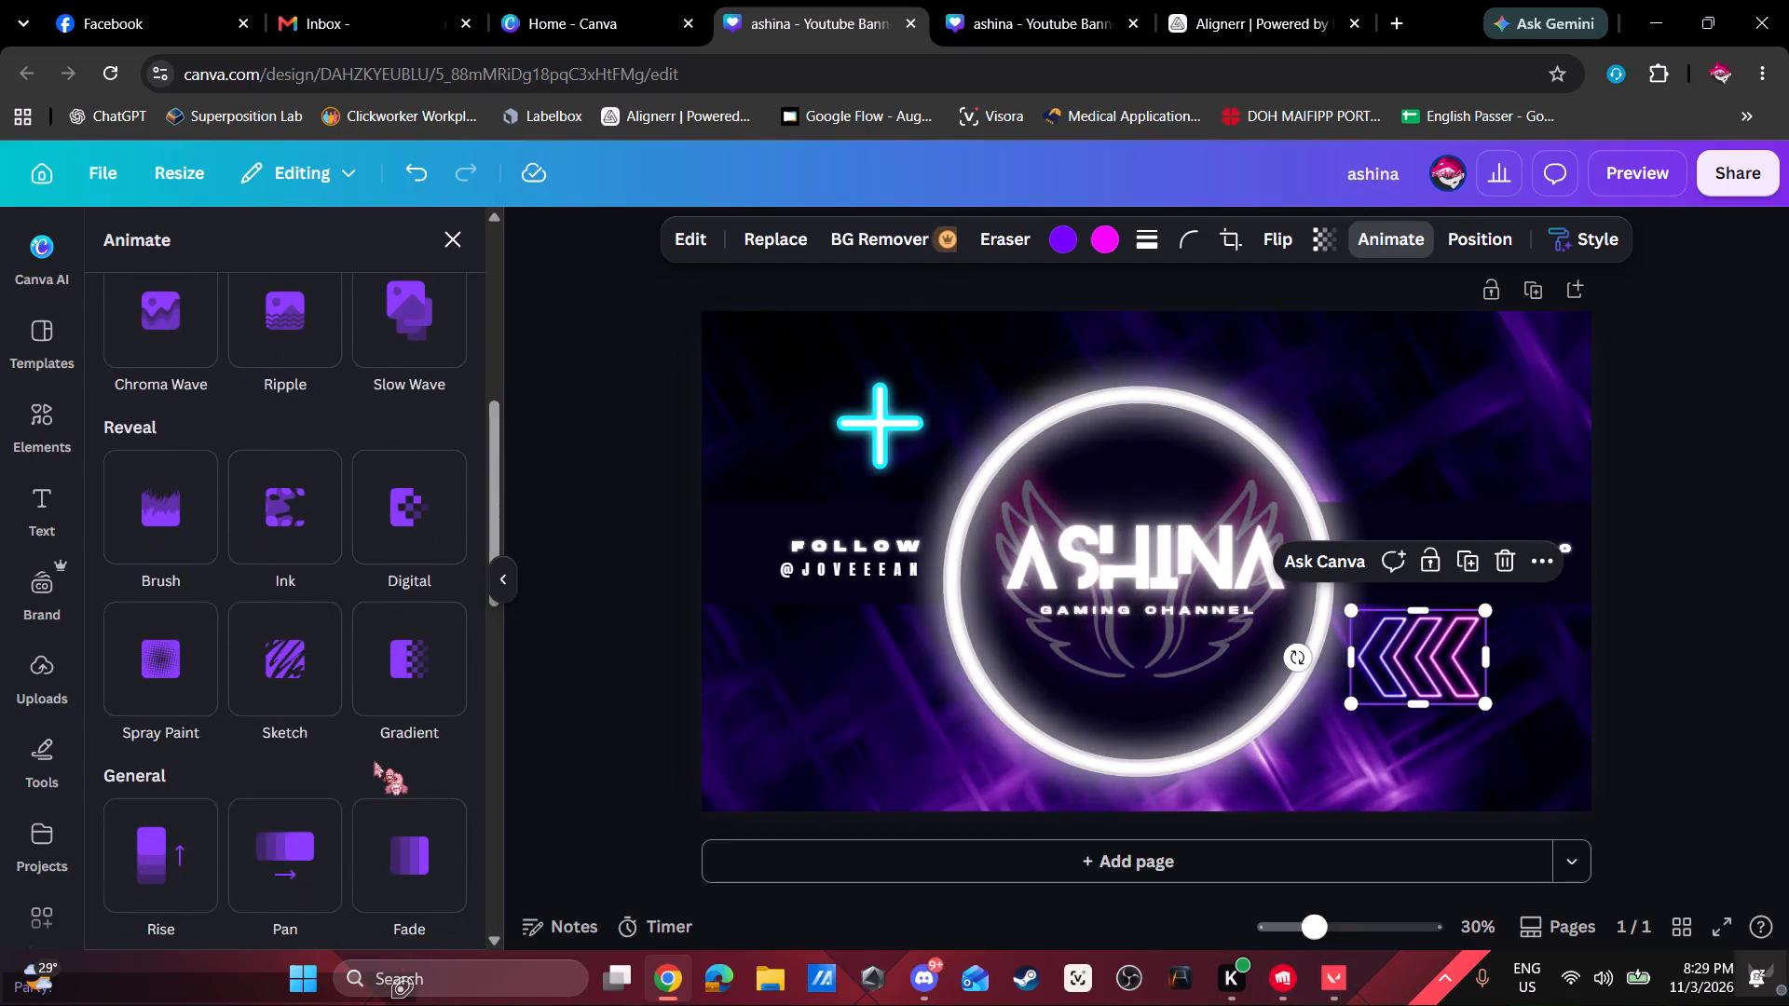
Delete the neon chevrons below the SUBSCRIBE text.
click(1471, 655)
scroll(1440, 670, right, 3)
key(Delete)
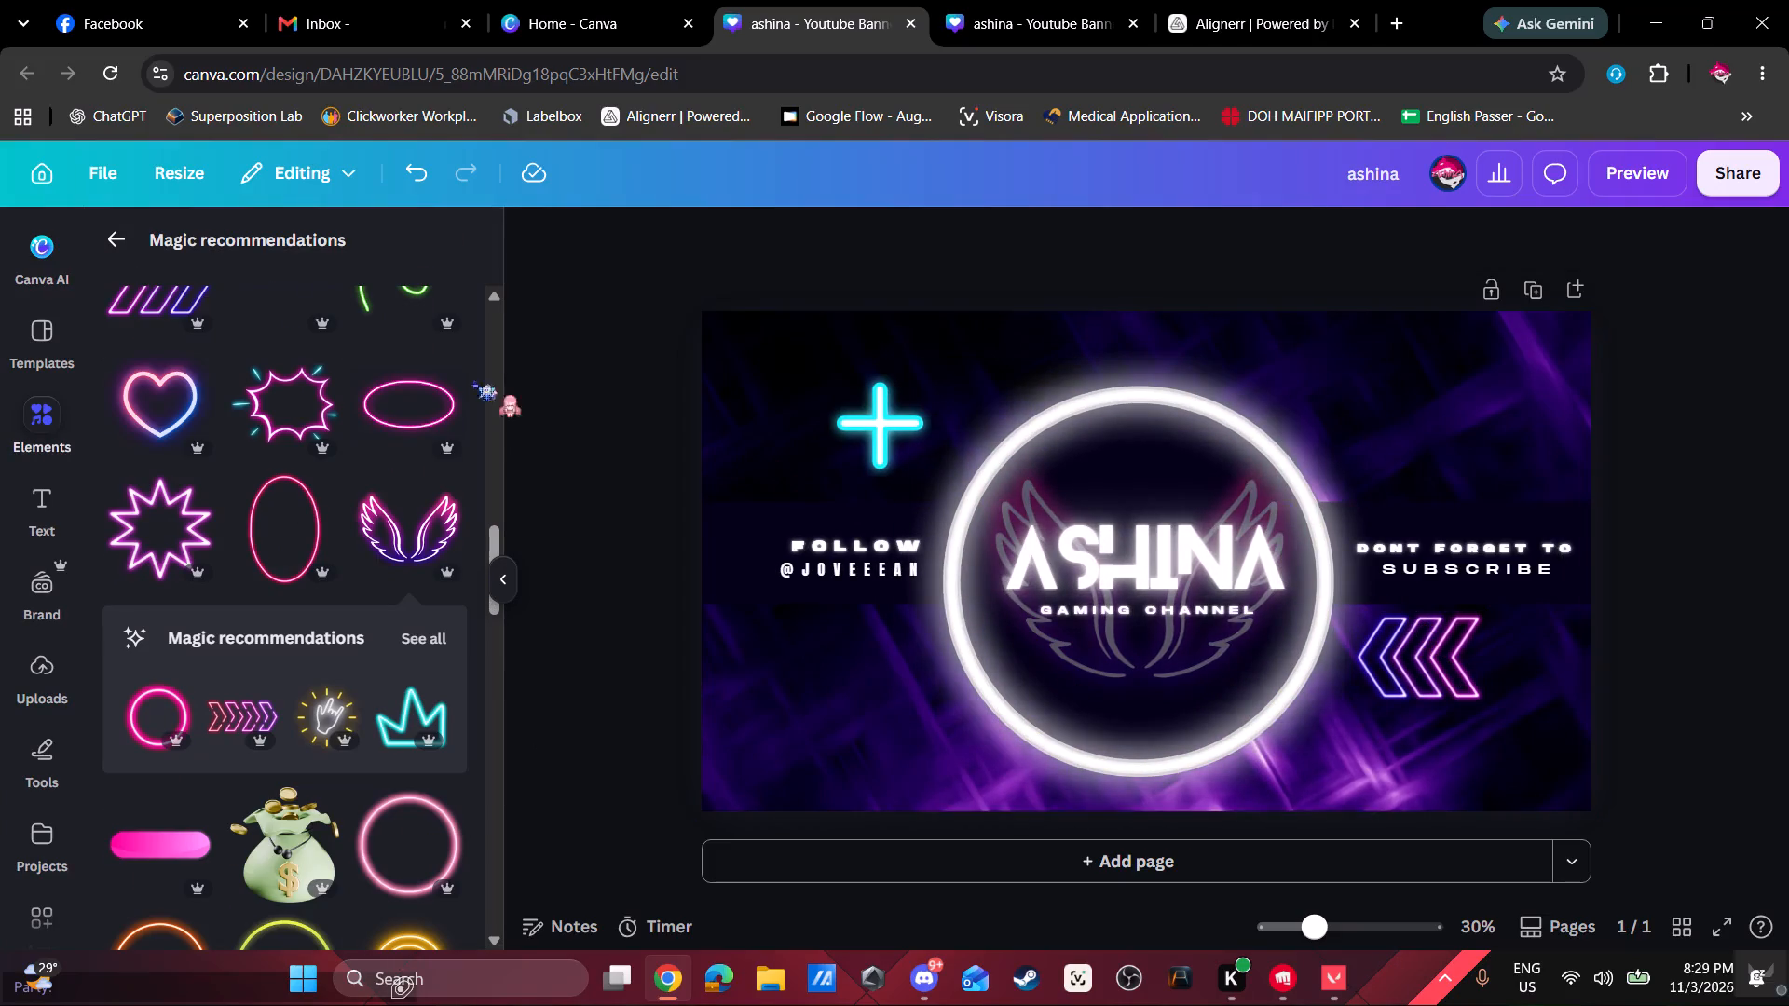
click(1424, 663)
key(Delete)
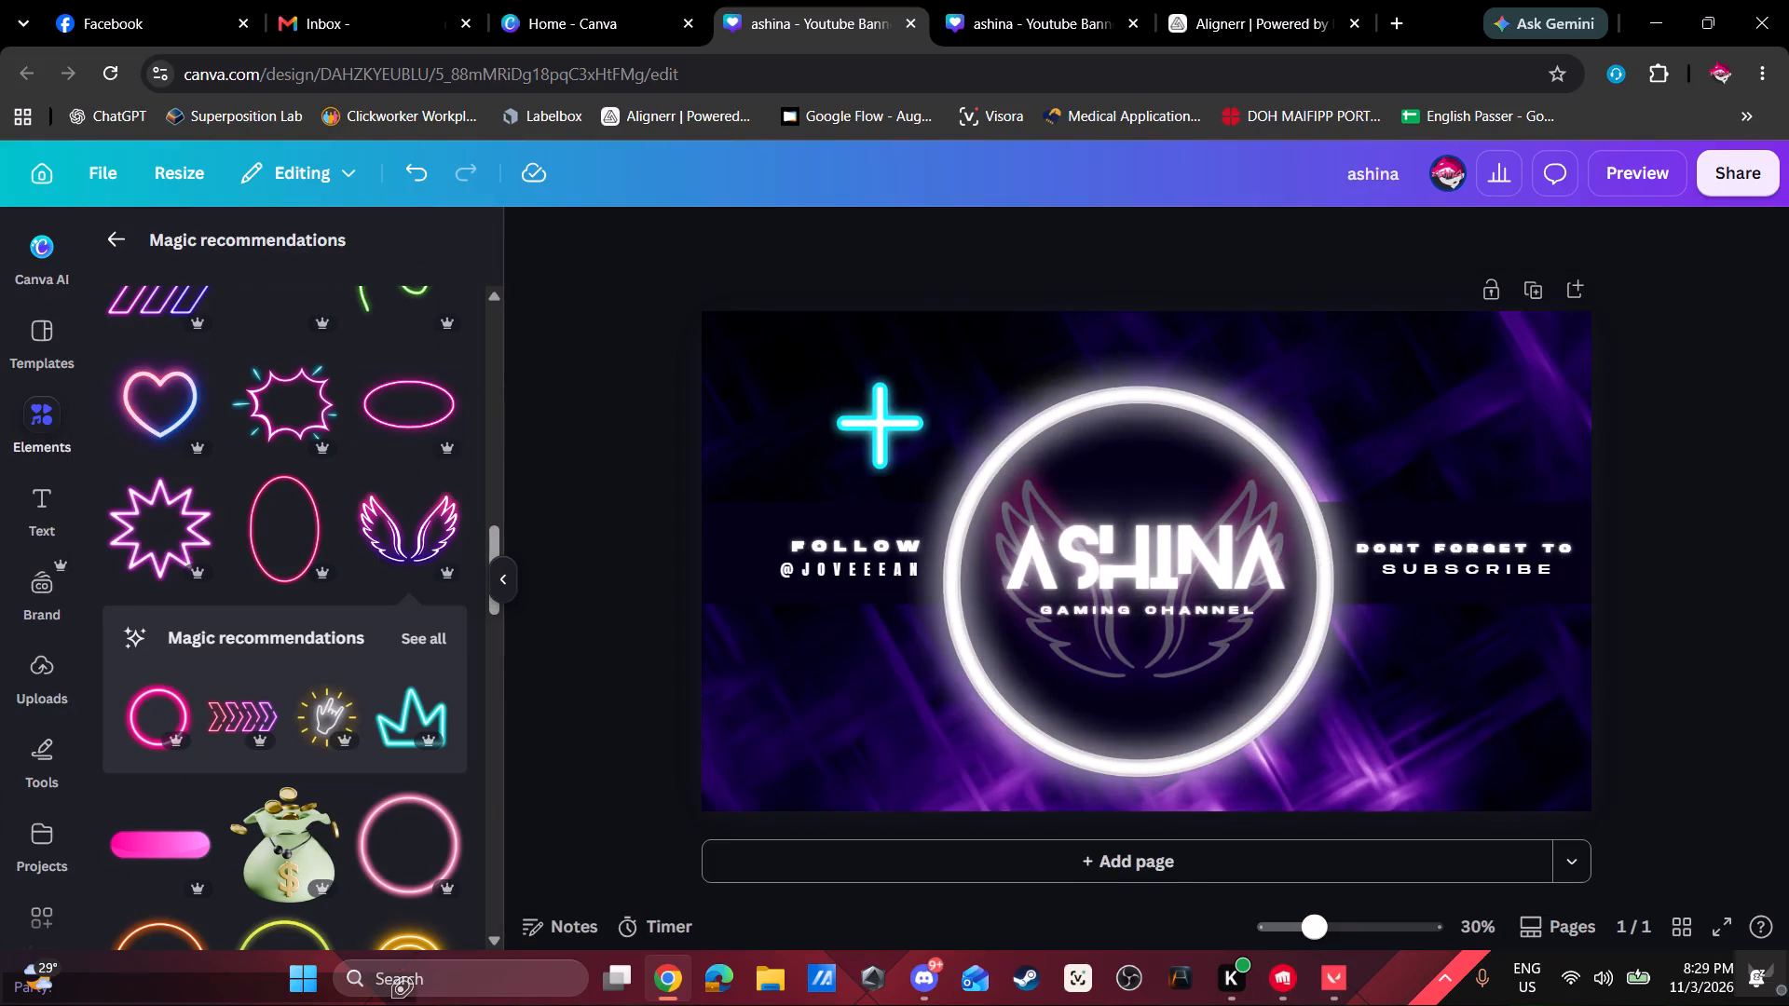
Add the recommended graphic of three neon four-pointed stars, scaled down and placed below the SUBSCRIBE text.
click(113, 234)
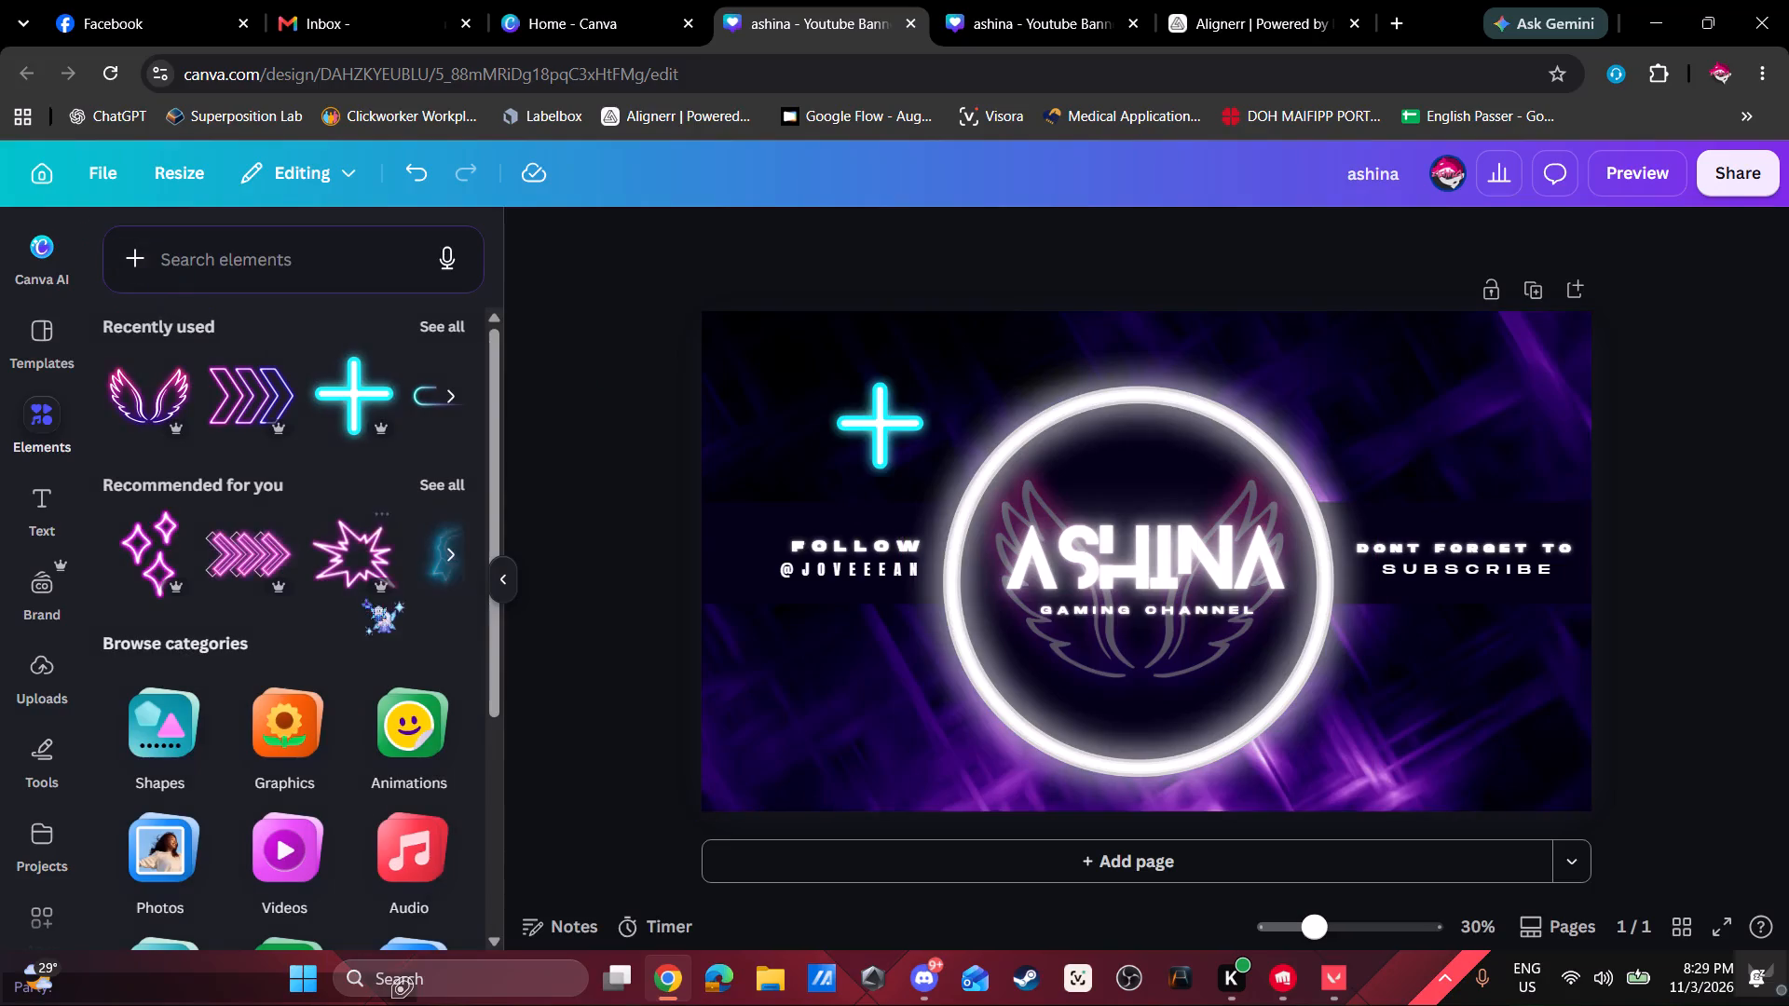
click(434, 481)
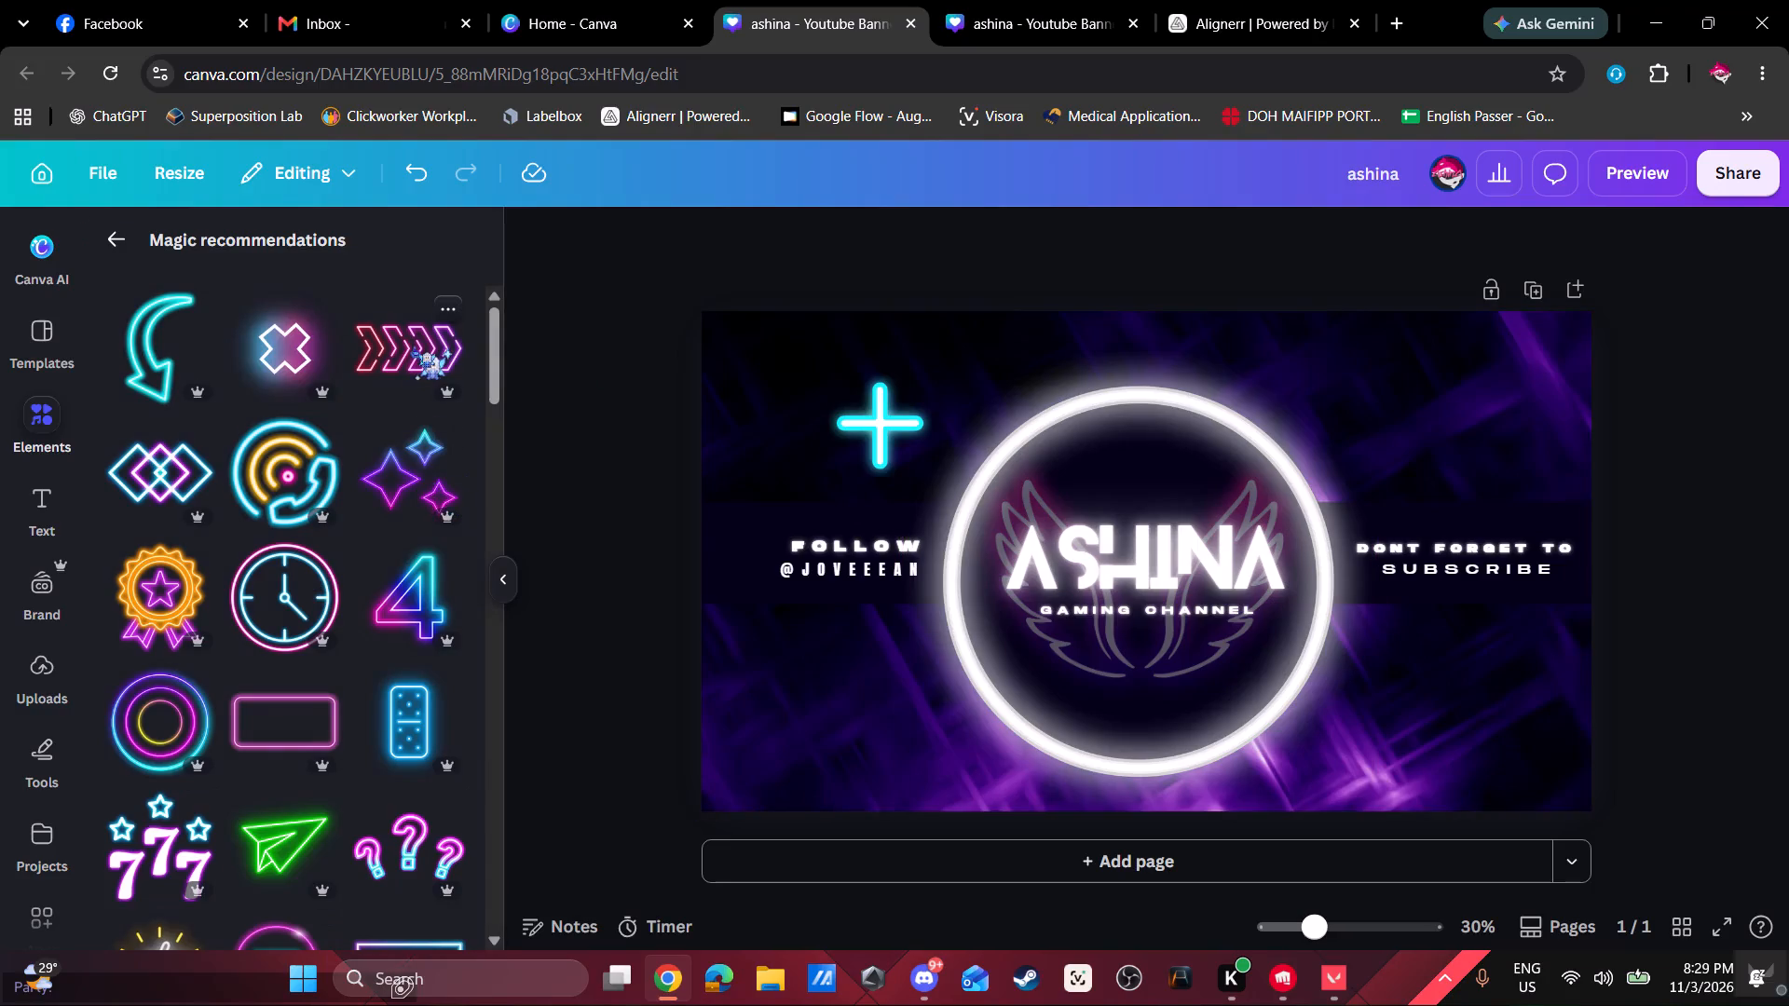
click(404, 455)
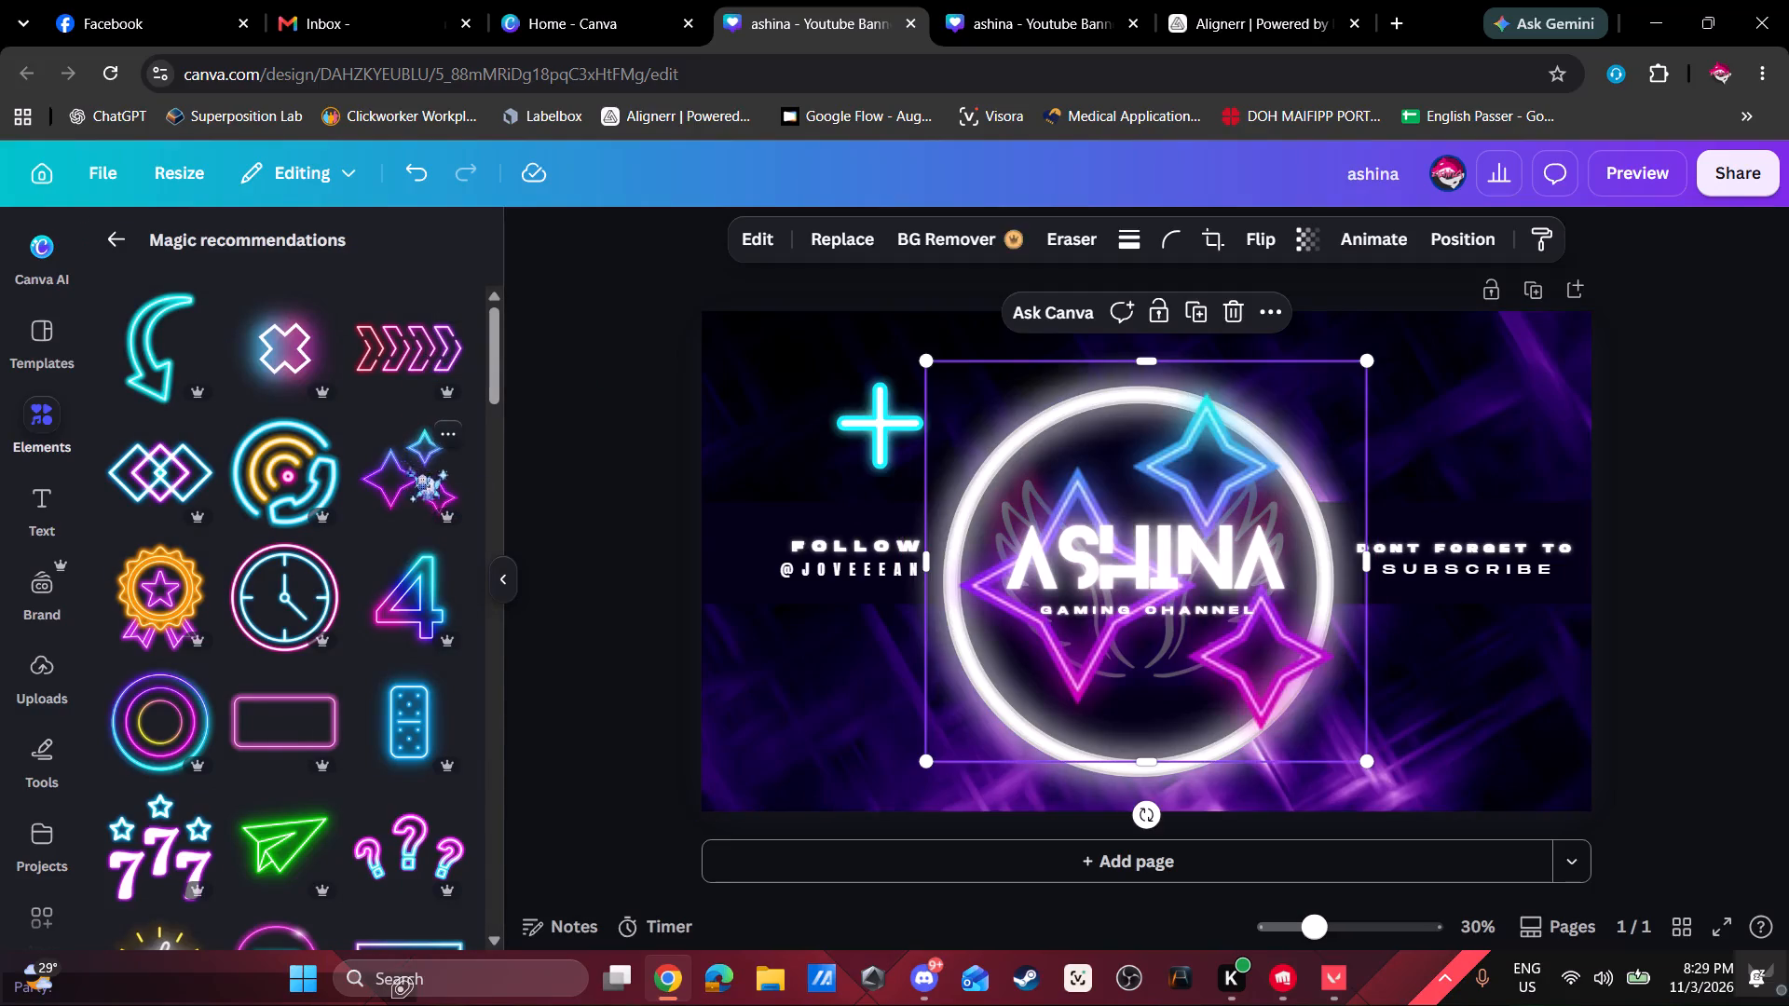
drag(1363, 360, 1104, 560)
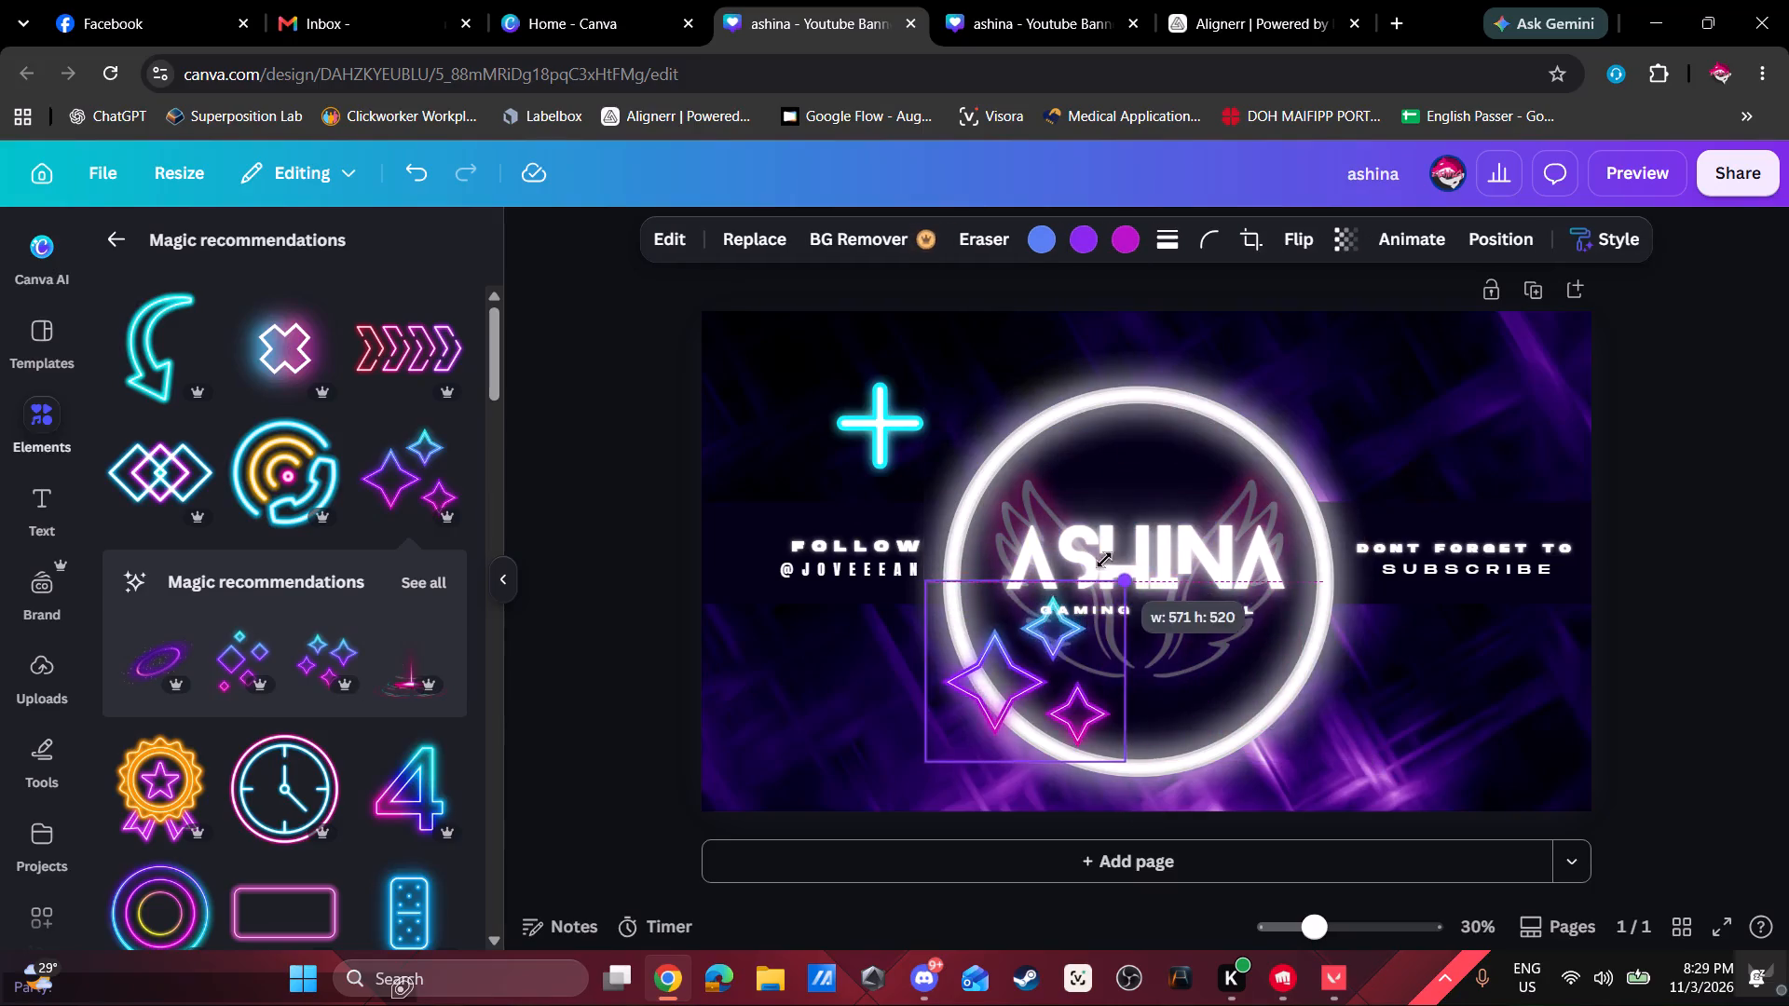
drag(1104, 560, 1148, 518)
drag(1002, 712, 1392, 758)
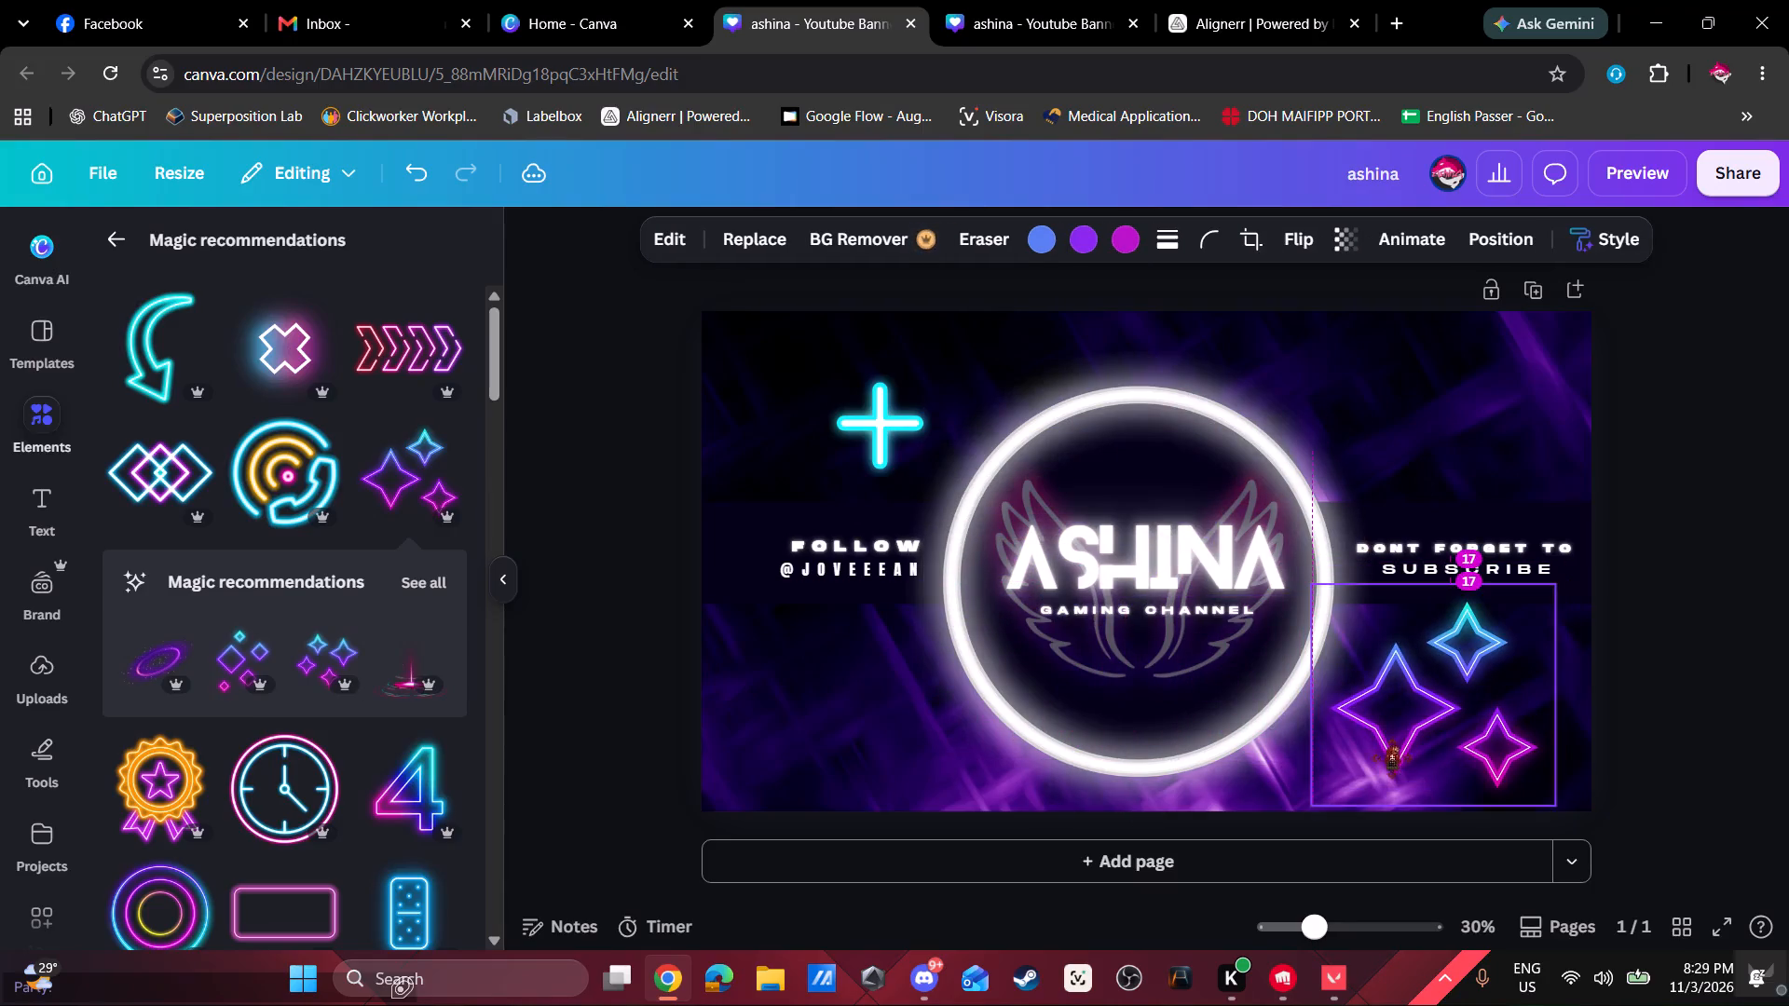
drag(1392, 758, 1387, 768)
drag(1310, 811, 1360, 770)
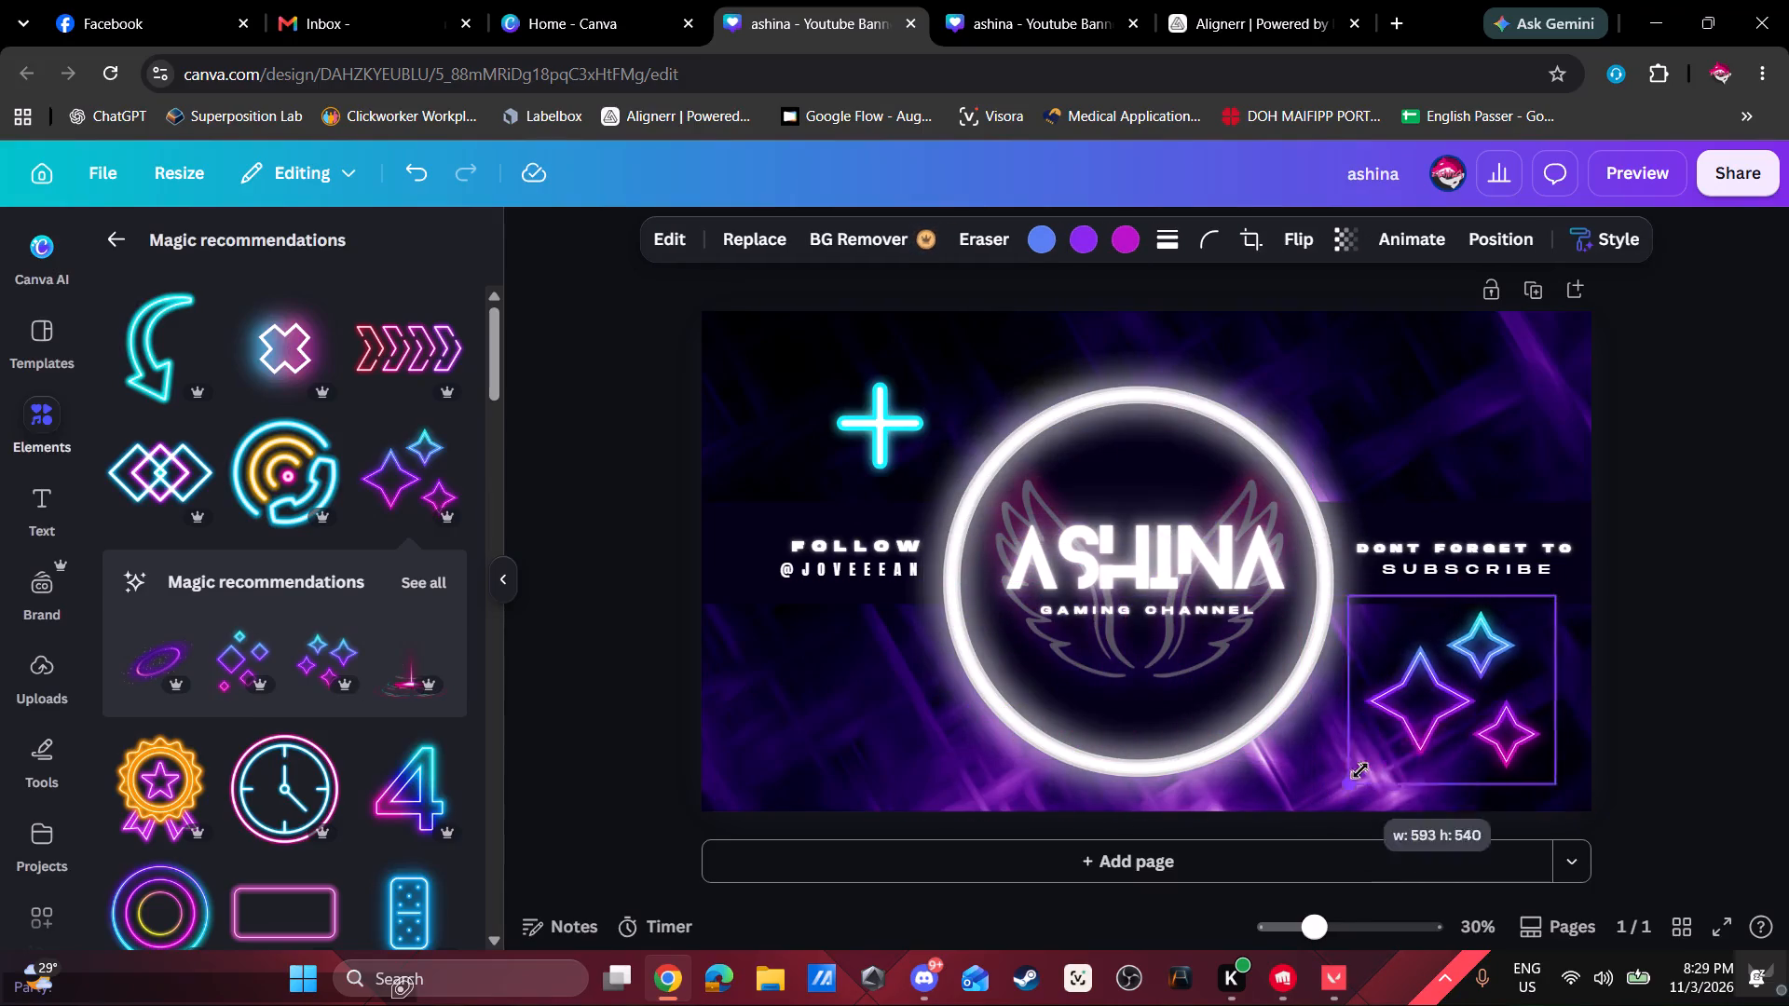
drag(1360, 770, 1376, 757)
drag(1468, 637, 1412, 634)
Lower the opacity of the neon stars to about half and centre them beneath the SUBSCRIBE text.
double_click(1406, 240)
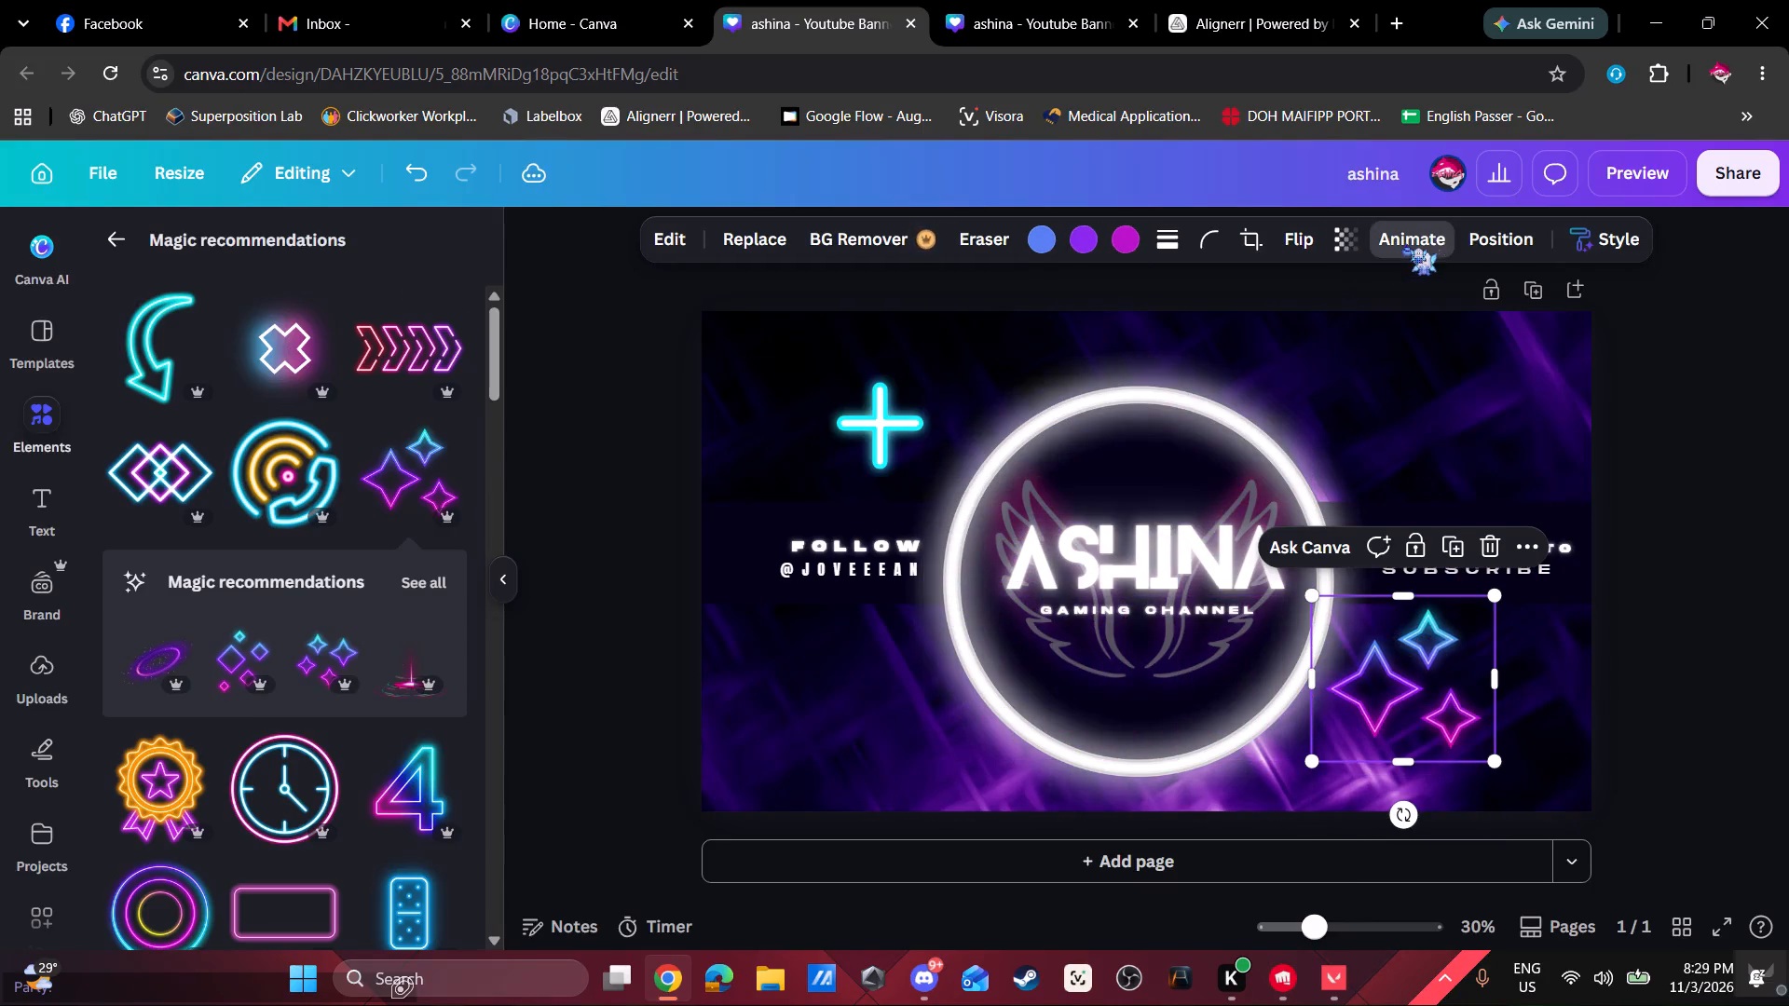
click(1349, 231)
drag(1401, 333, 1386, 333)
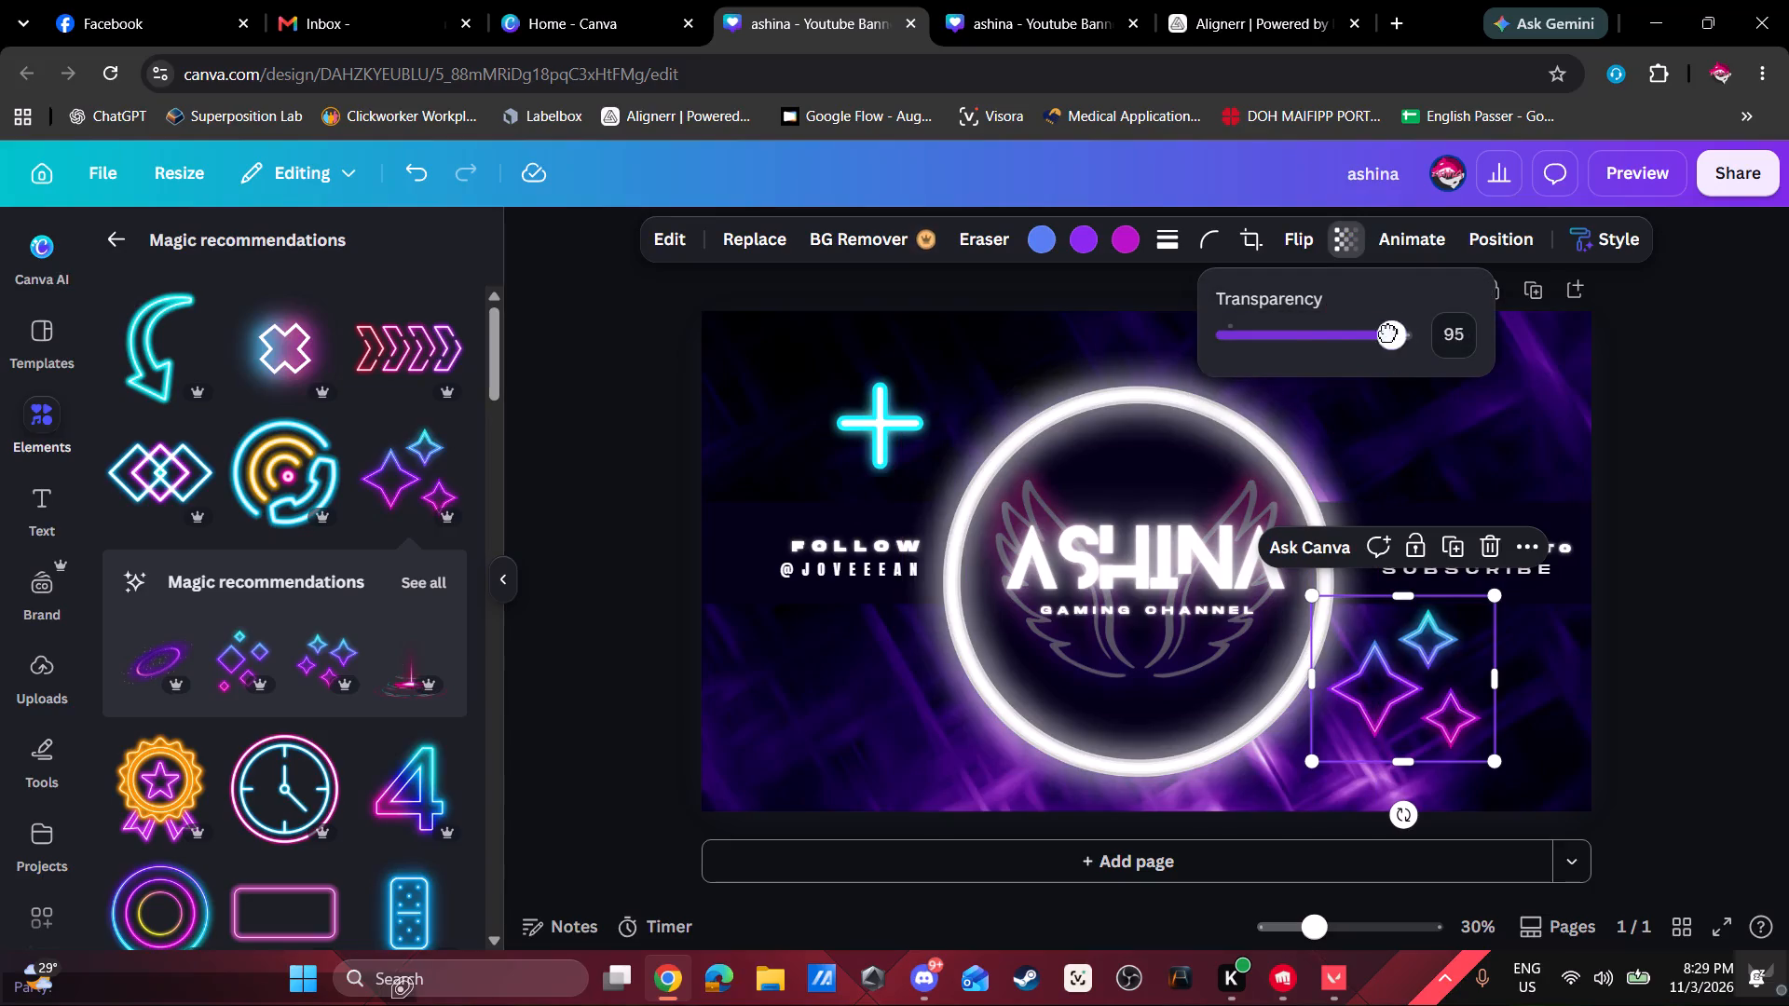
drag(1386, 333, 1317, 333)
drag(1470, 654, 1510, 664)
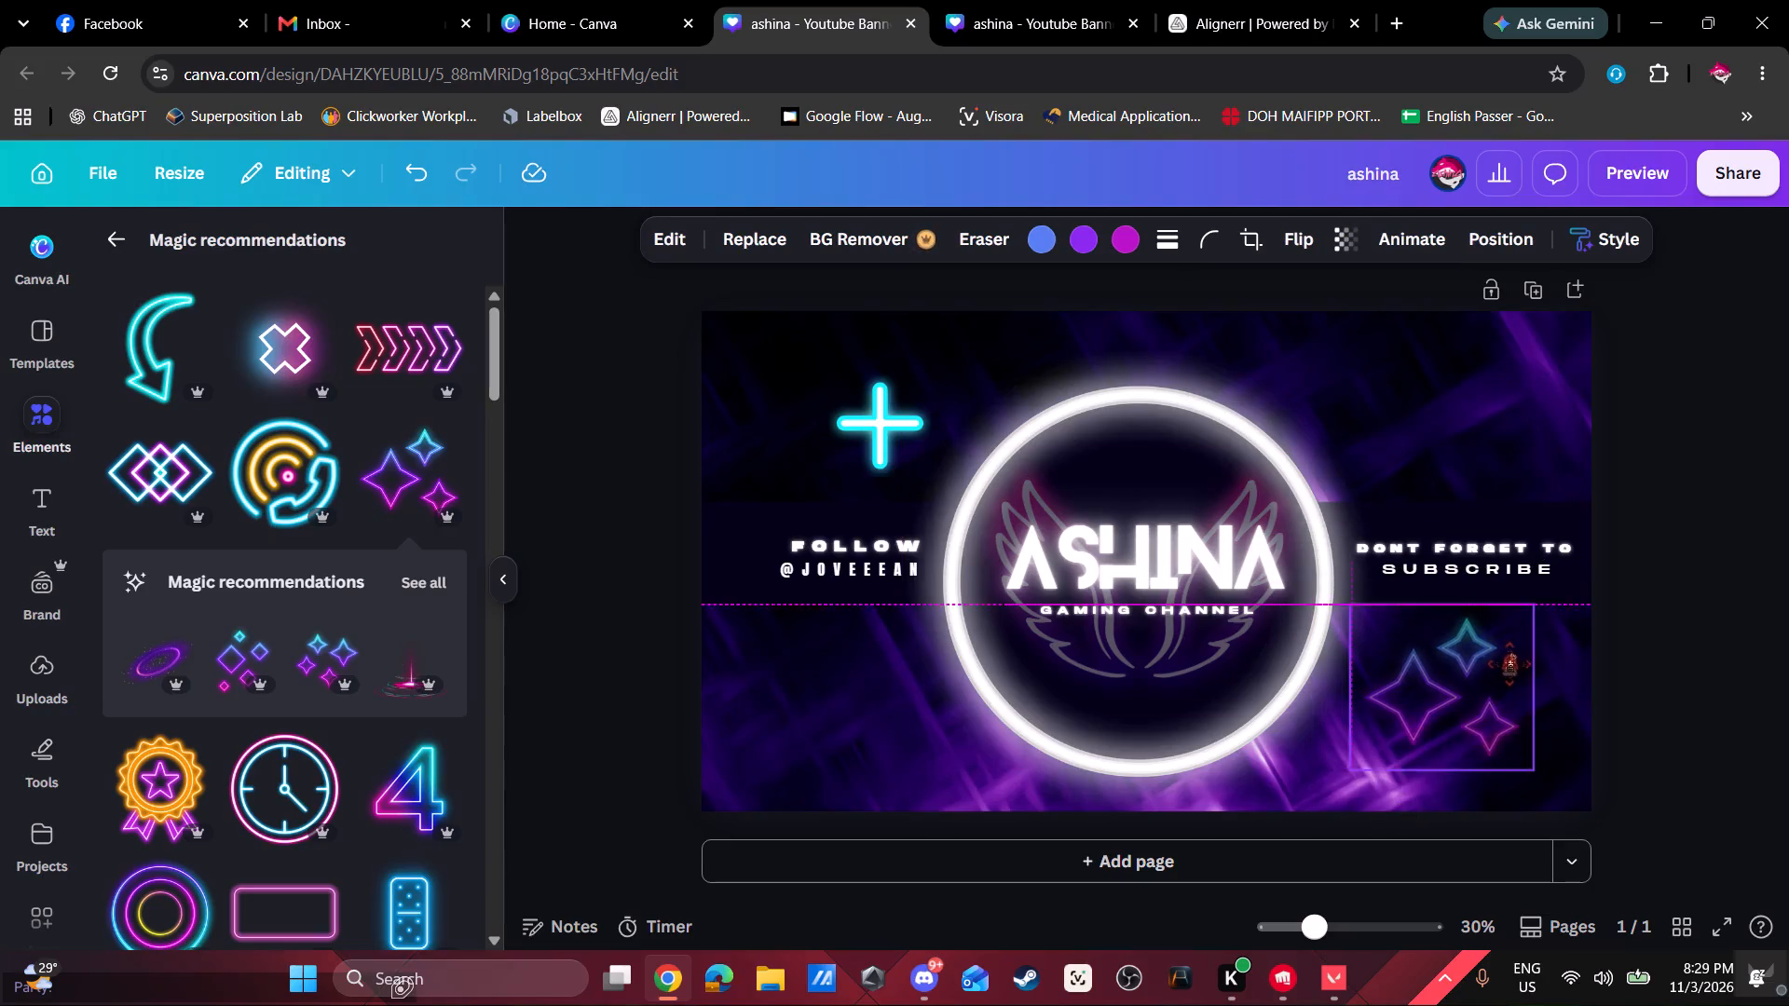
drag(1510, 664, 1514, 669)
click(1469, 437)
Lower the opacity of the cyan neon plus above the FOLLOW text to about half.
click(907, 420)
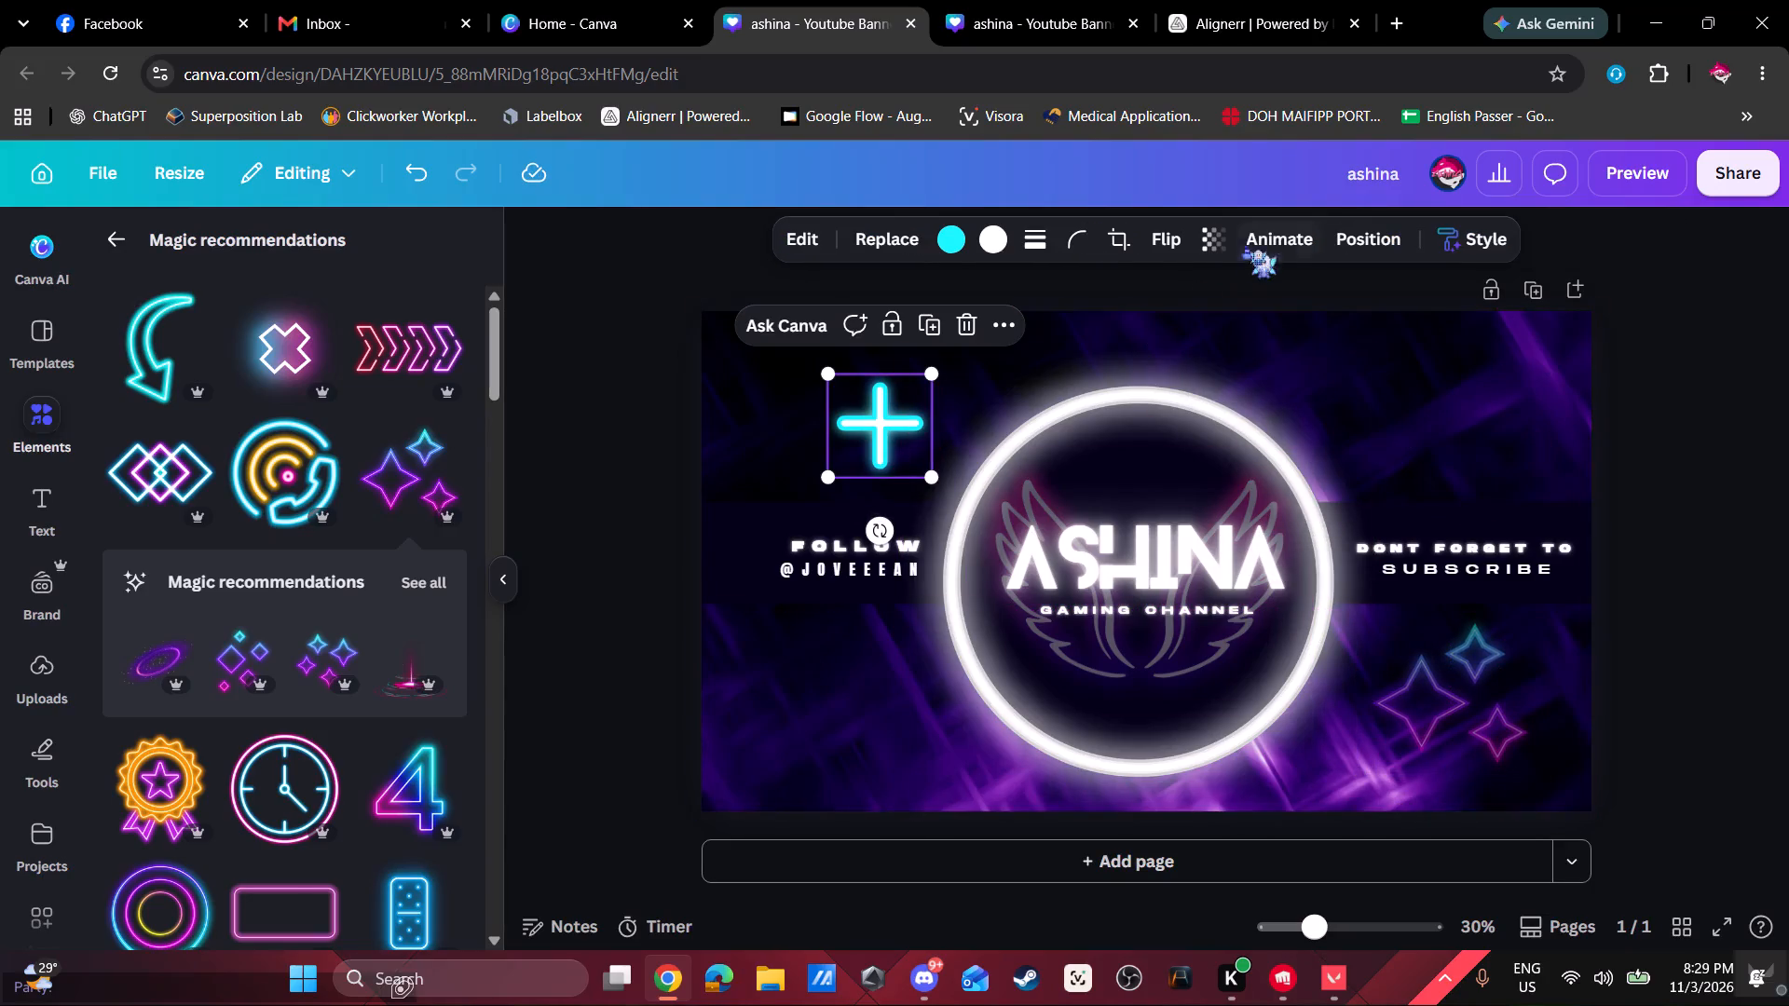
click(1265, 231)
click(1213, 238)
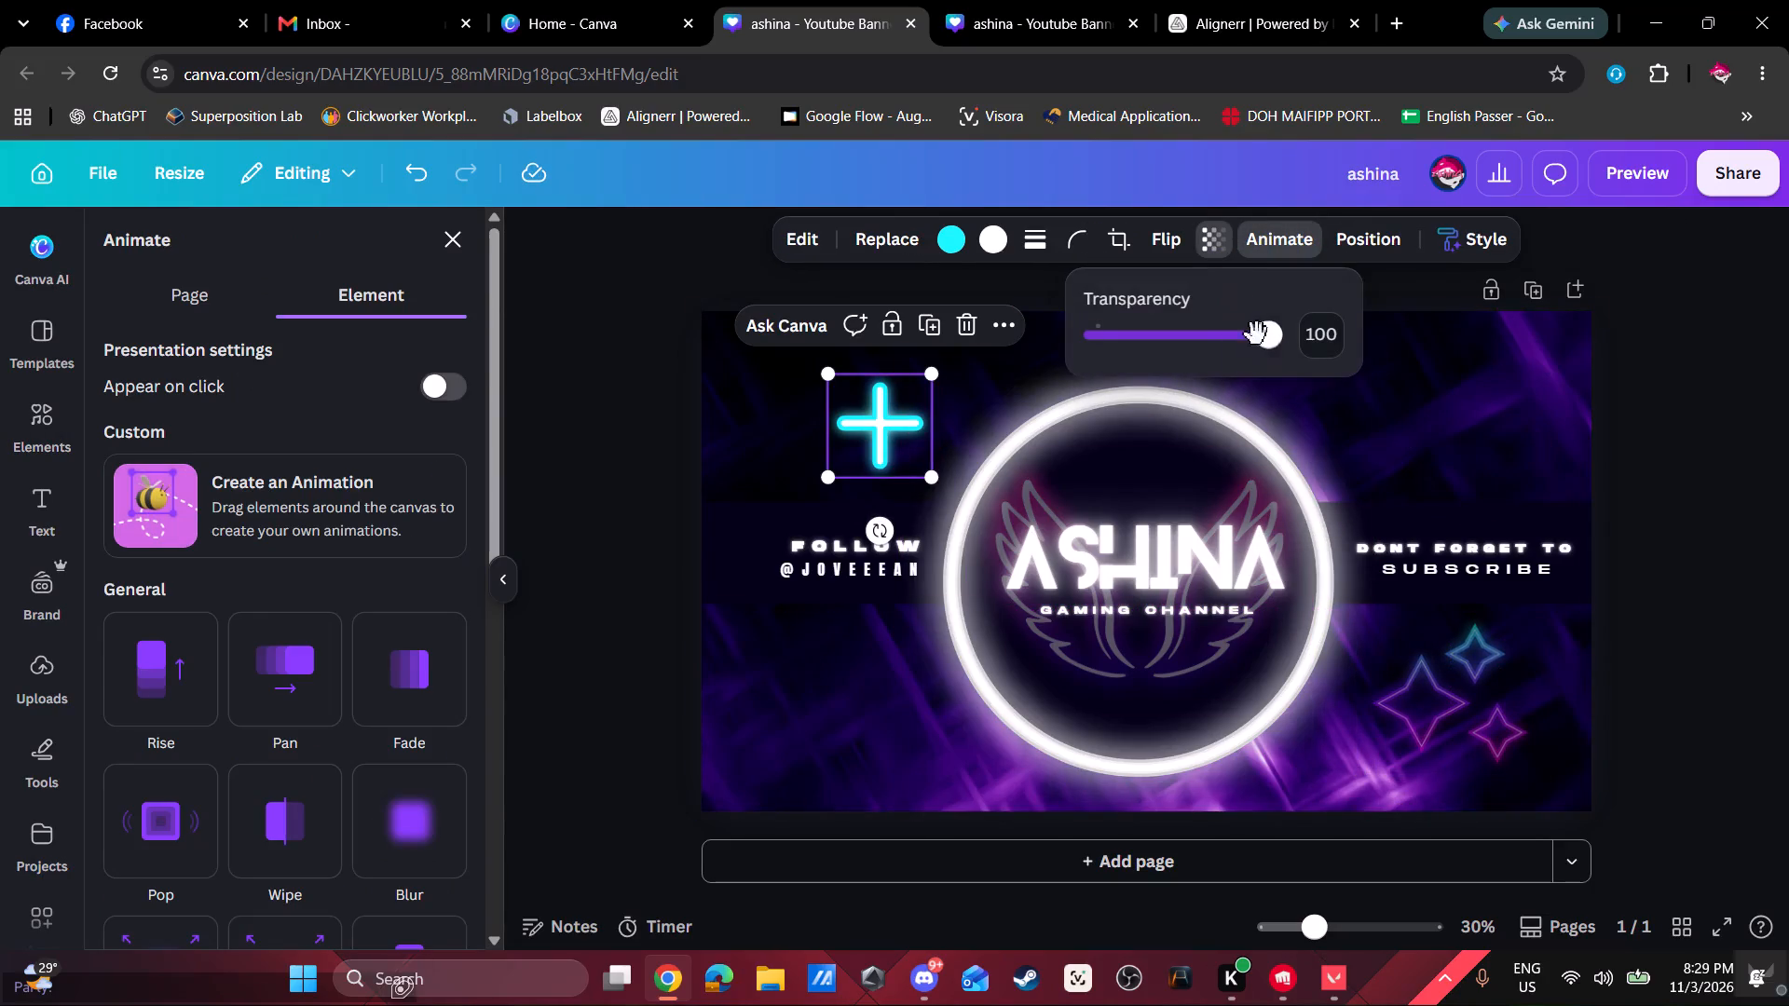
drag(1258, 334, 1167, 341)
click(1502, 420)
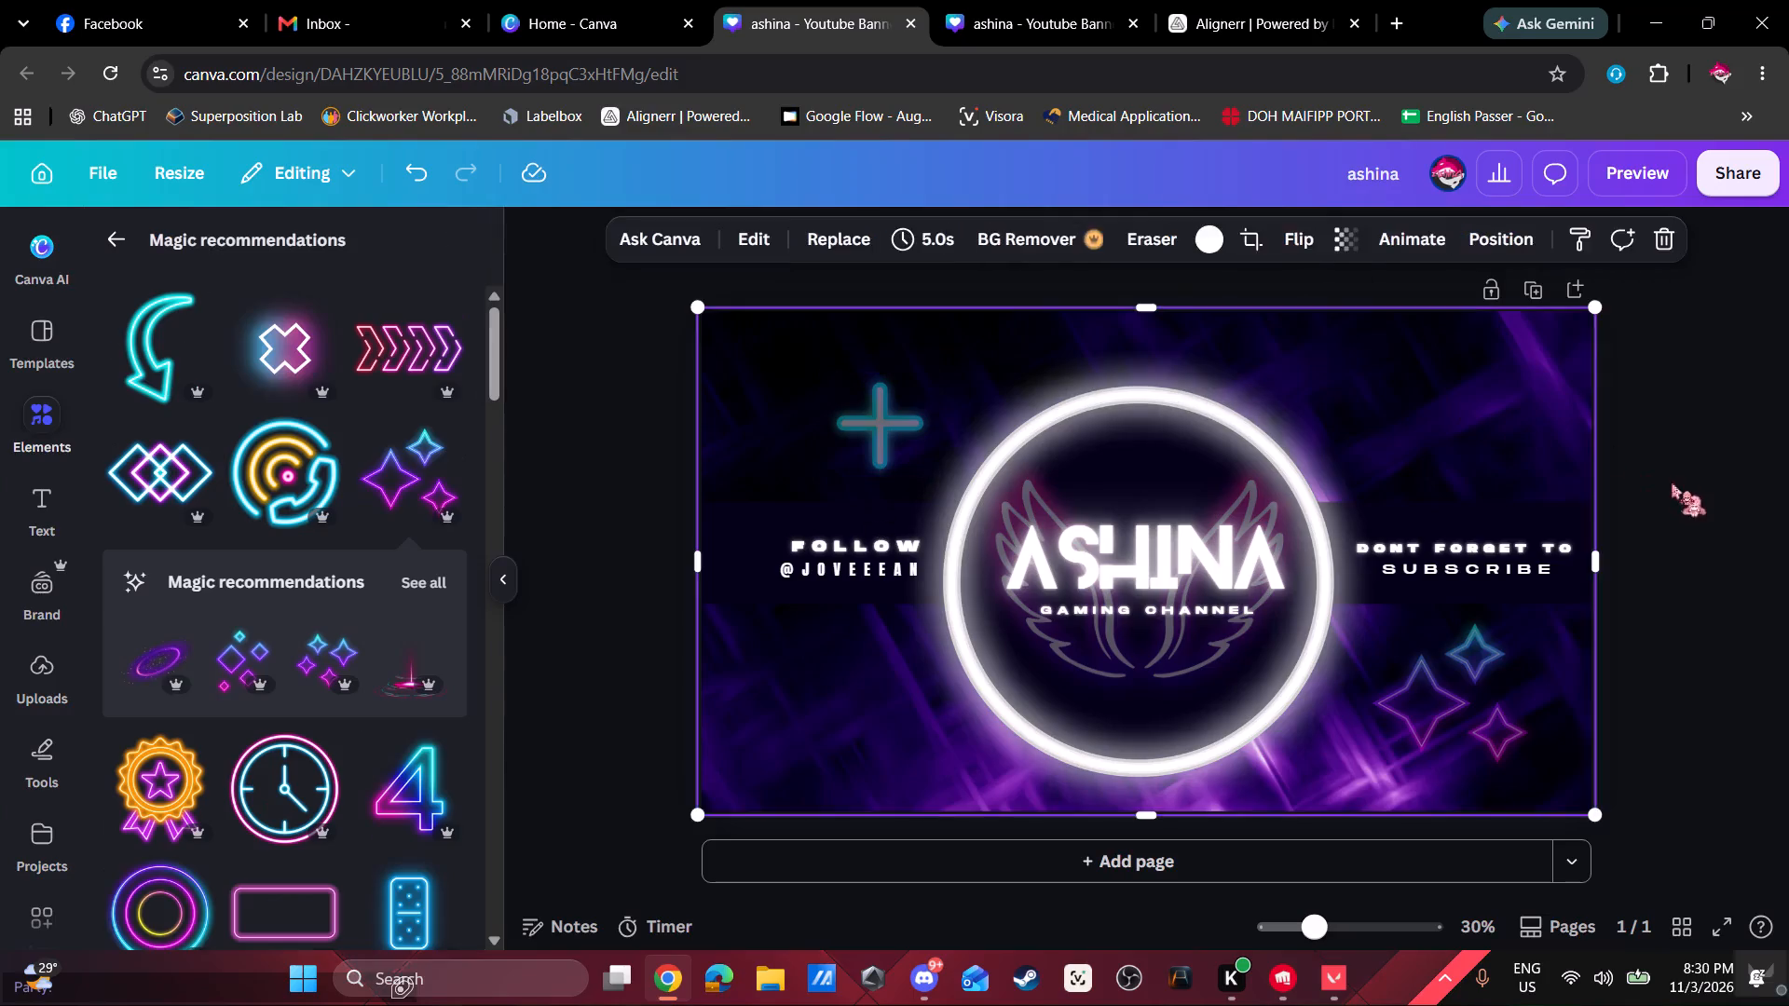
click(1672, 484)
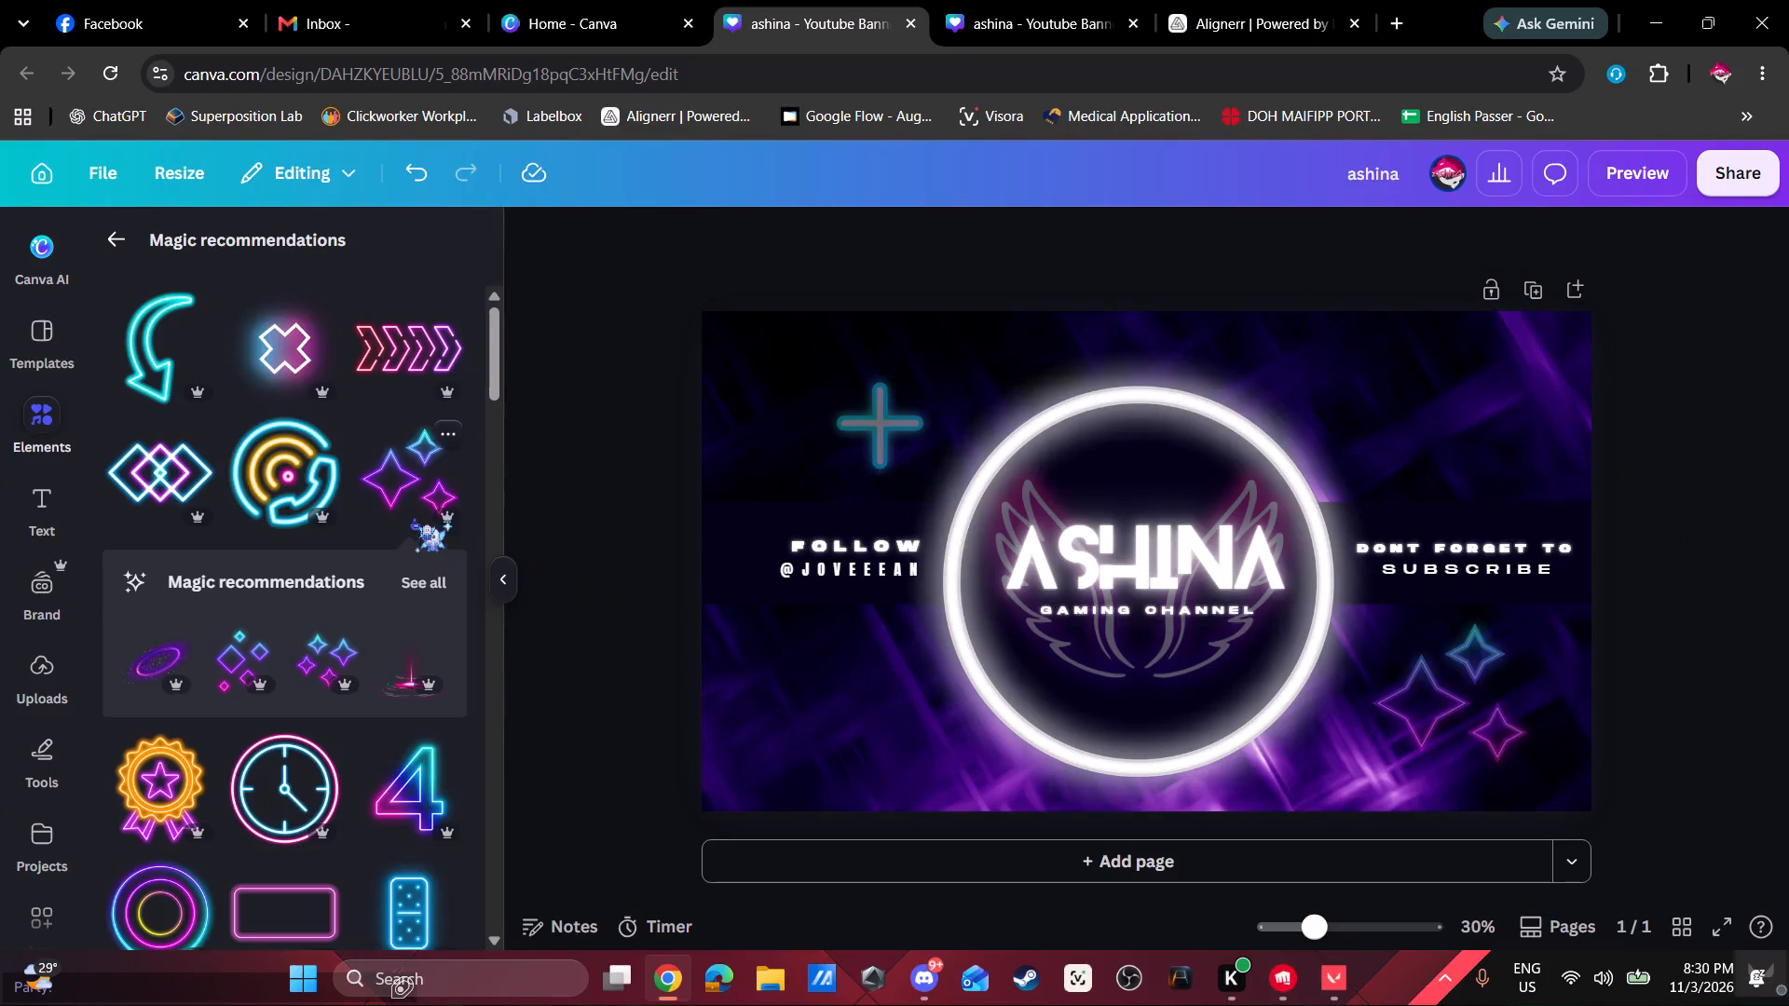
Delete the cyan neon plus above the FOLLOW text.
click(920, 414)
key(Delete)
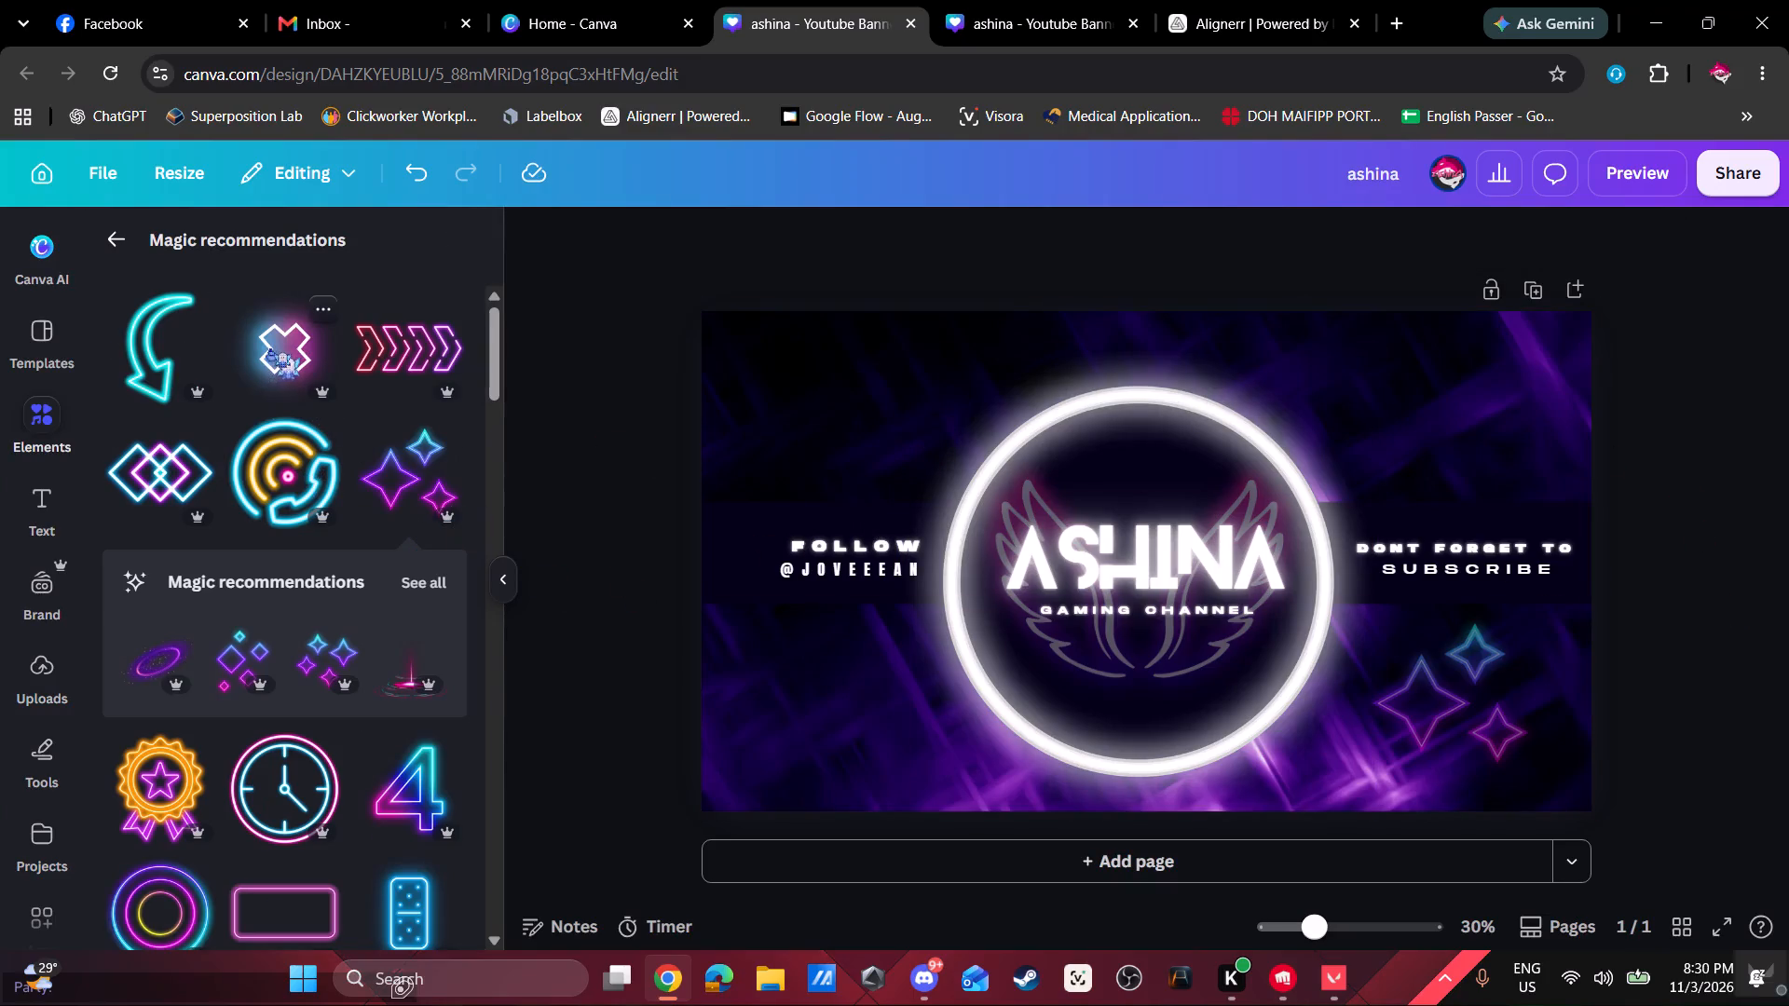
Add the neon diamonds cluster from the stars' related recommendations, scaled down and placed above the FOLLOW text.
click(431, 578)
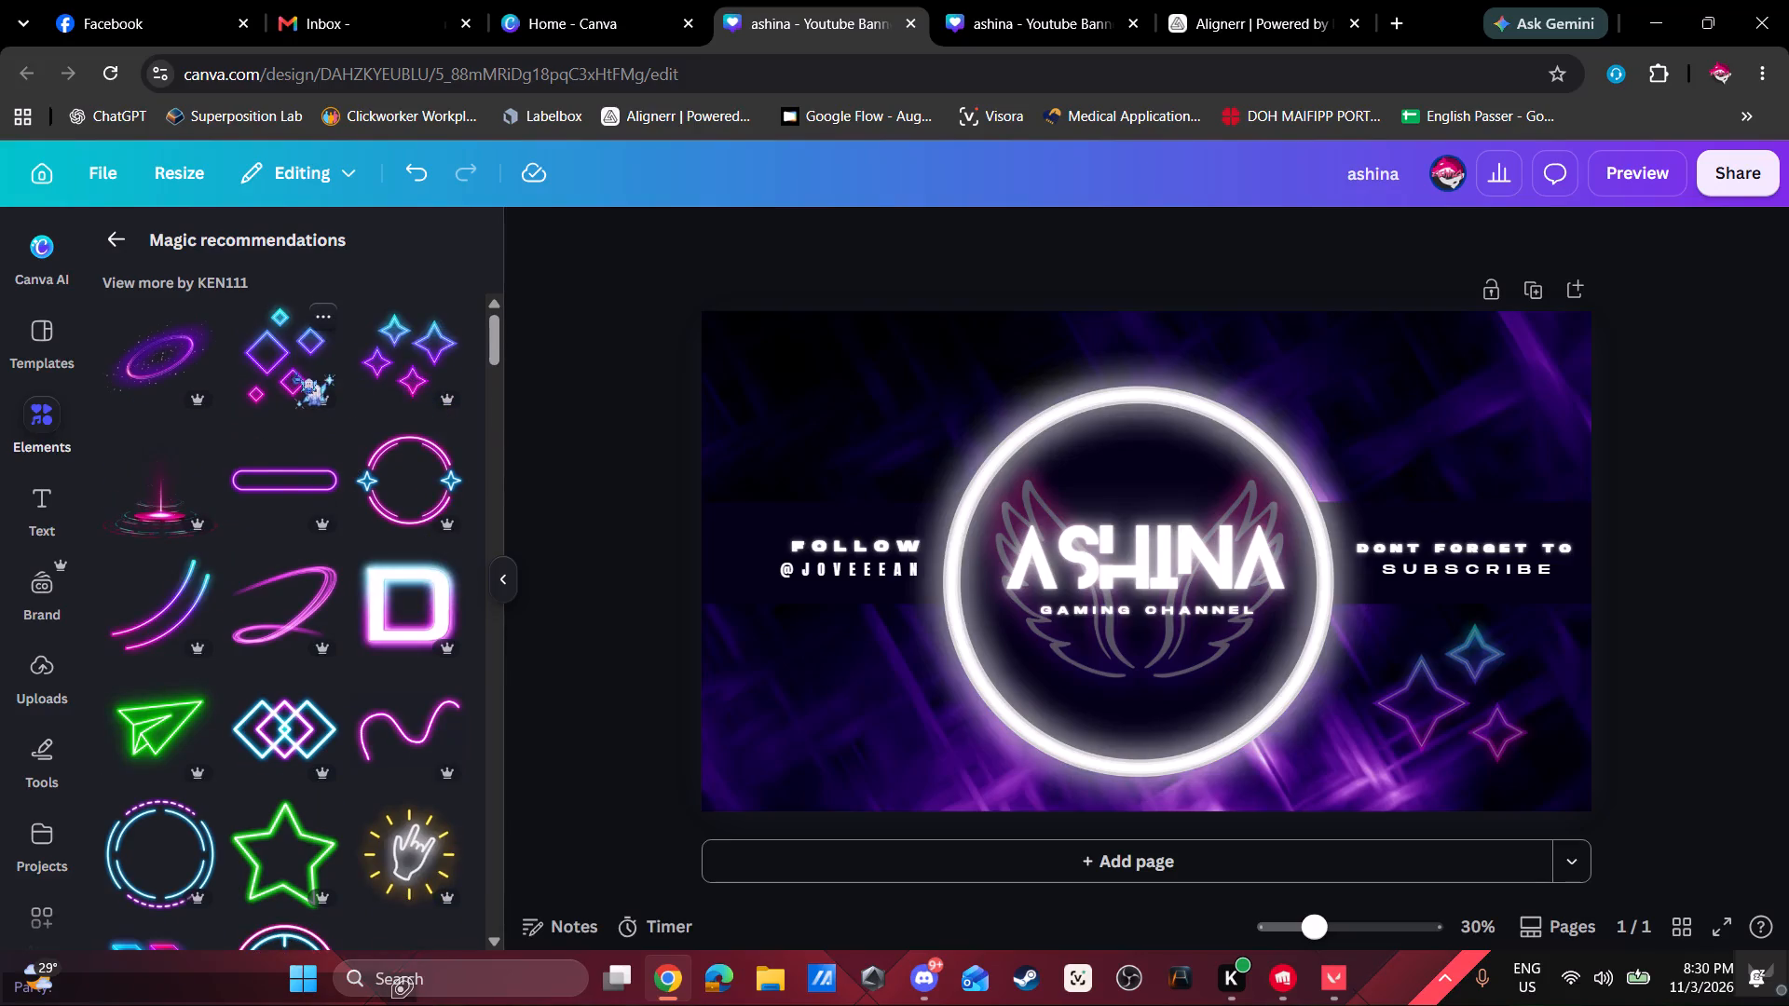
click(296, 371)
drag(1277, 433, 1005, 374)
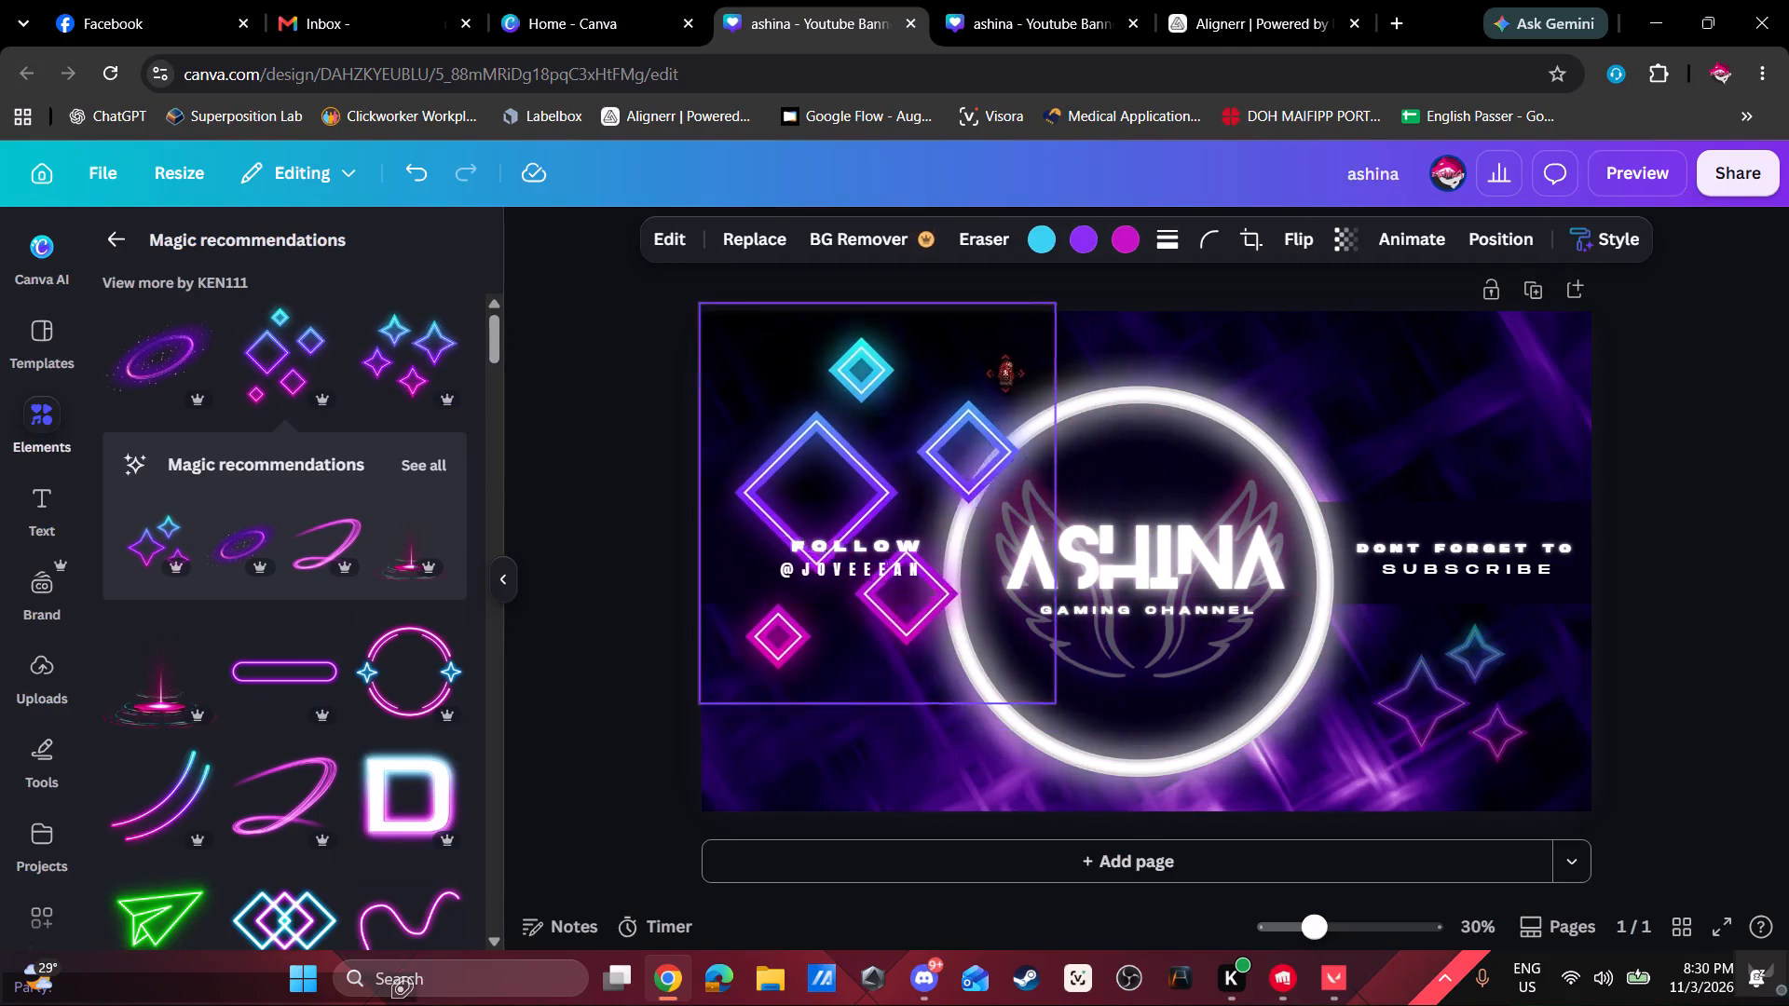
drag(1005, 374, 987, 361)
drag(678, 687, 801, 543)
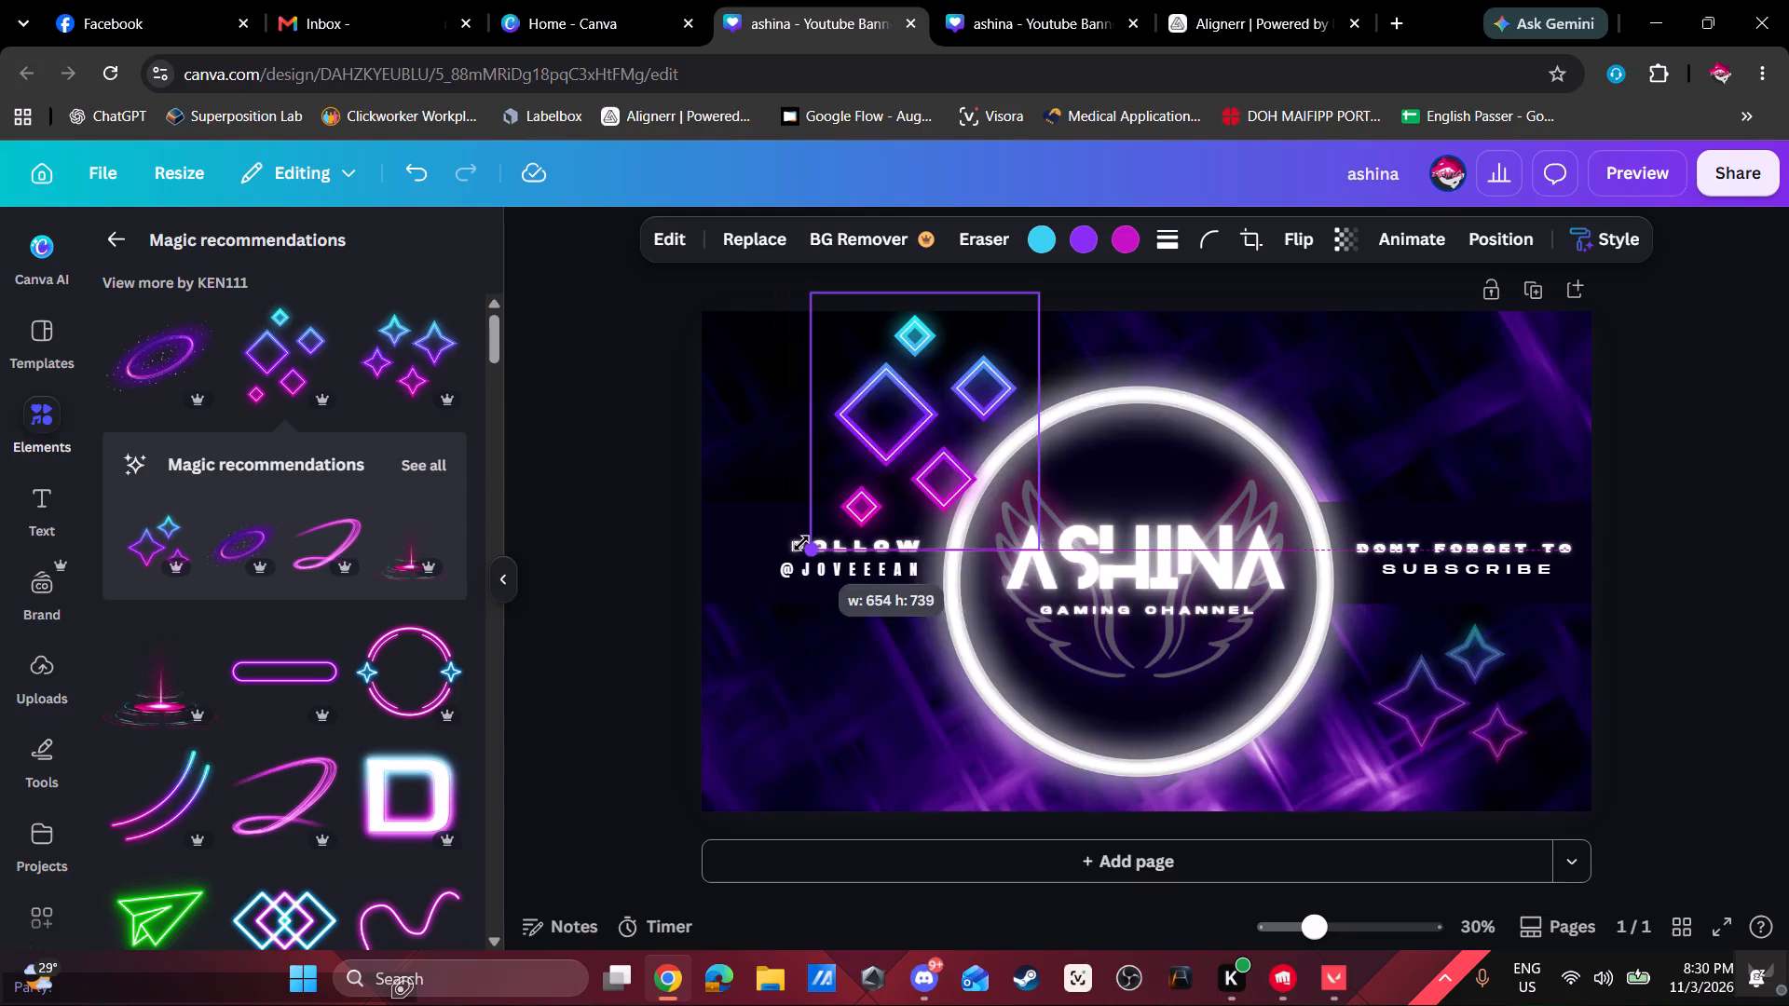
drag(801, 543, 803, 541)
drag(905, 397, 823, 397)
drag(725, 550, 739, 539)
drag(838, 462, 834, 474)
Lower the opacity of the neon diamonds cluster to about a third and nudge it slightly outward, away from the ring.
click(1359, 249)
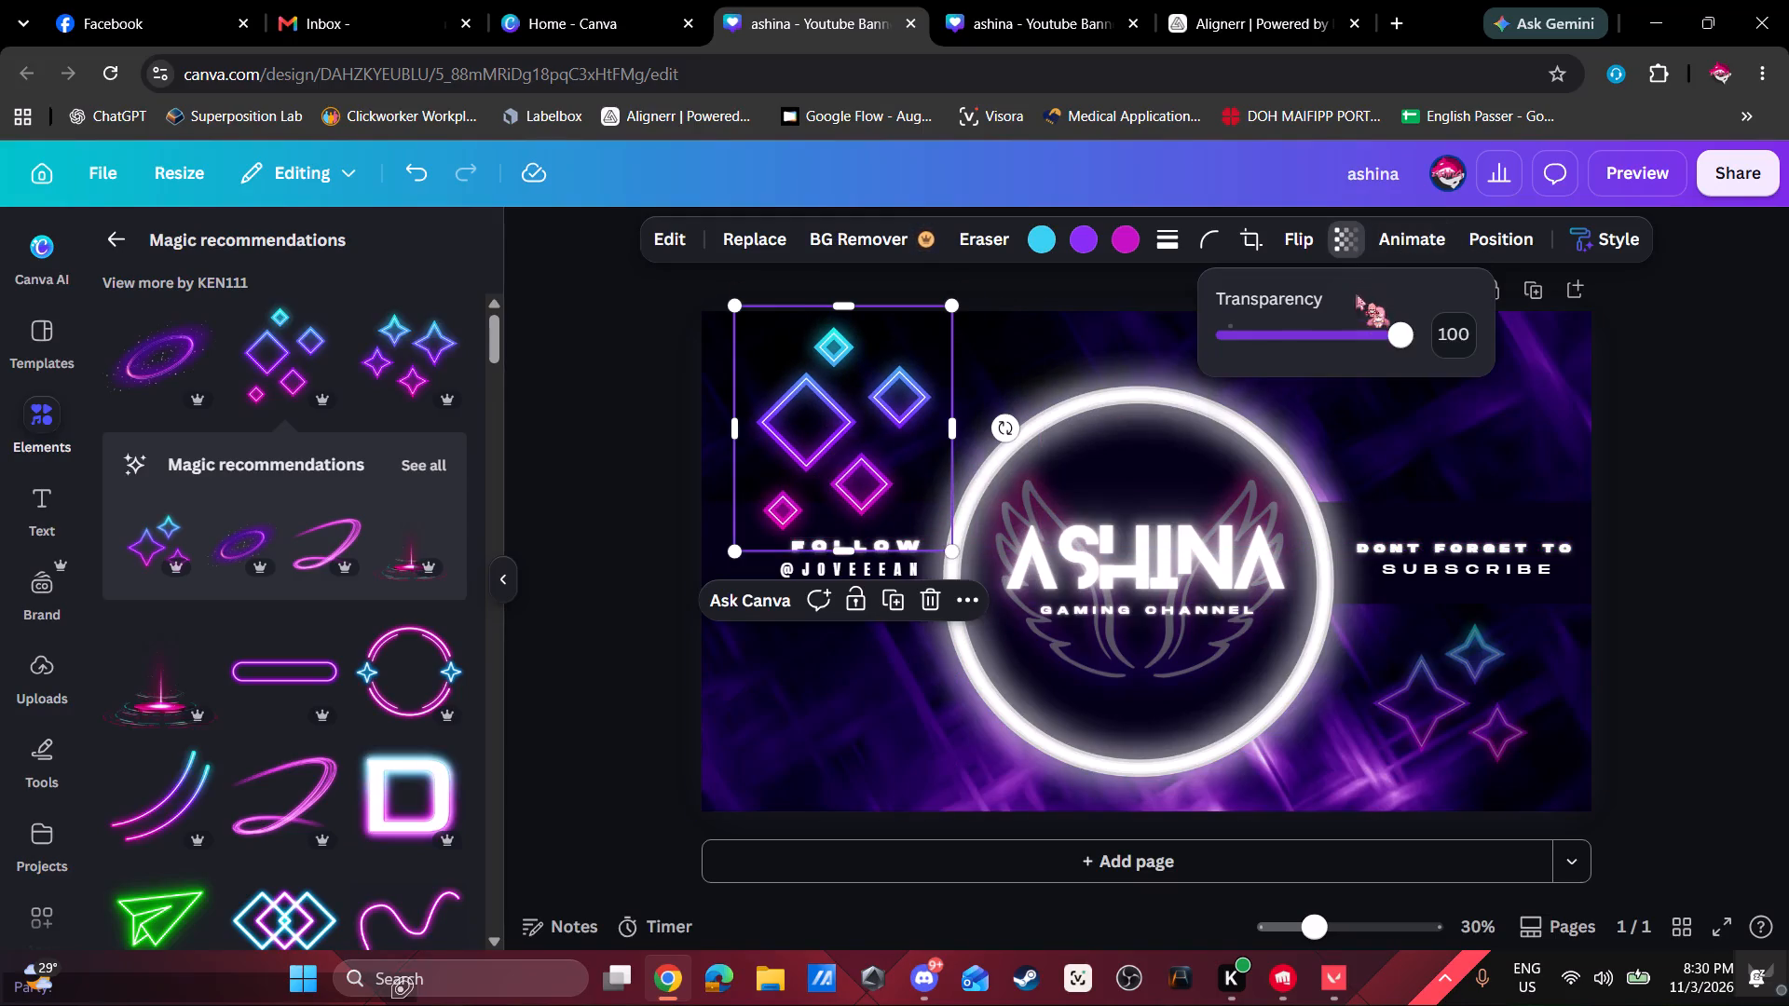
drag(1388, 334, 1272, 332)
click(1482, 407)
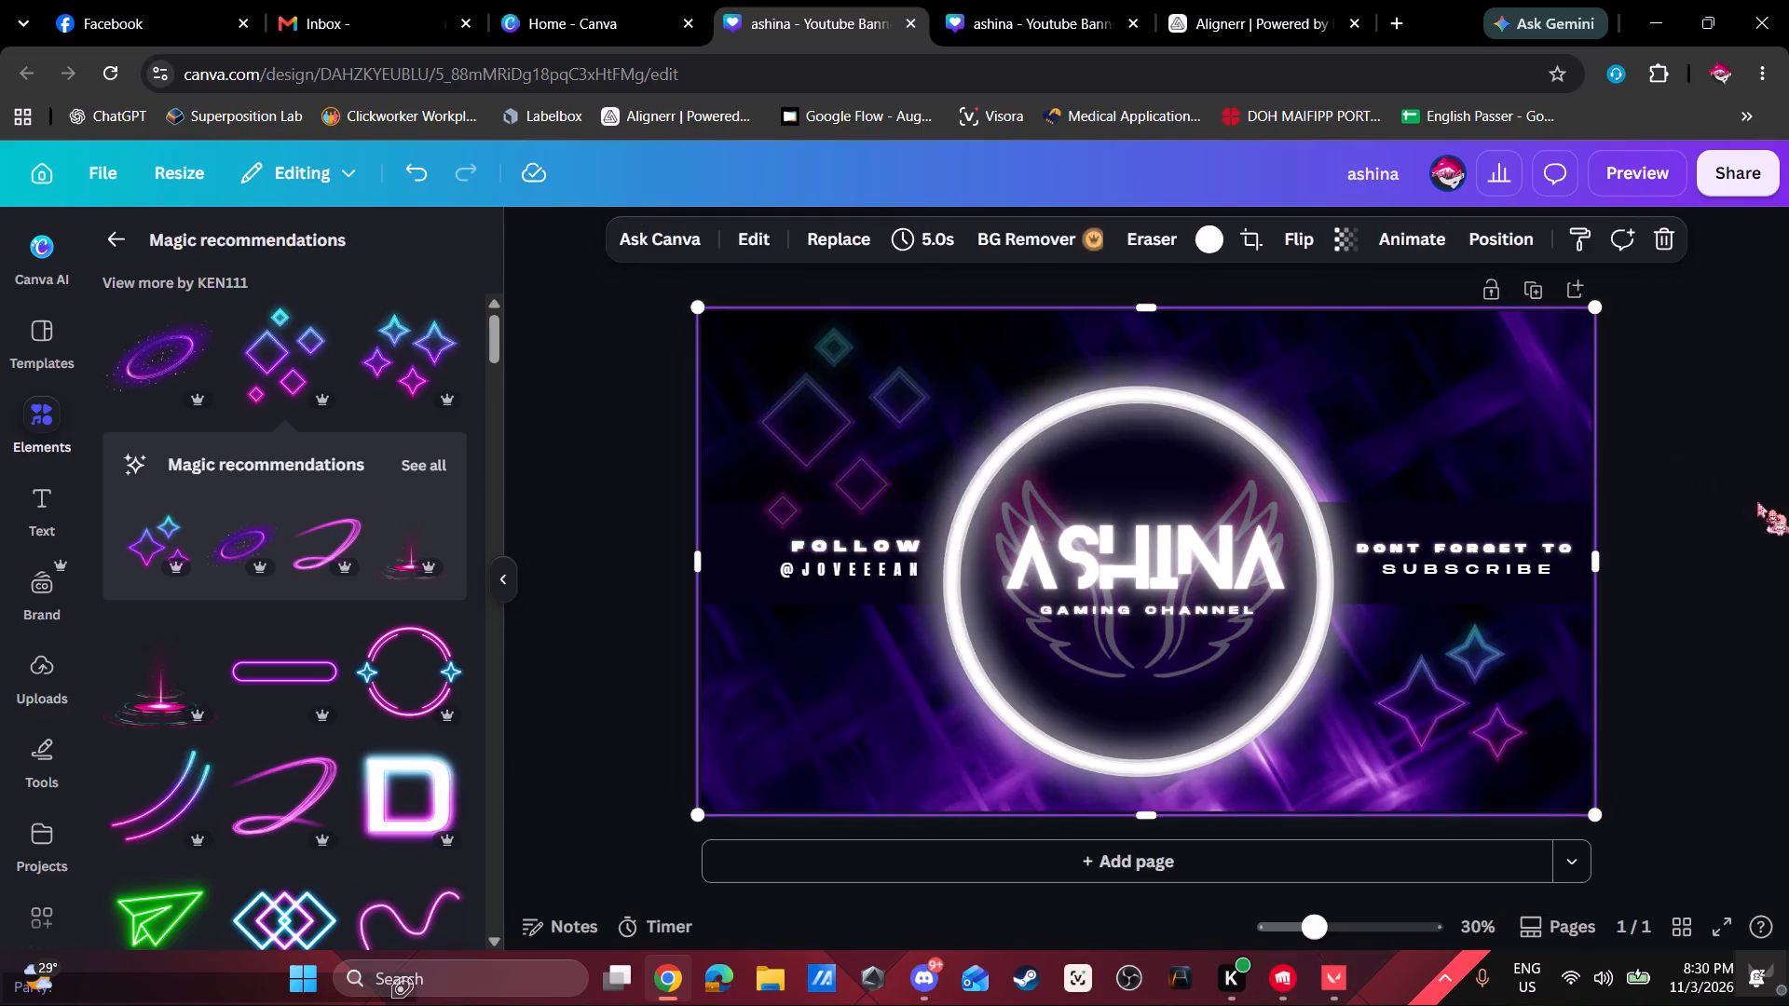
drag(796, 408, 781, 405)
click(1708, 459)
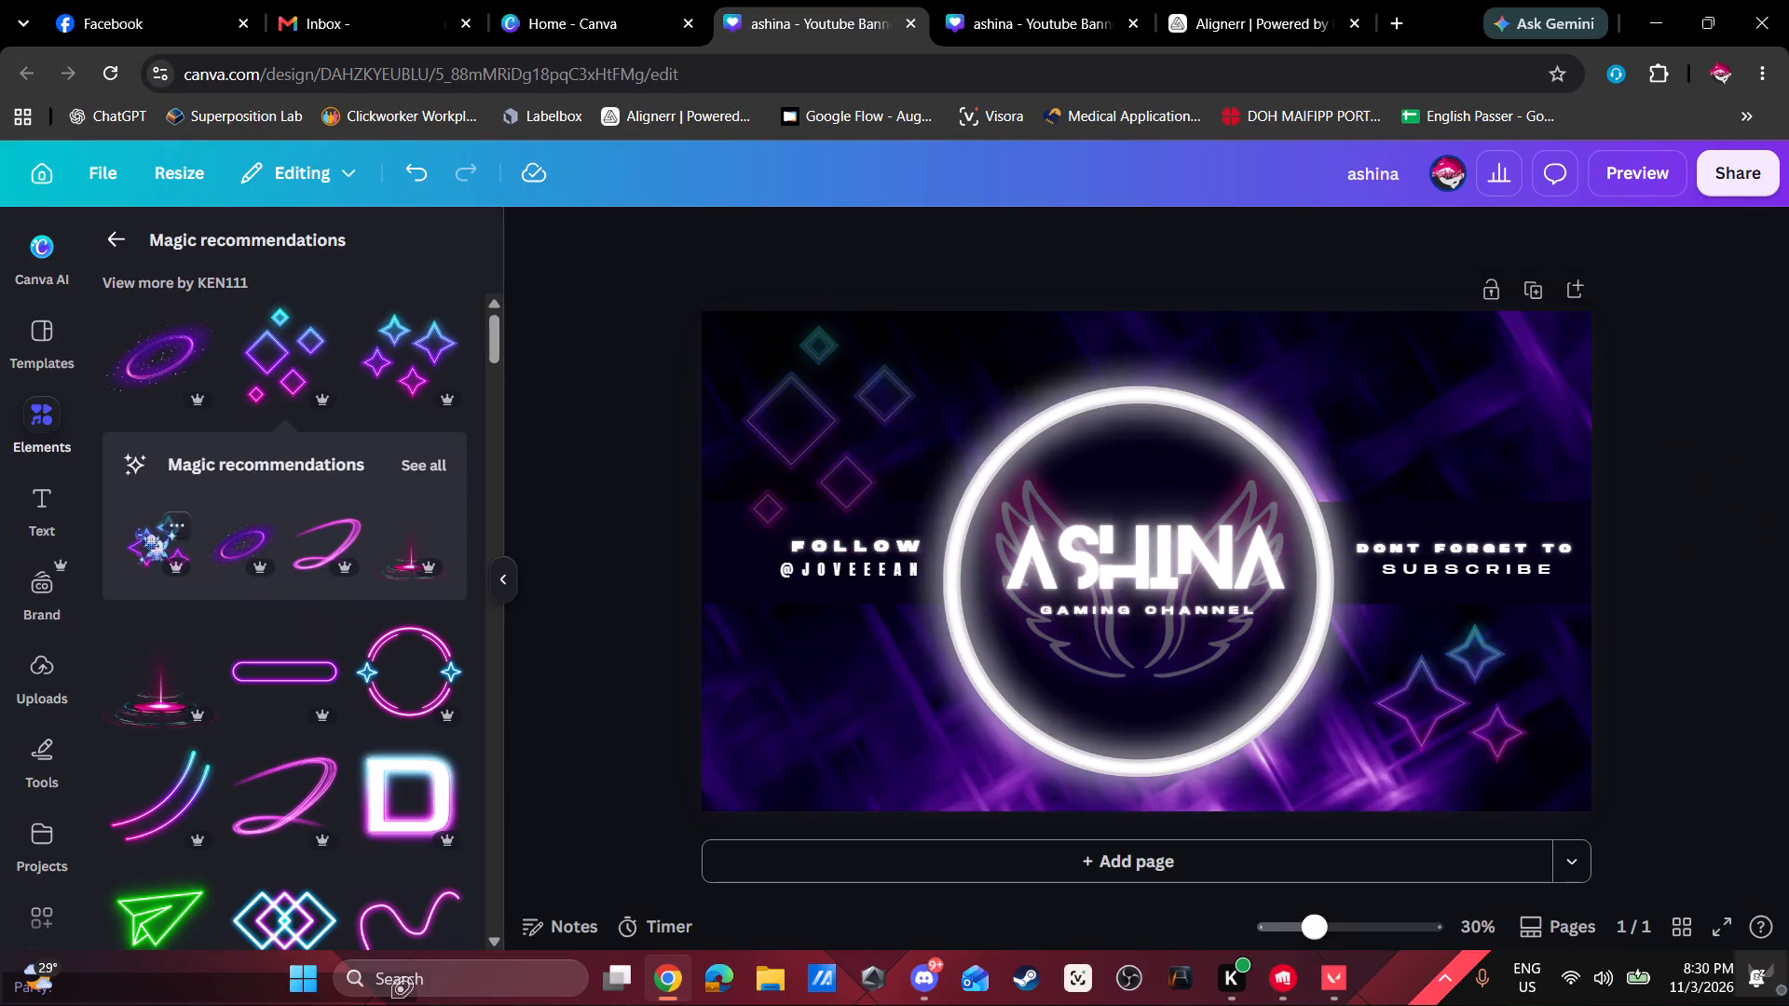
Add the cyan neon five-pointed star from the recommendations, make it slightly smaller and move it onto the FOLLOW text.
scroll(207, 577, down, 2)
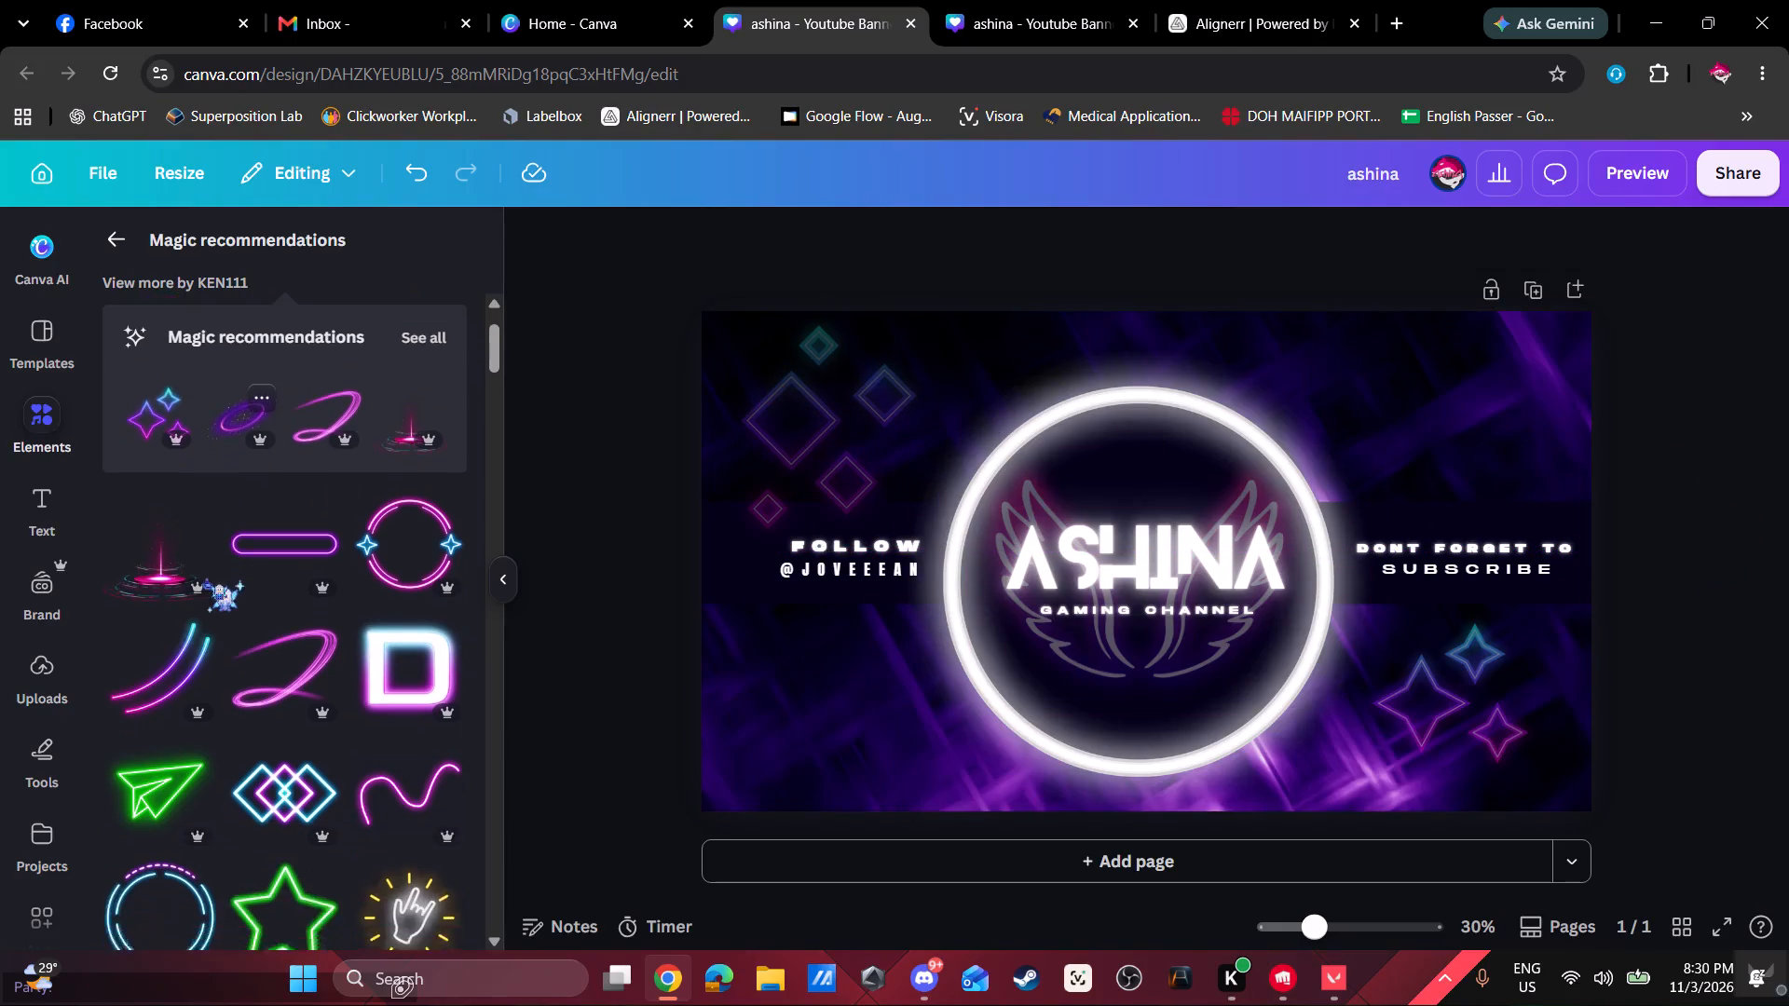
scroll(207, 577, down, 4)
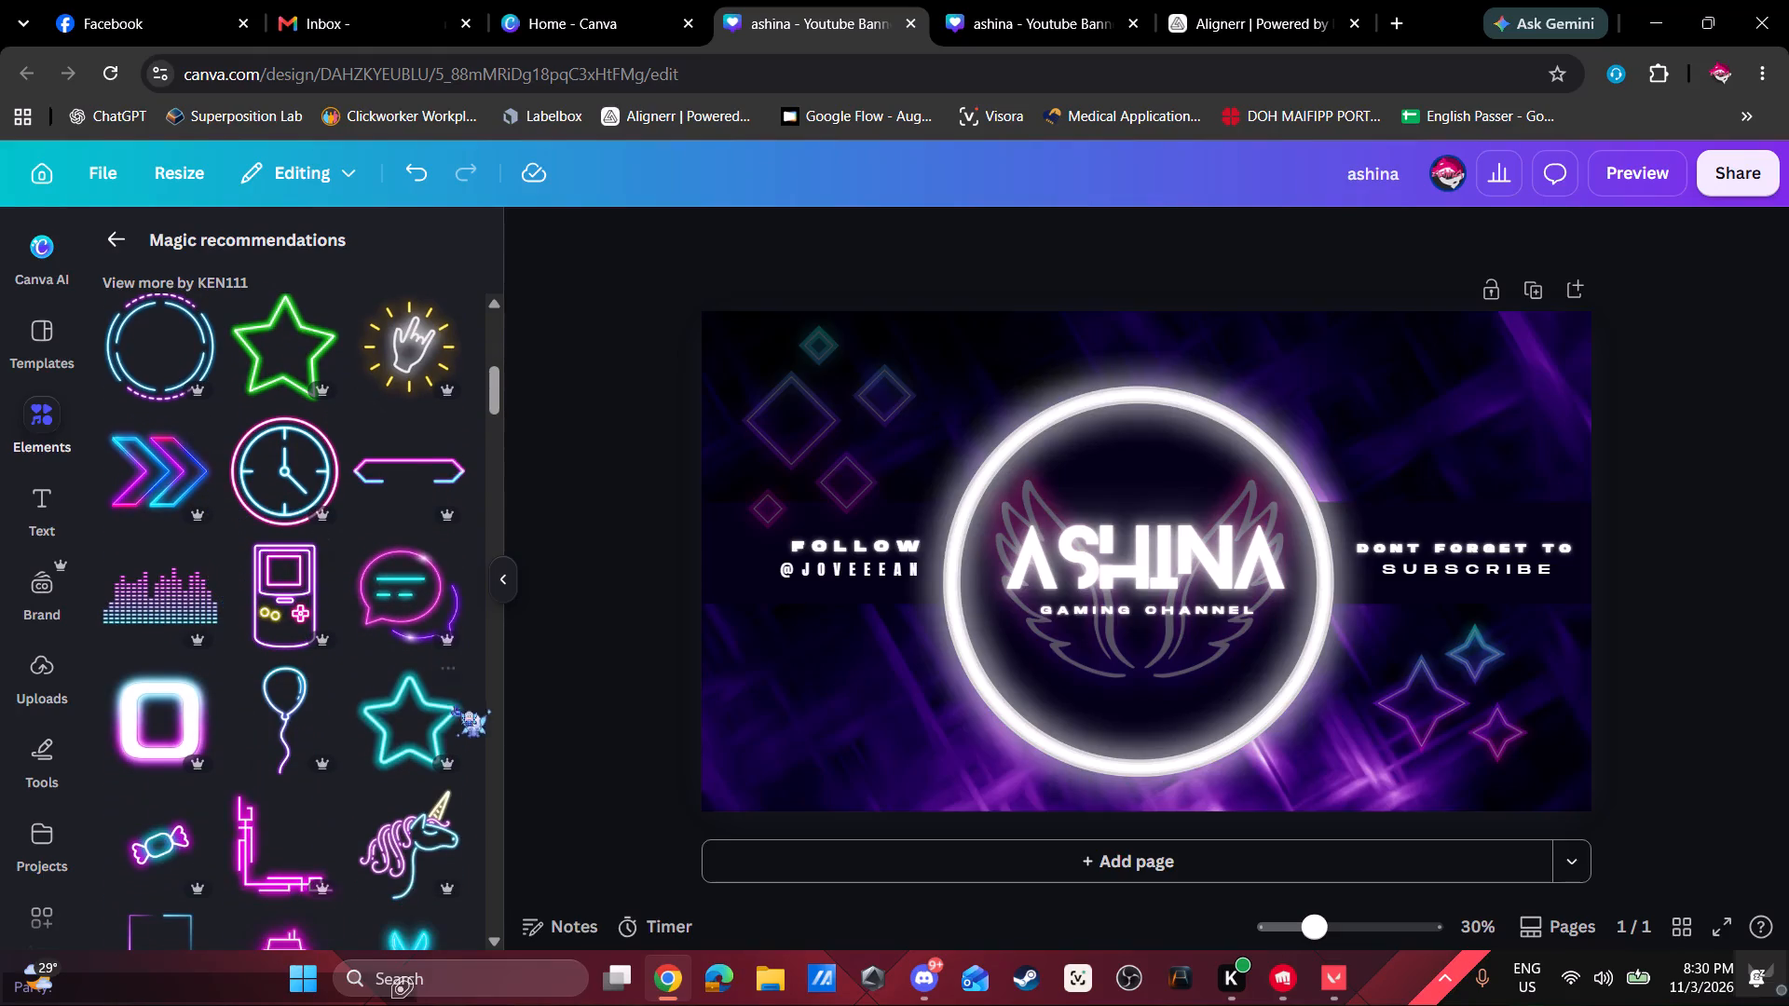
click(424, 725)
drag(1229, 486, 1476, 417)
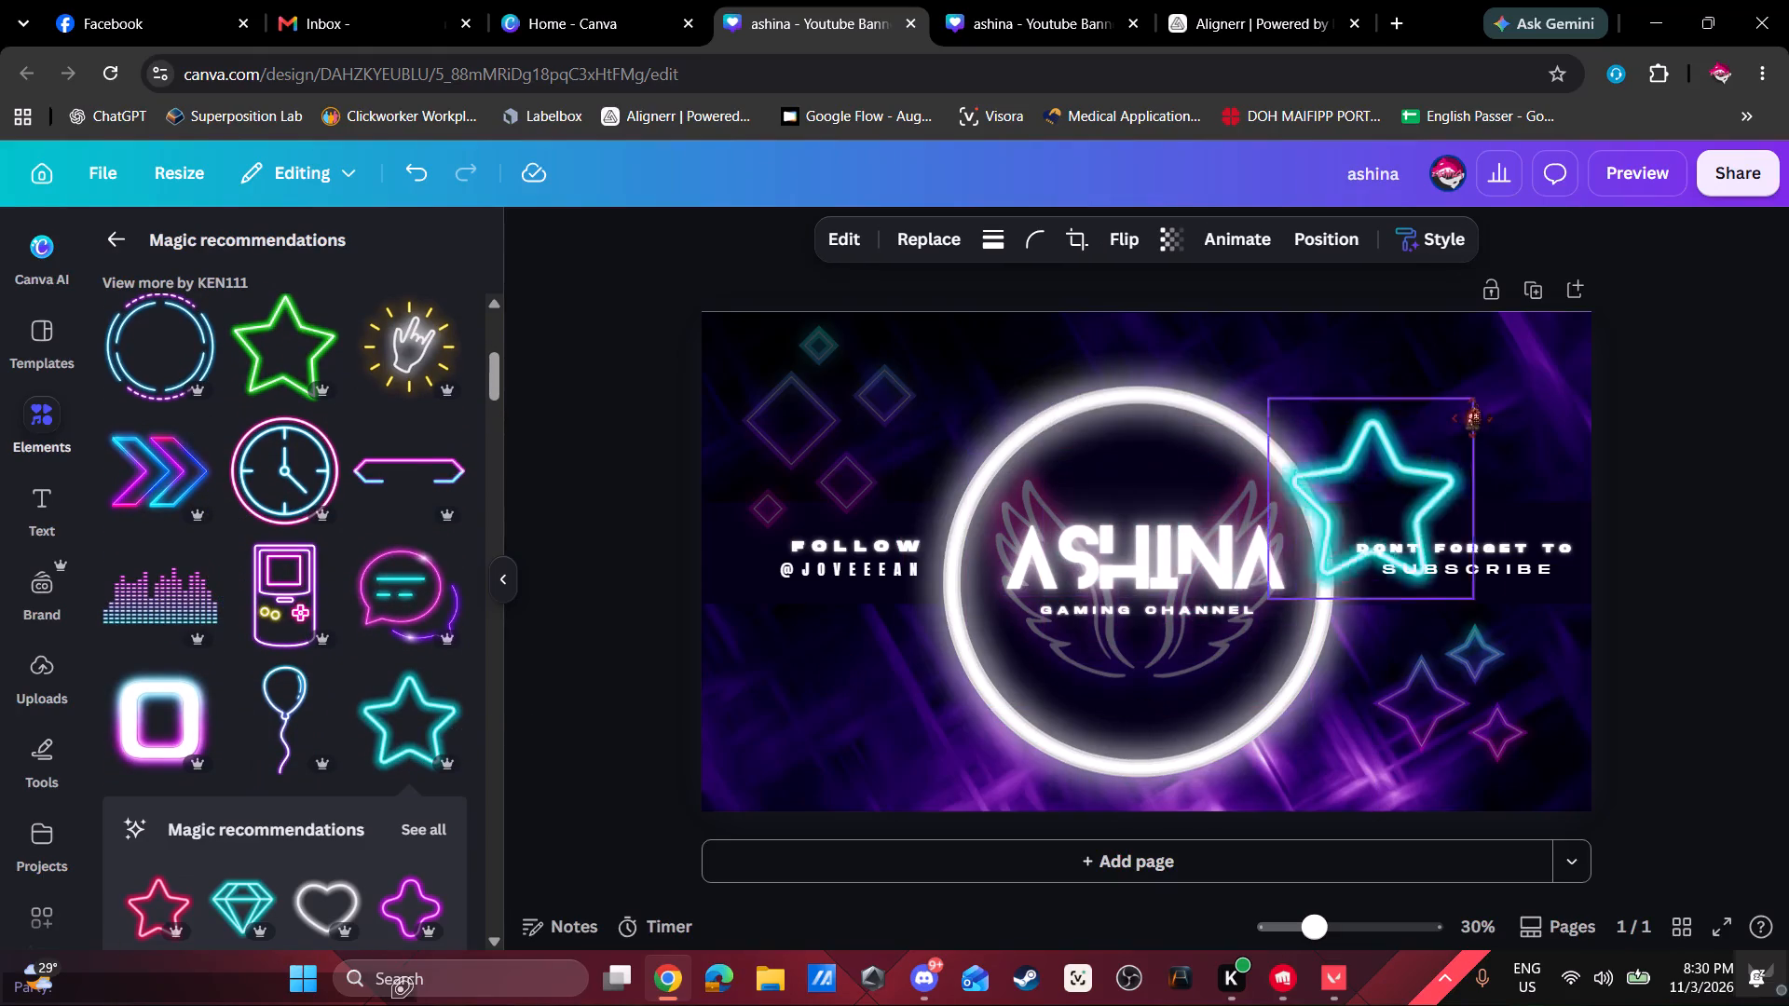
drag(1476, 417, 1547, 461)
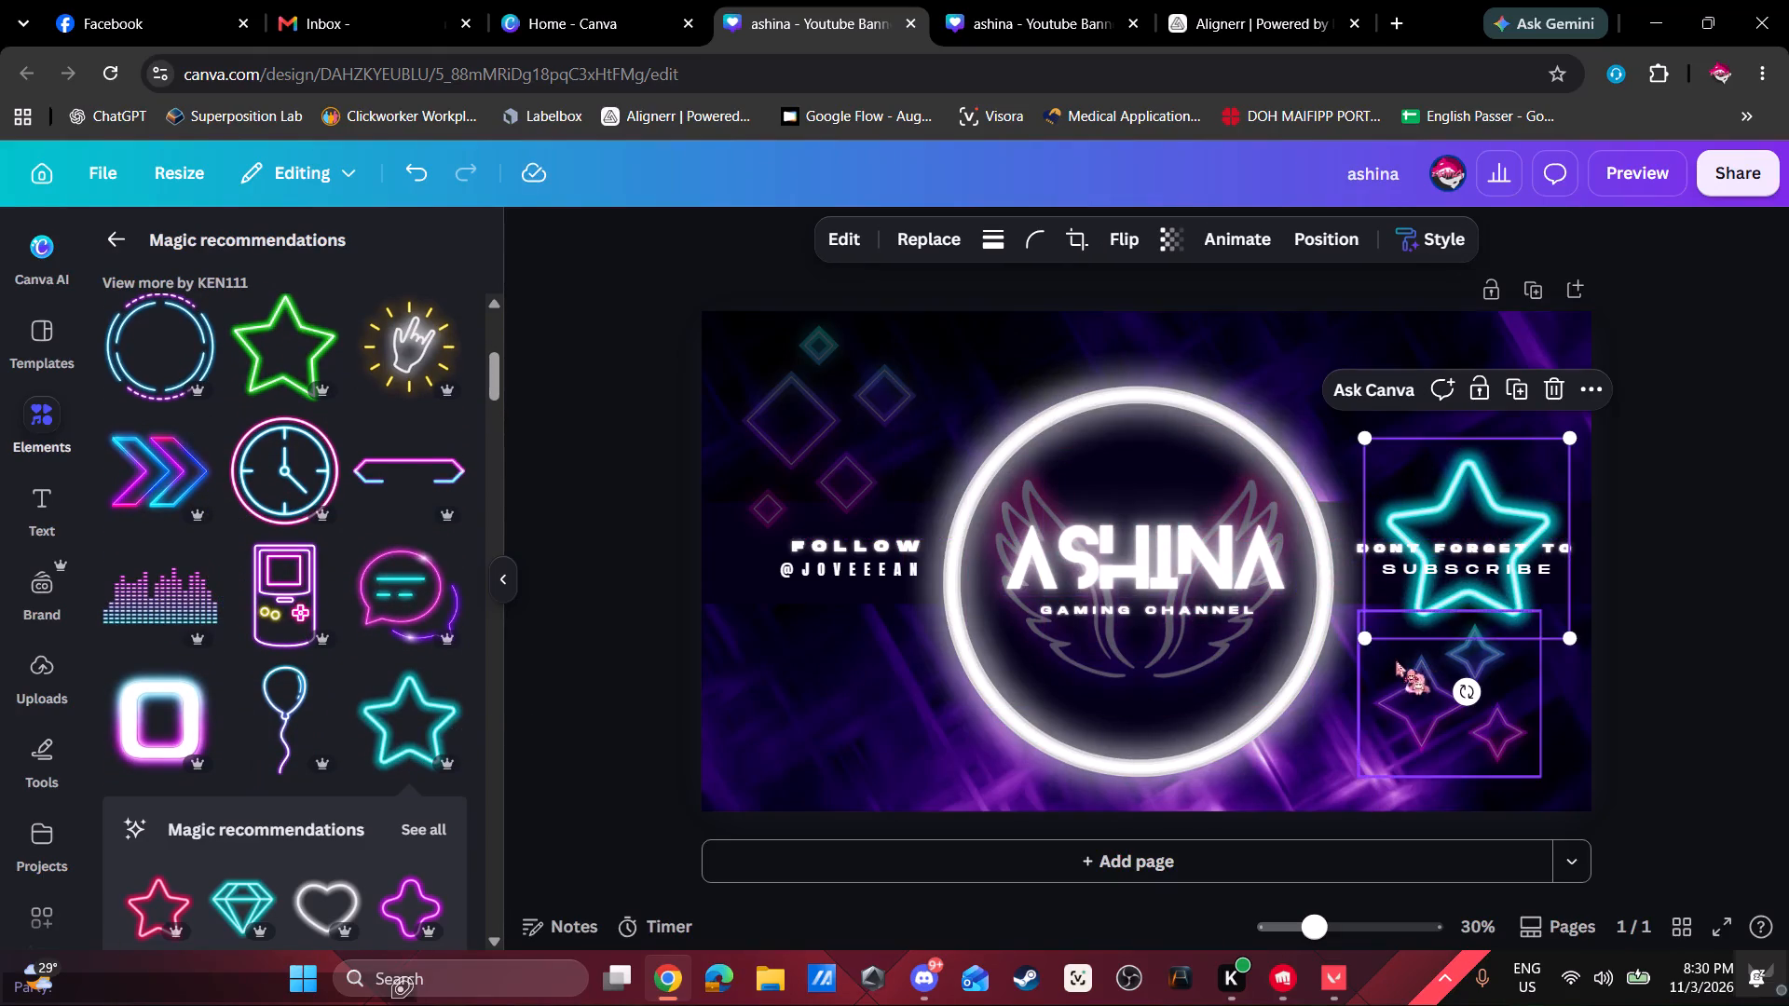
drag(1361, 638, 1372, 630)
drag(1489, 510, 1450, 532)
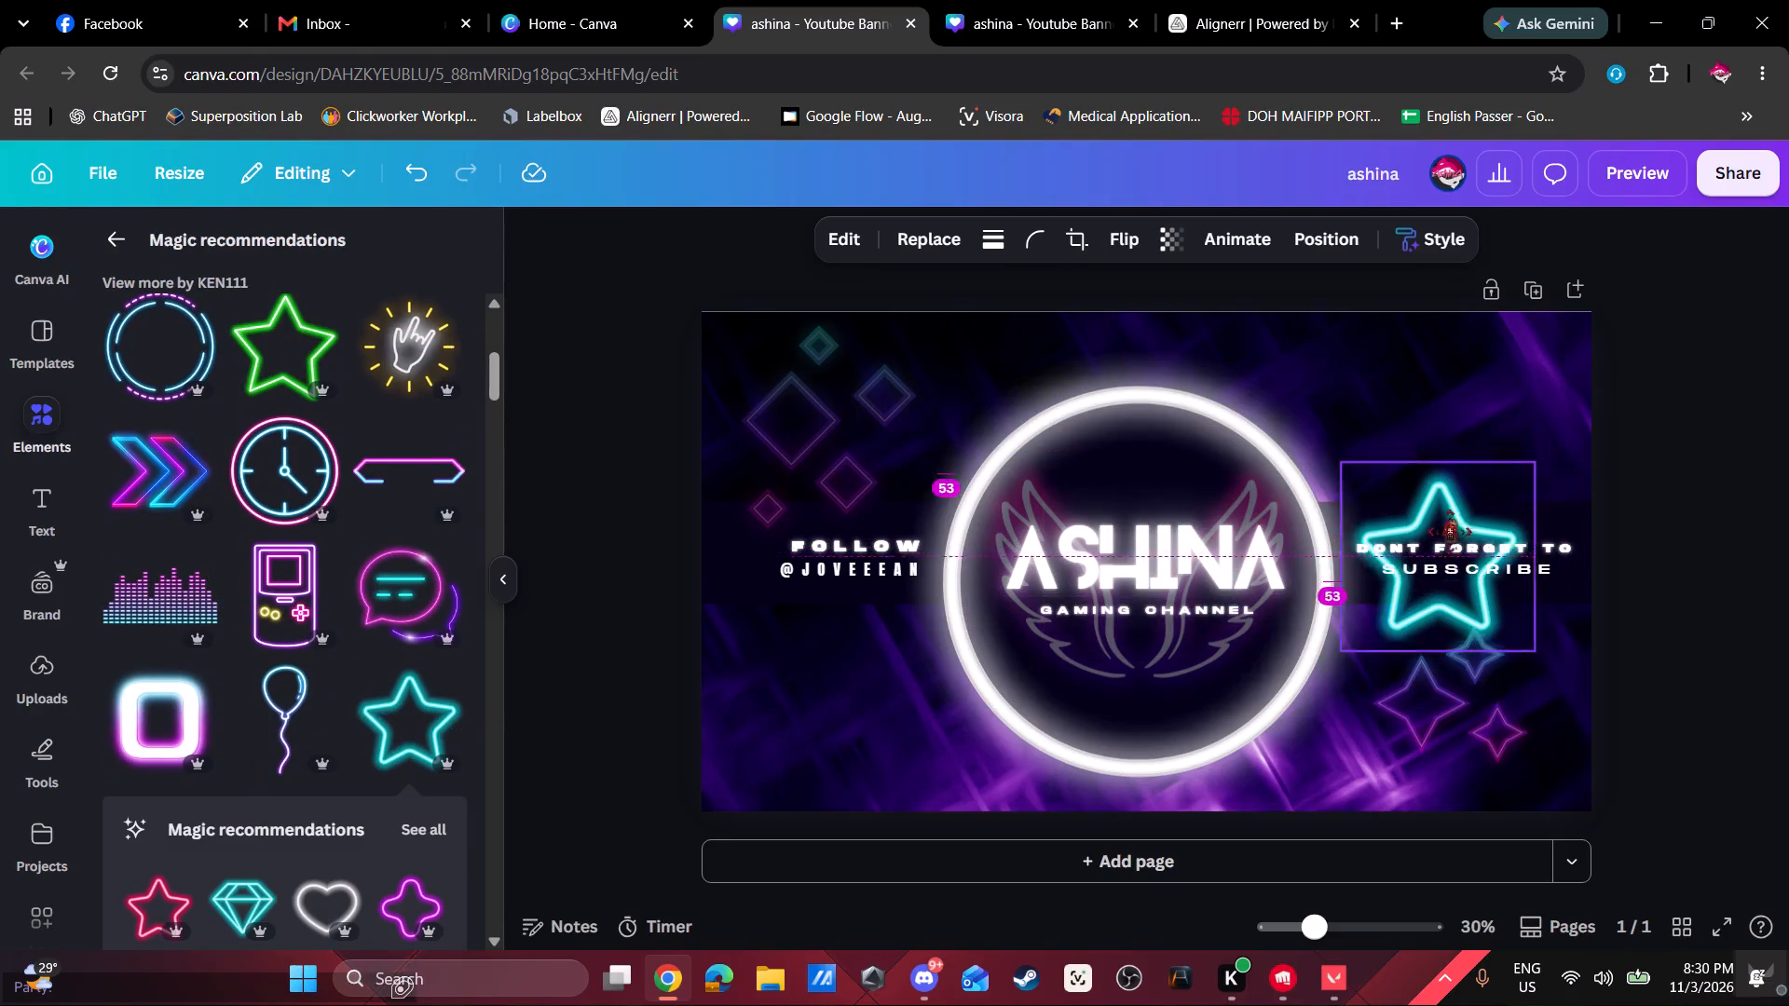
drag(1450, 532, 1490, 530)
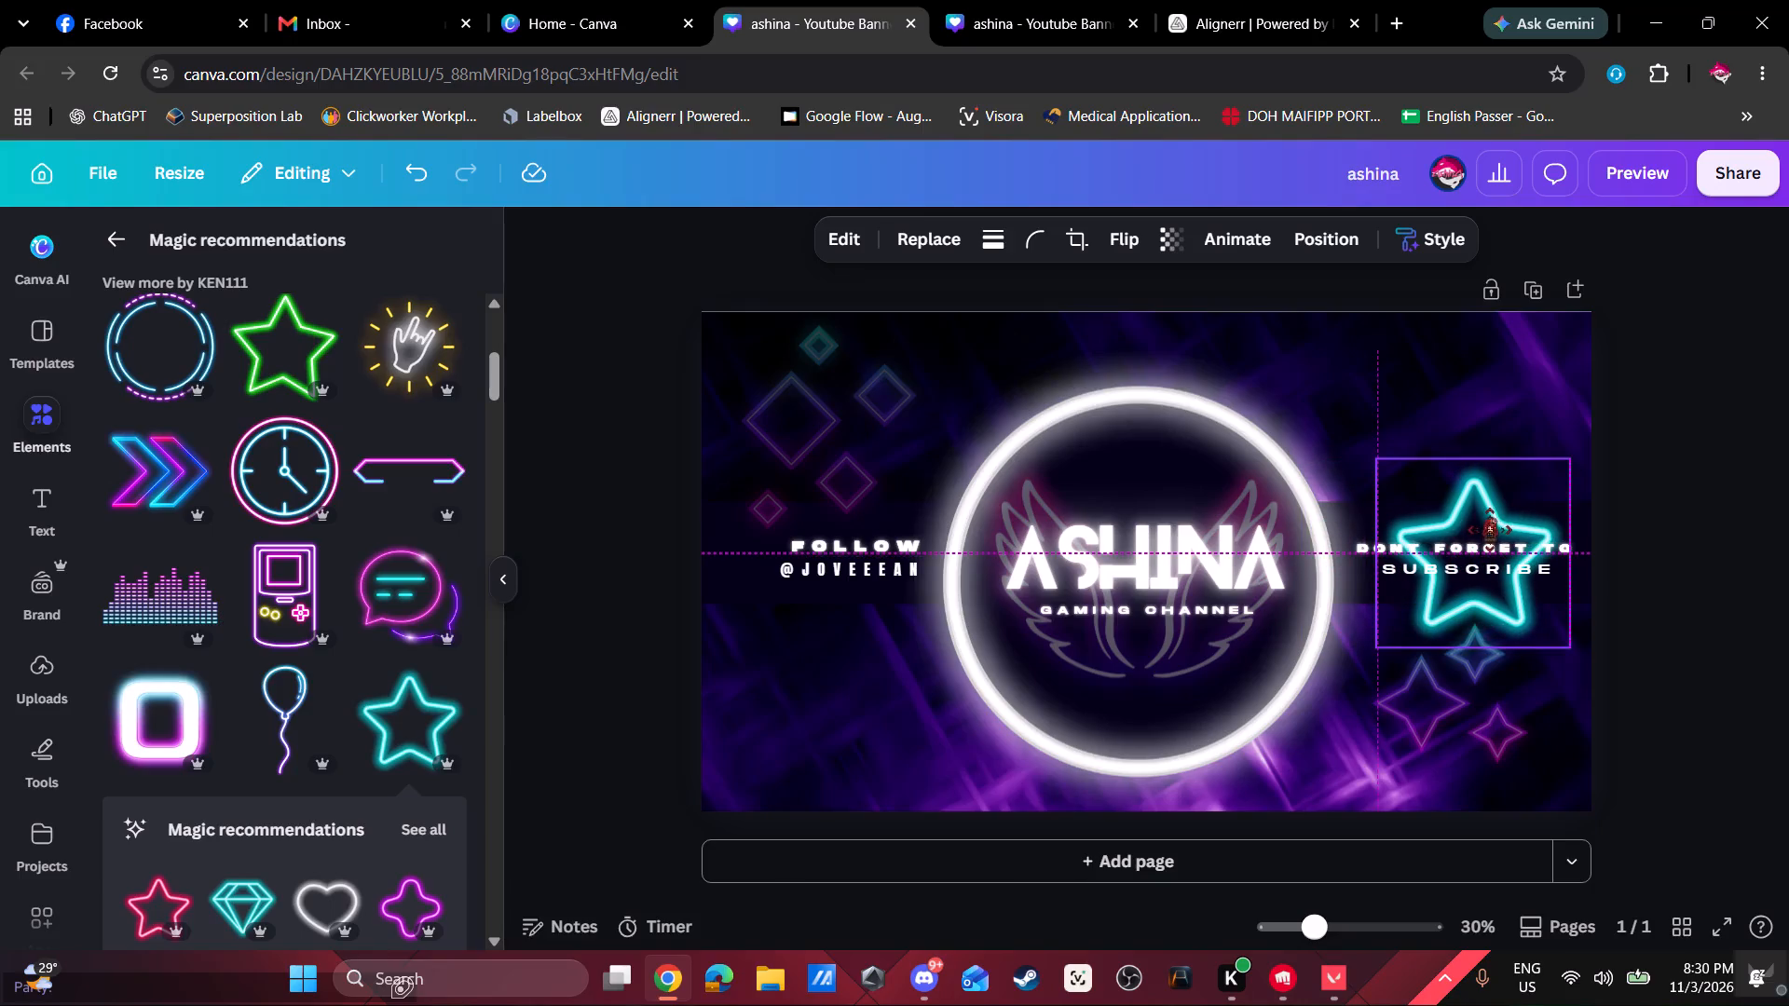
drag(1490, 530, 1425, 528)
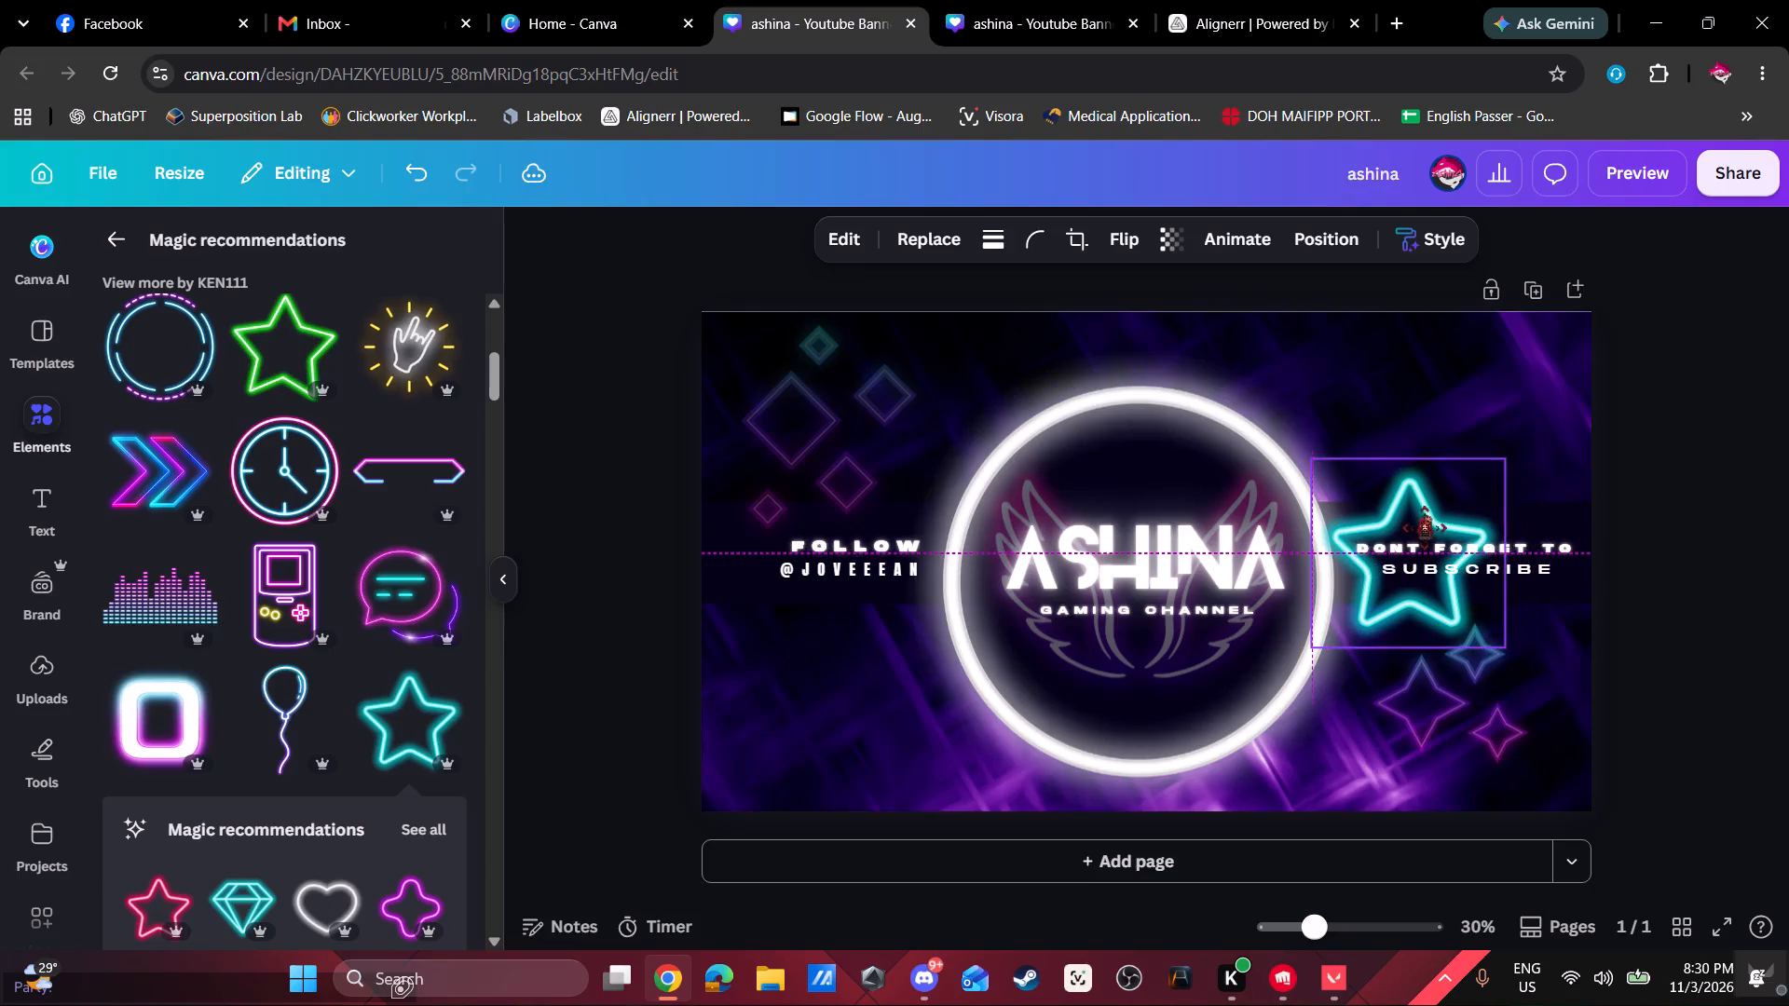
drag(1425, 528, 831, 536)
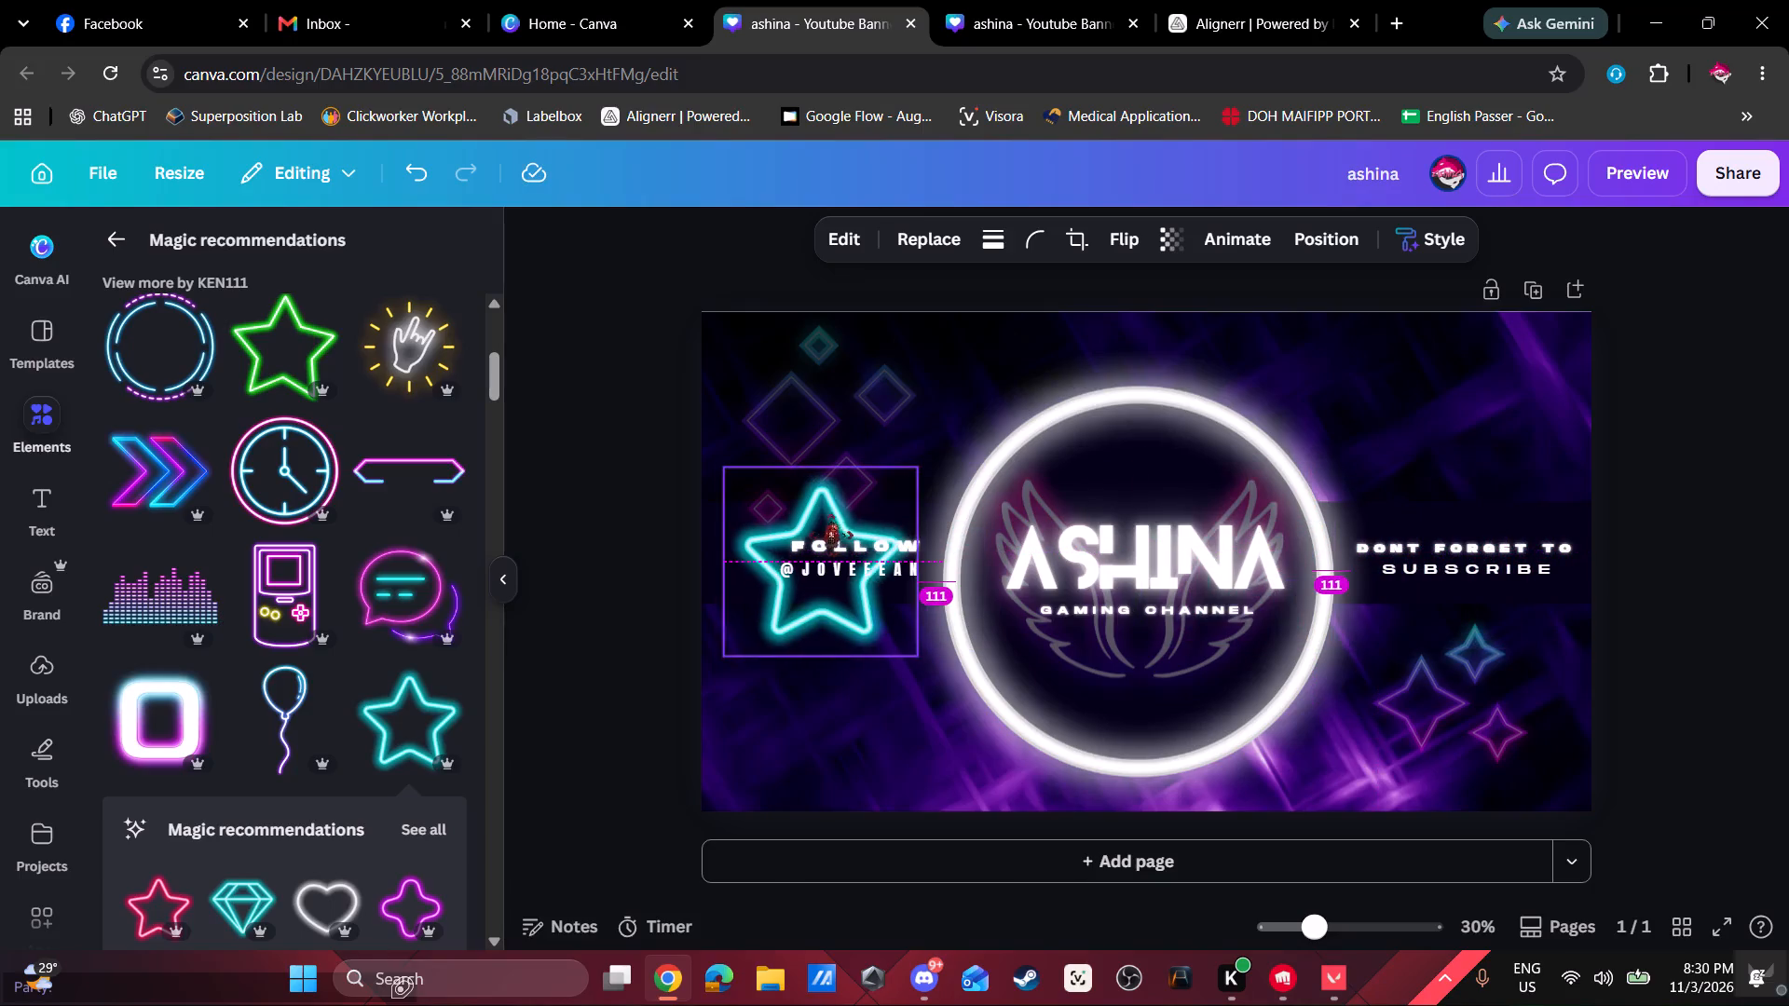
drag(831, 536, 871, 534)
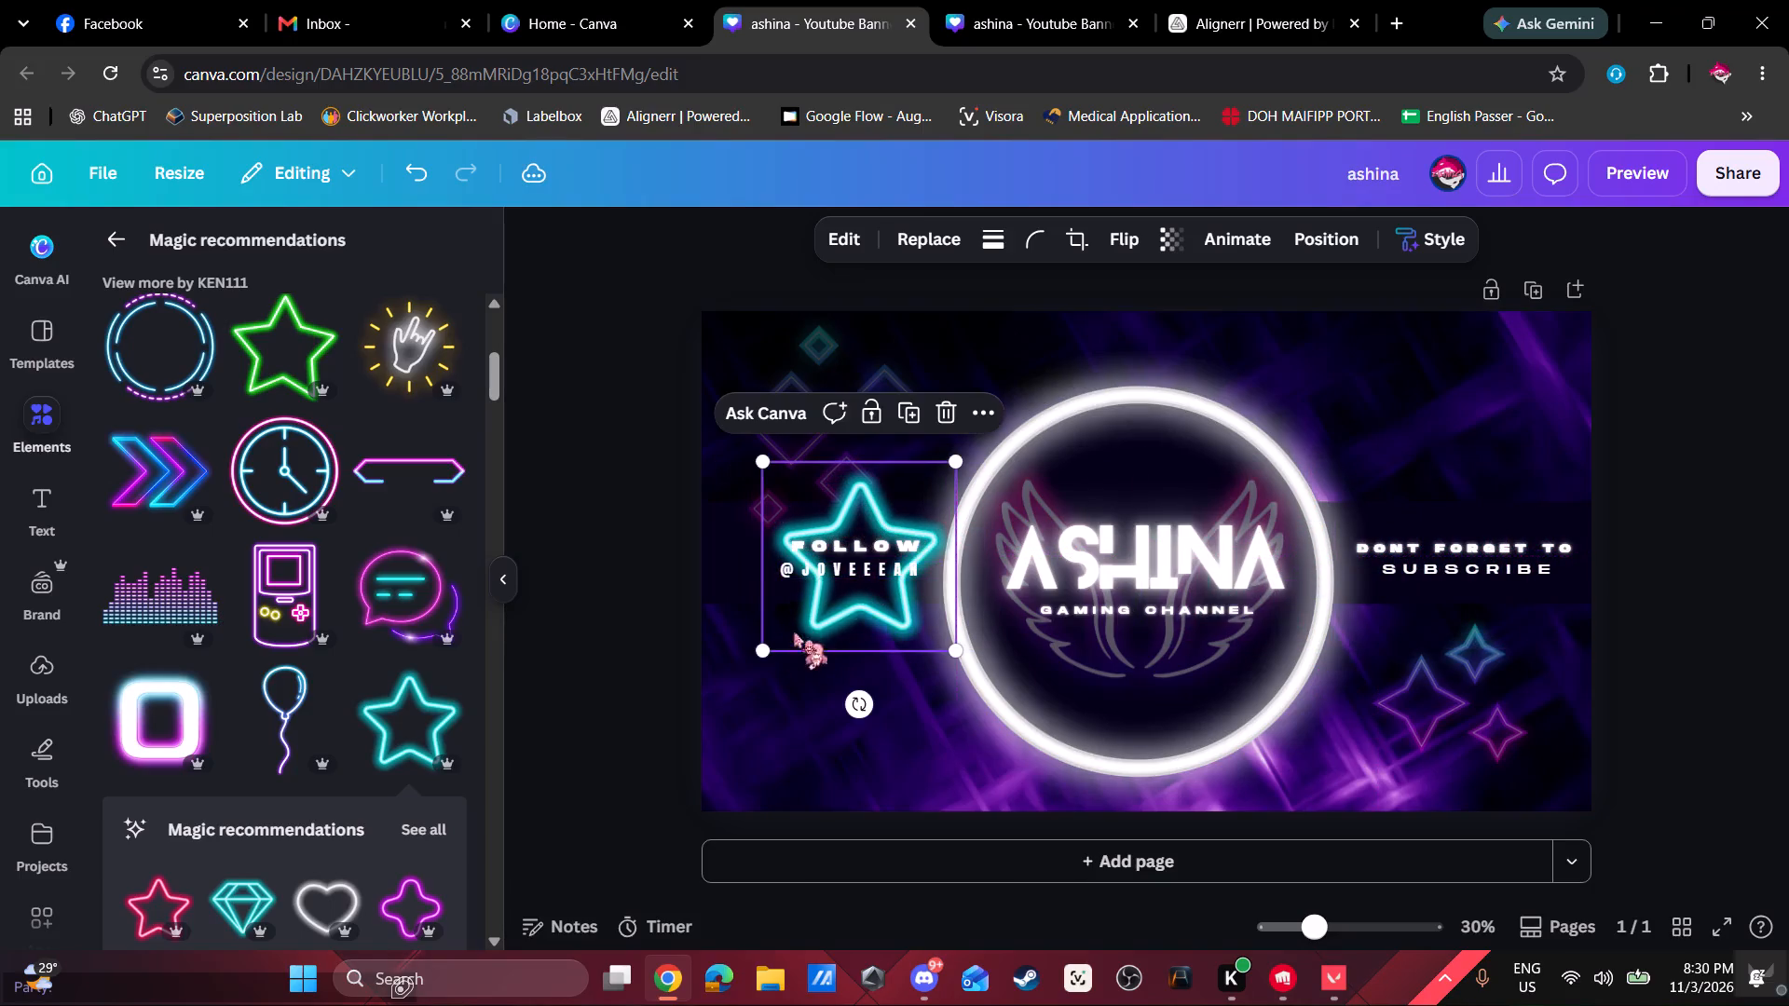
Scale the cyan neon star down to about the width of the FOLLOW text and centre it beneath the handle.
drag(750, 651, 724, 665)
click(828, 614)
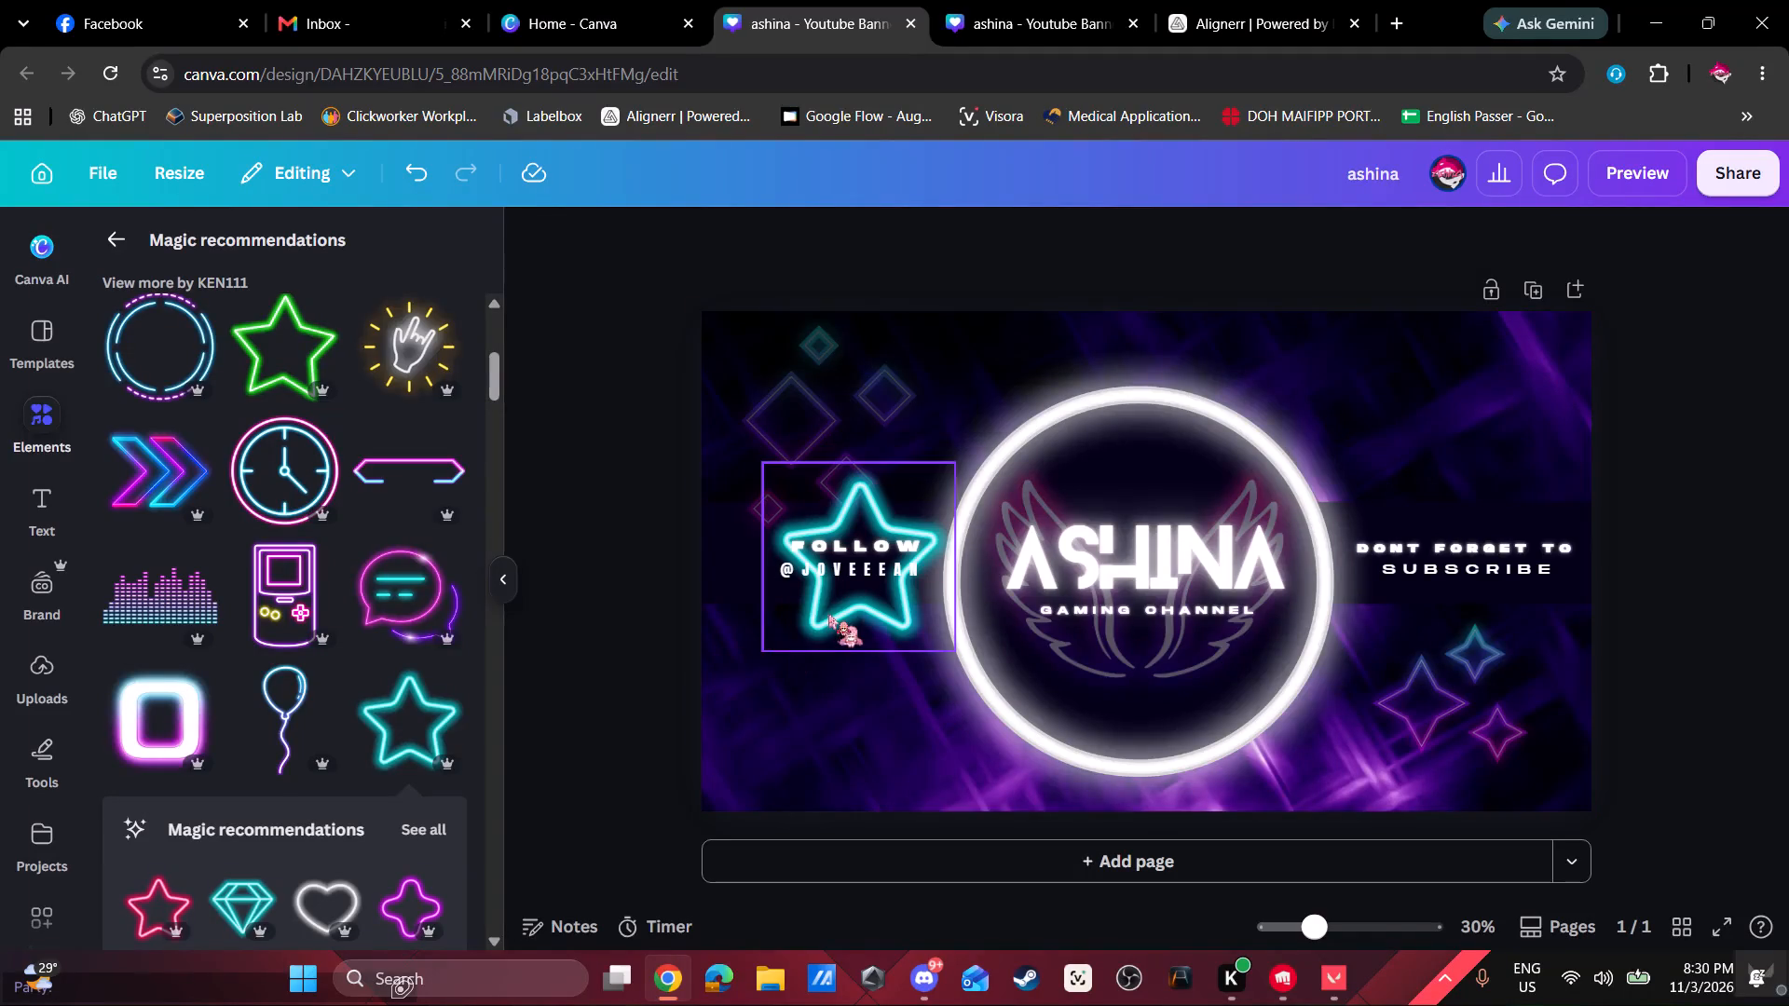
drag(756, 647, 737, 661)
drag(880, 606, 880, 630)
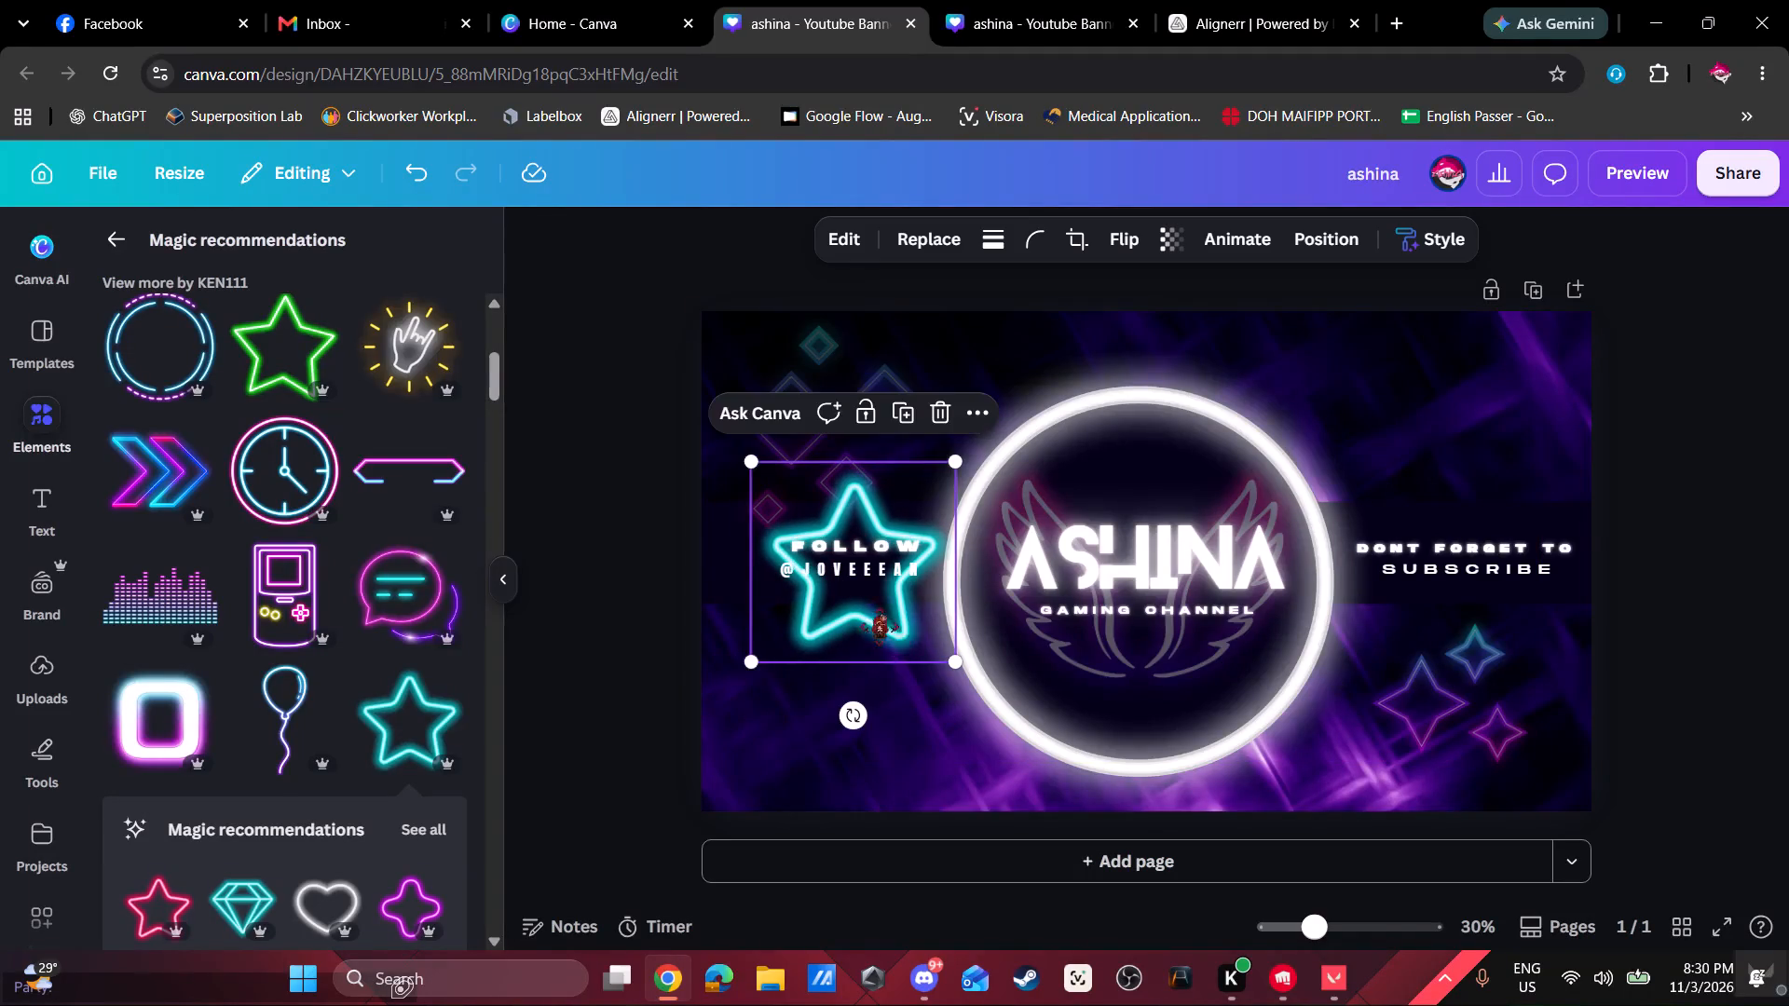
drag(880, 630, 879, 727)
drag(744, 774, 828, 722)
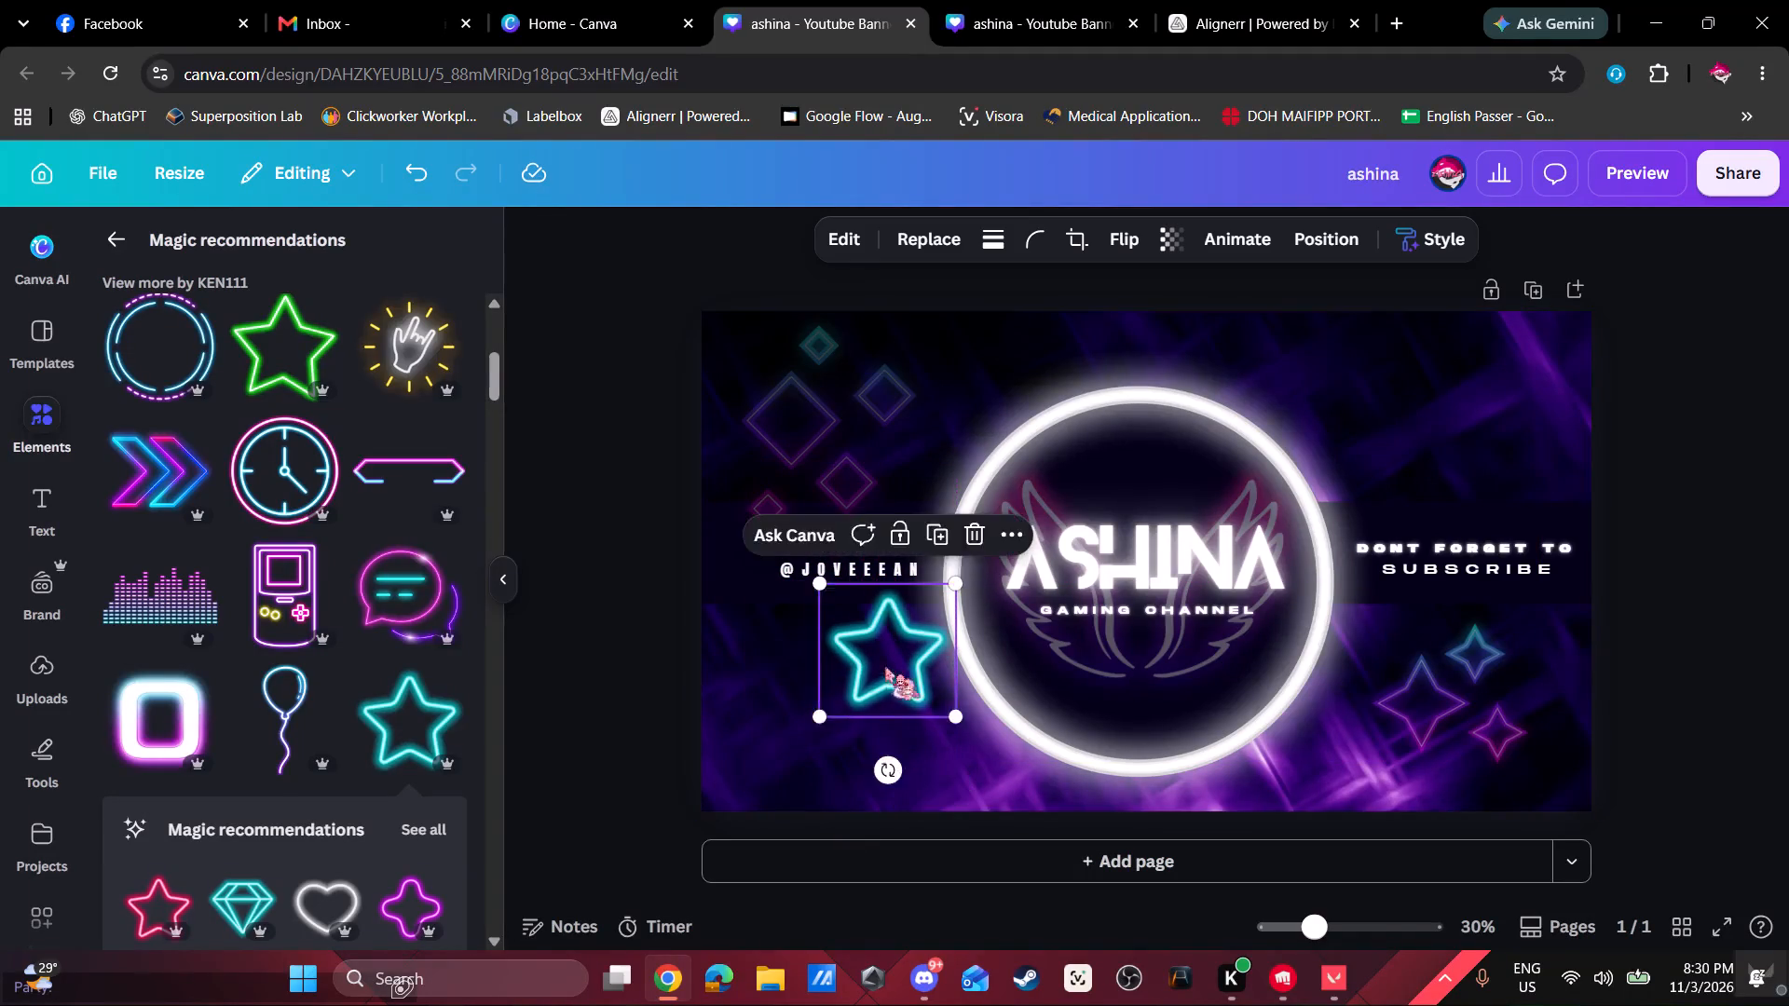
drag(881, 673, 842, 722)
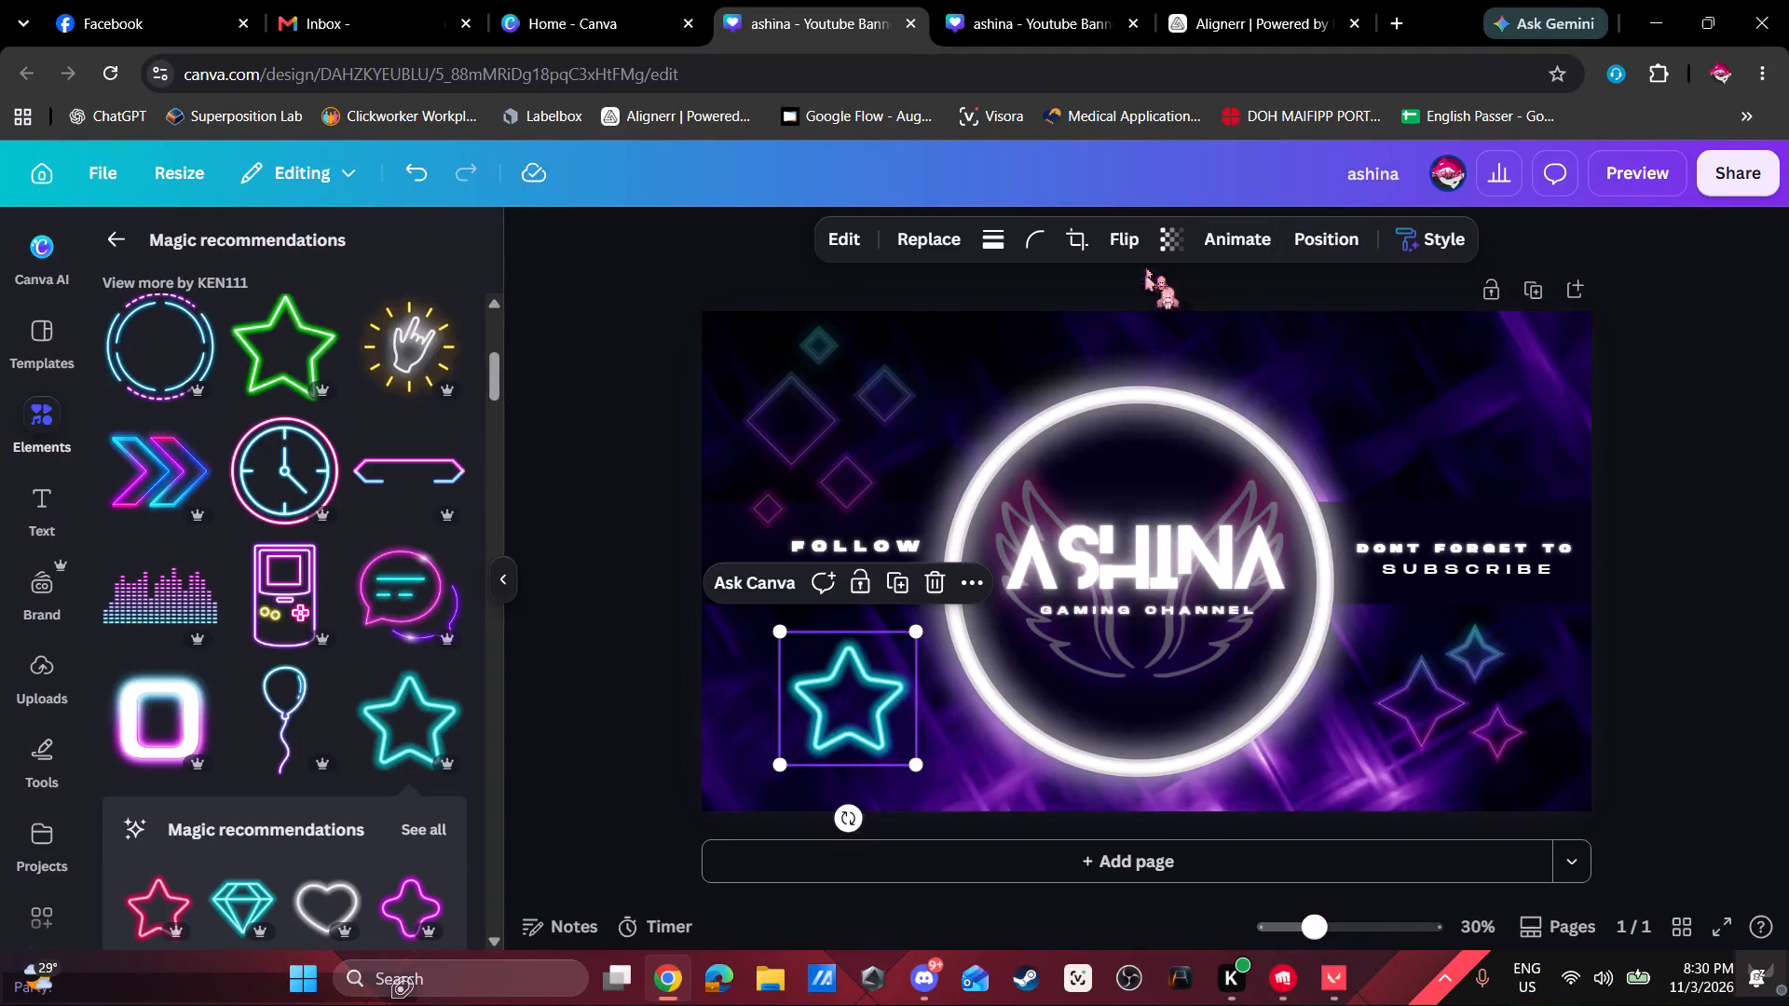
Lower the opacity of the cyan neon star beneath the FOLLOW text to about two thirds.
click(1173, 231)
drag(1223, 331, 1177, 339)
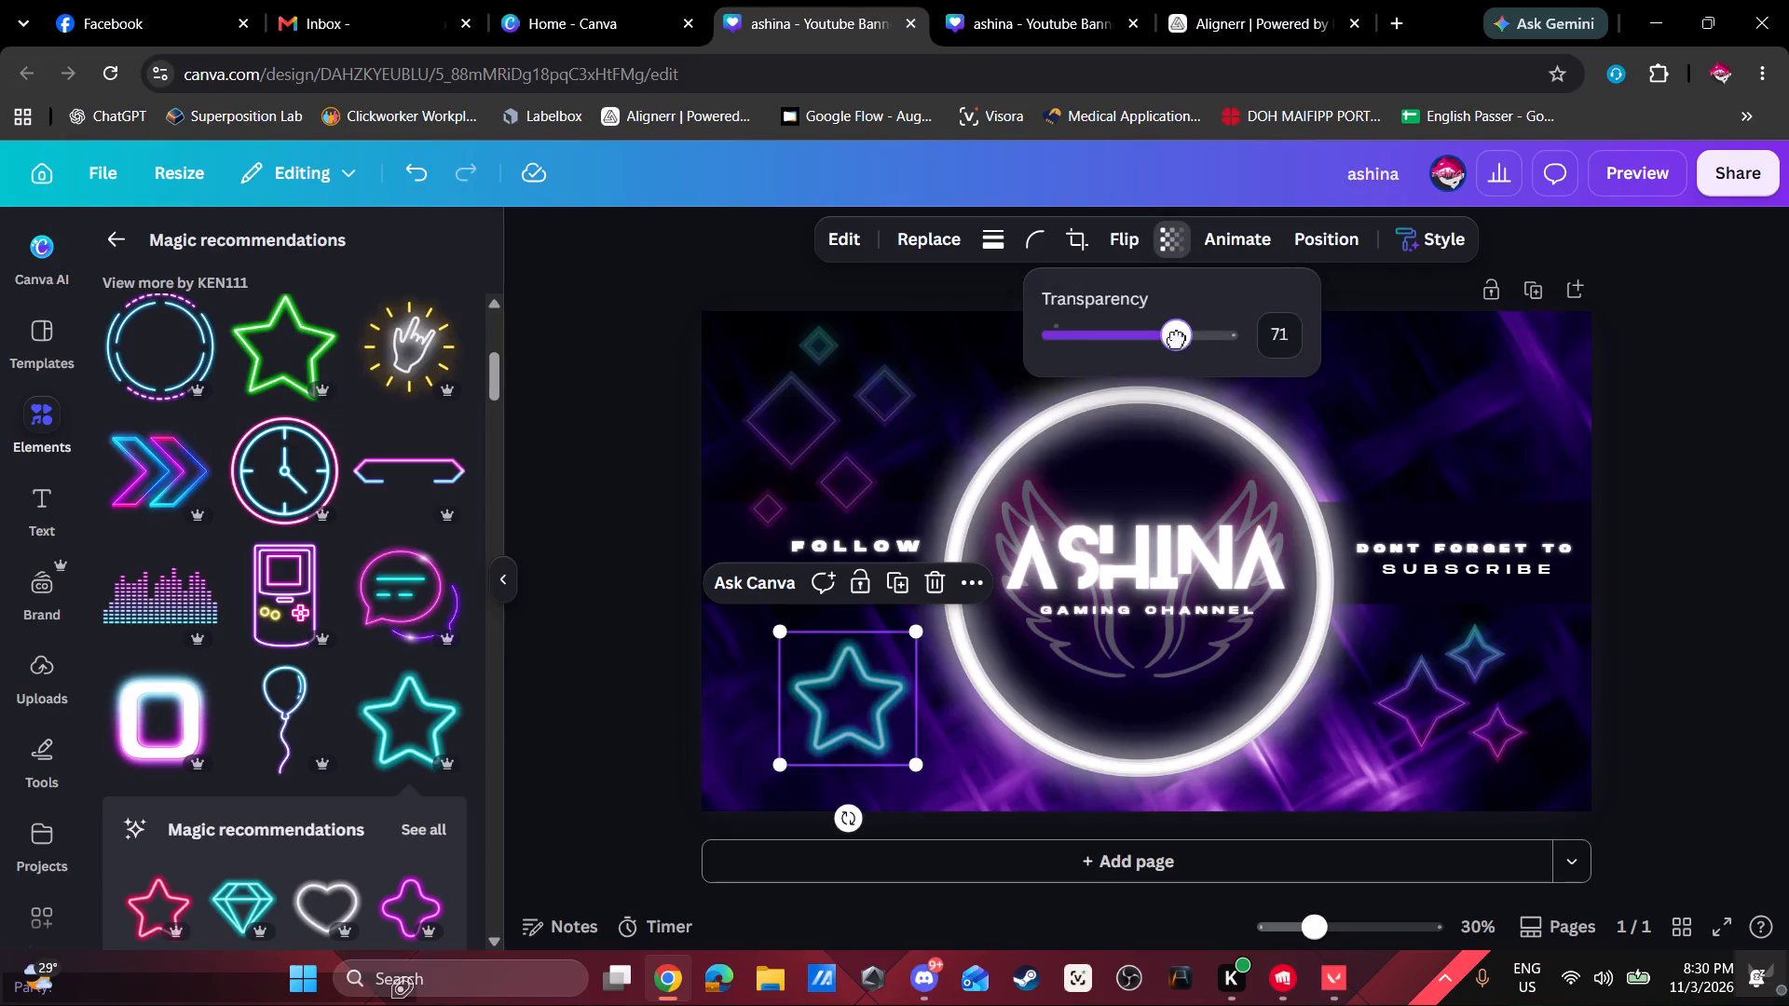
drag(1177, 339, 1166, 340)
click(1481, 401)
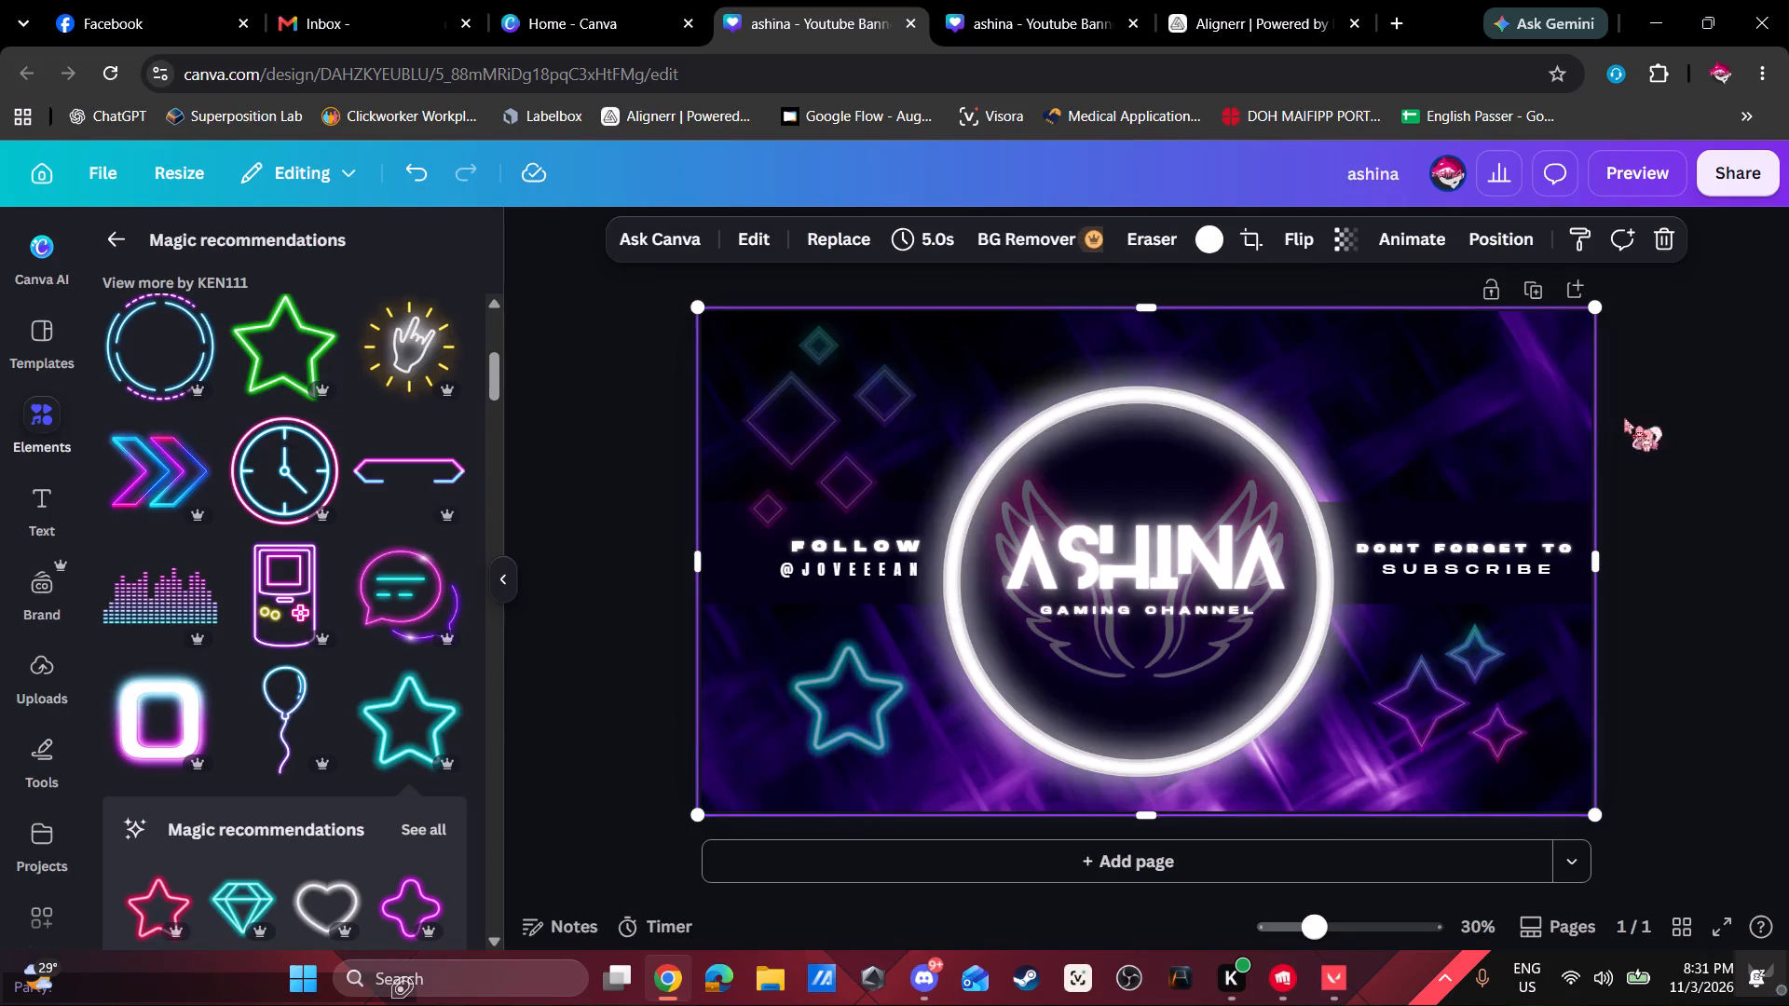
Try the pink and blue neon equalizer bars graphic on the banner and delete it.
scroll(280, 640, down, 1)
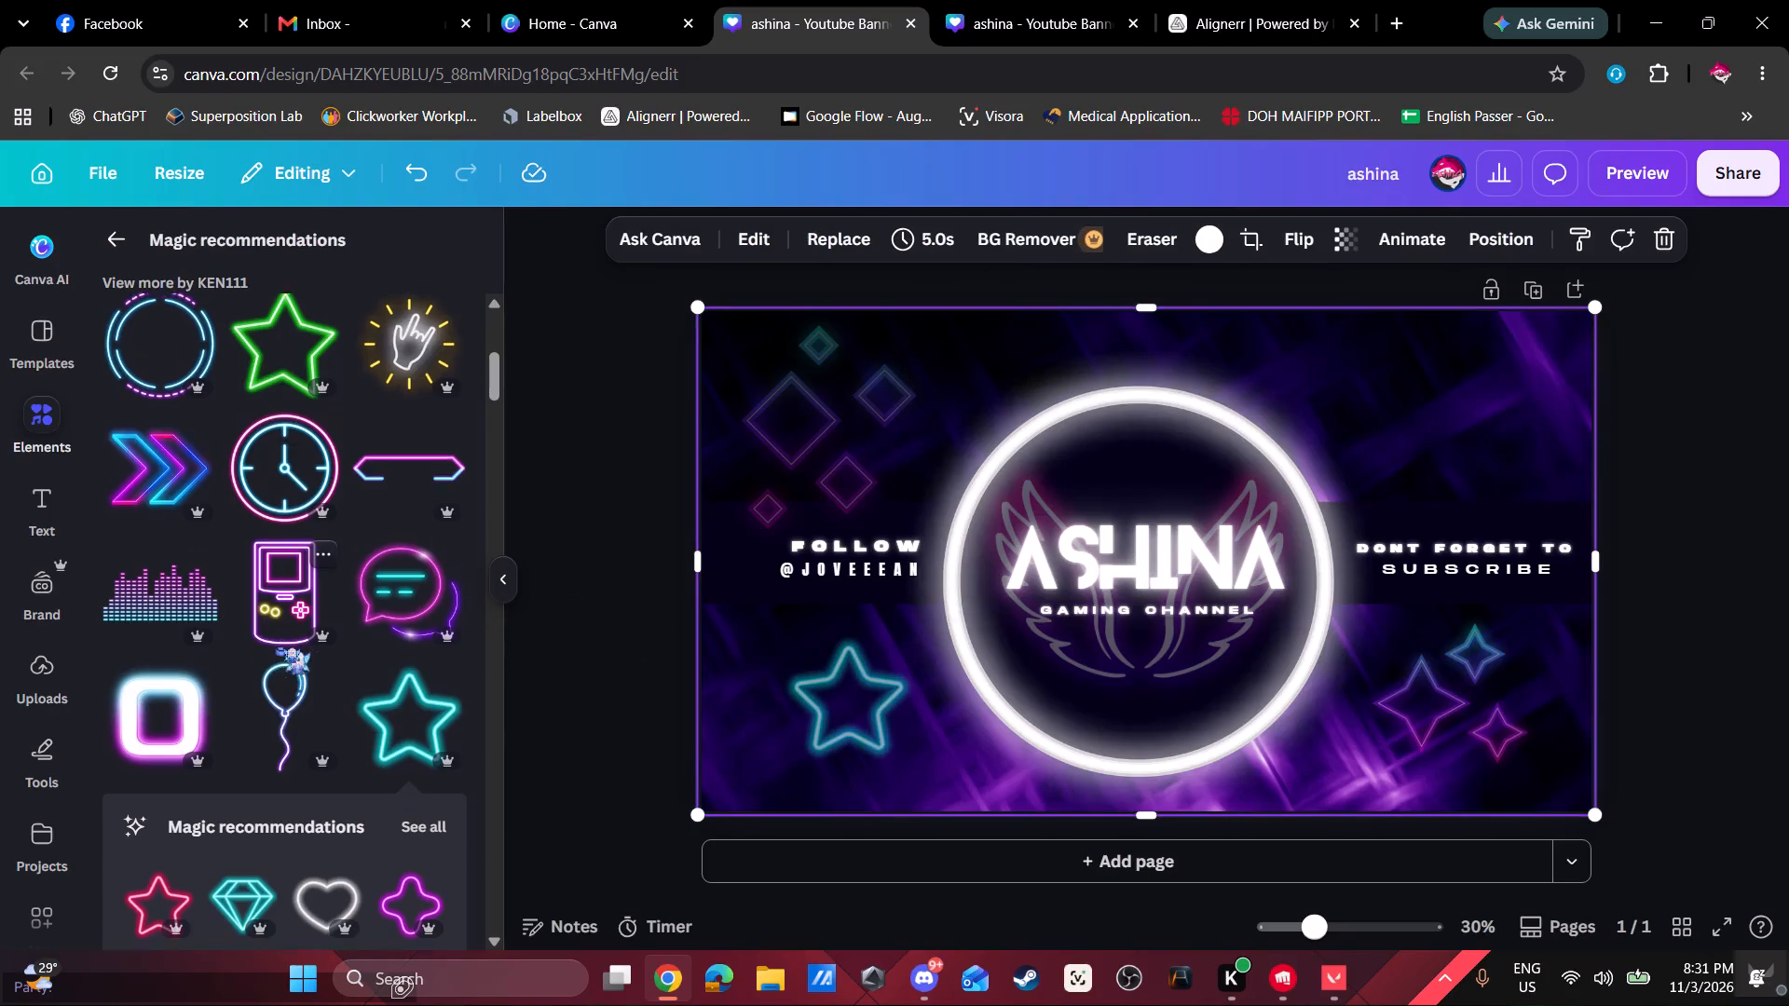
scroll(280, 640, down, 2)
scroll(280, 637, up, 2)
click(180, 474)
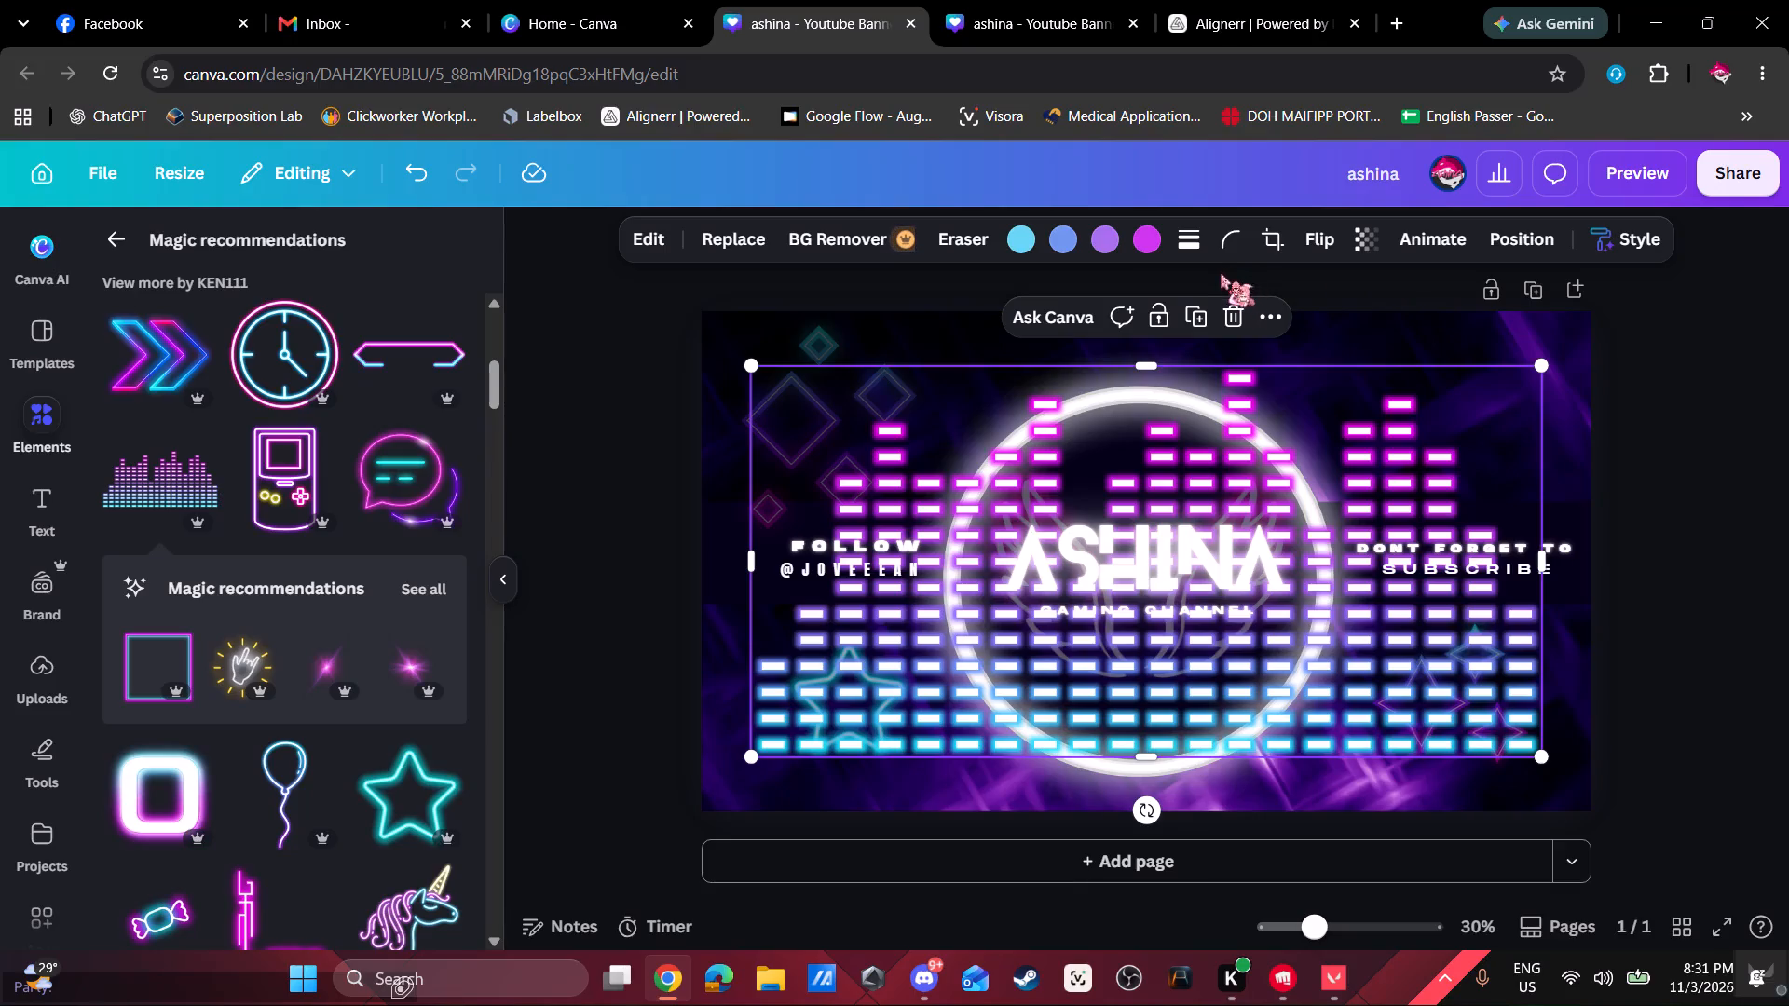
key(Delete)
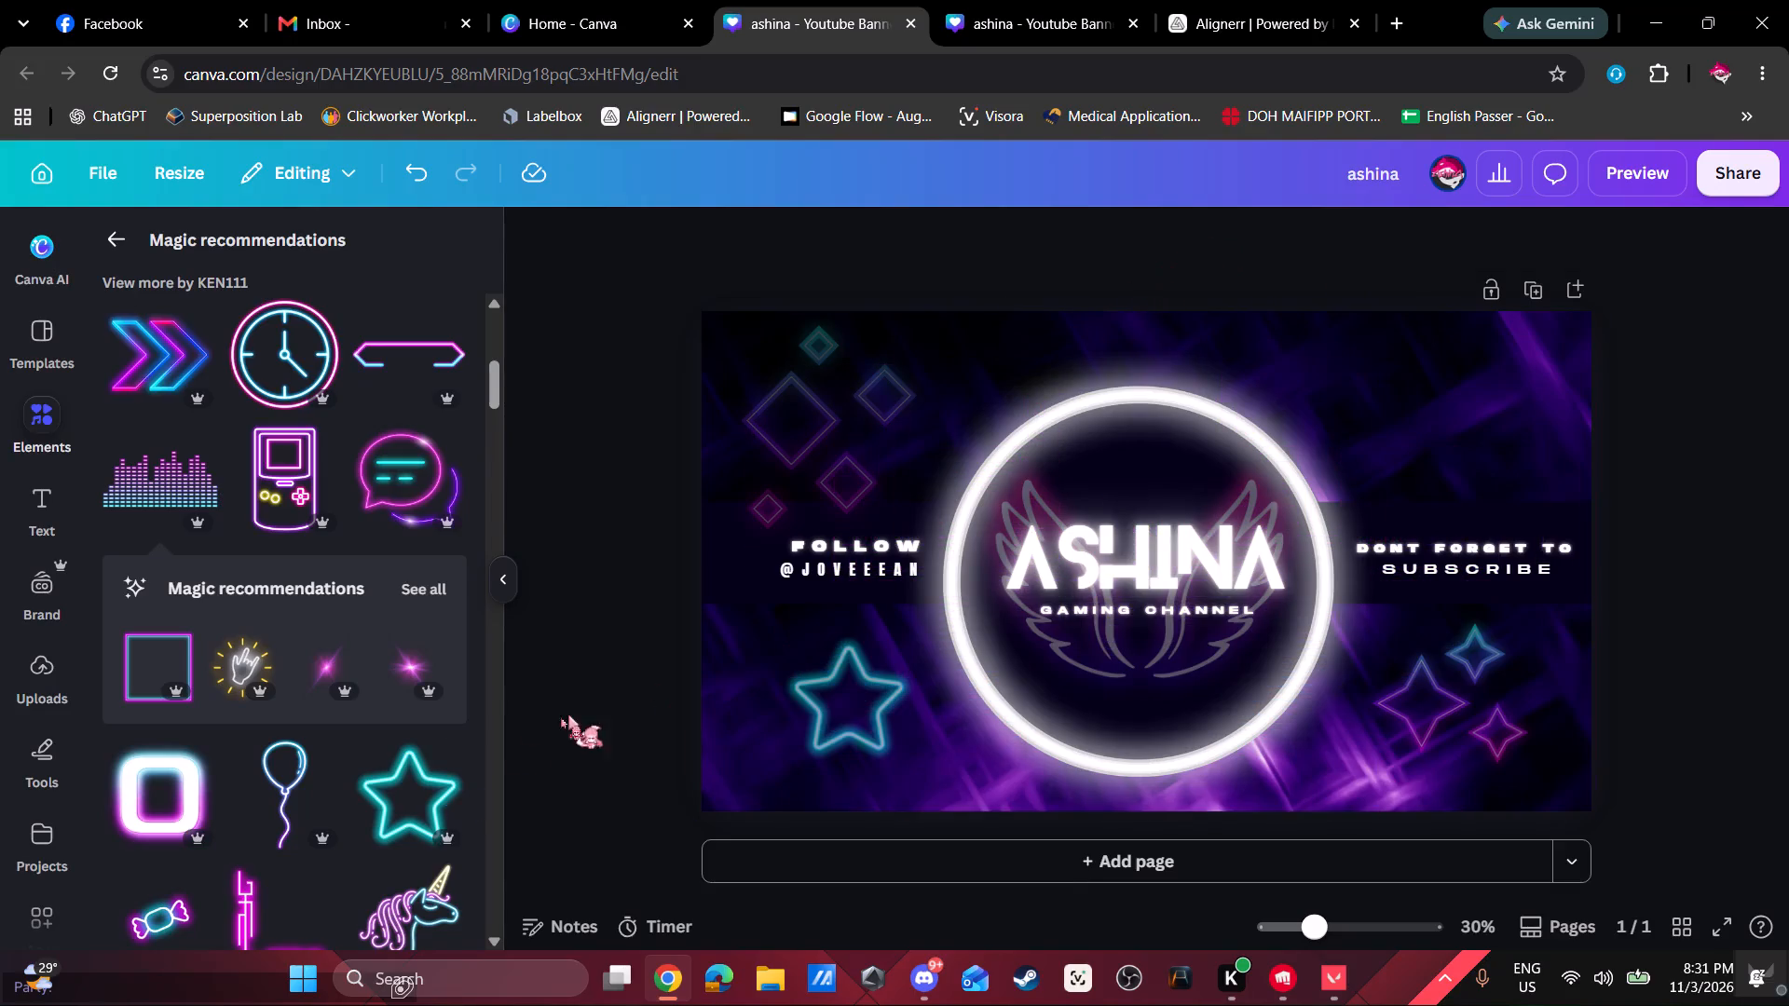
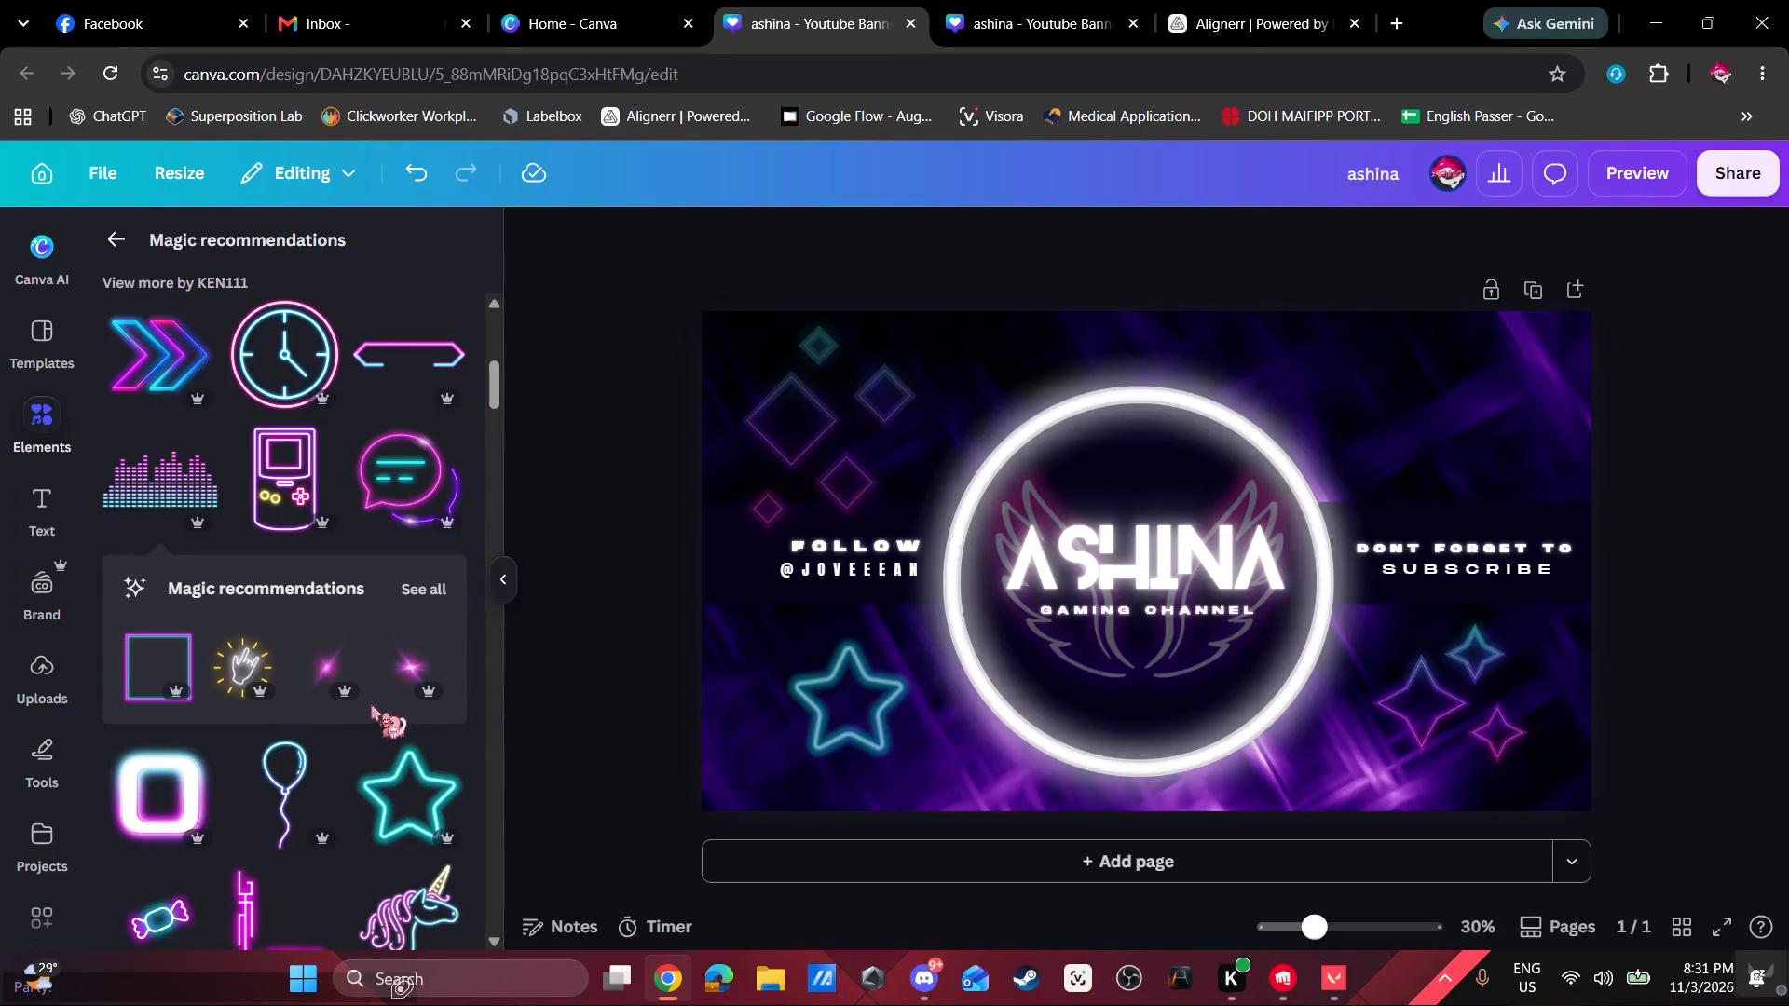
Add the blue-to-pink neon stars and diamonds graphic, scale it down and fit it above the DONT FORGET TO SUBSCRIBE text.
scroll(309, 707, down, 3)
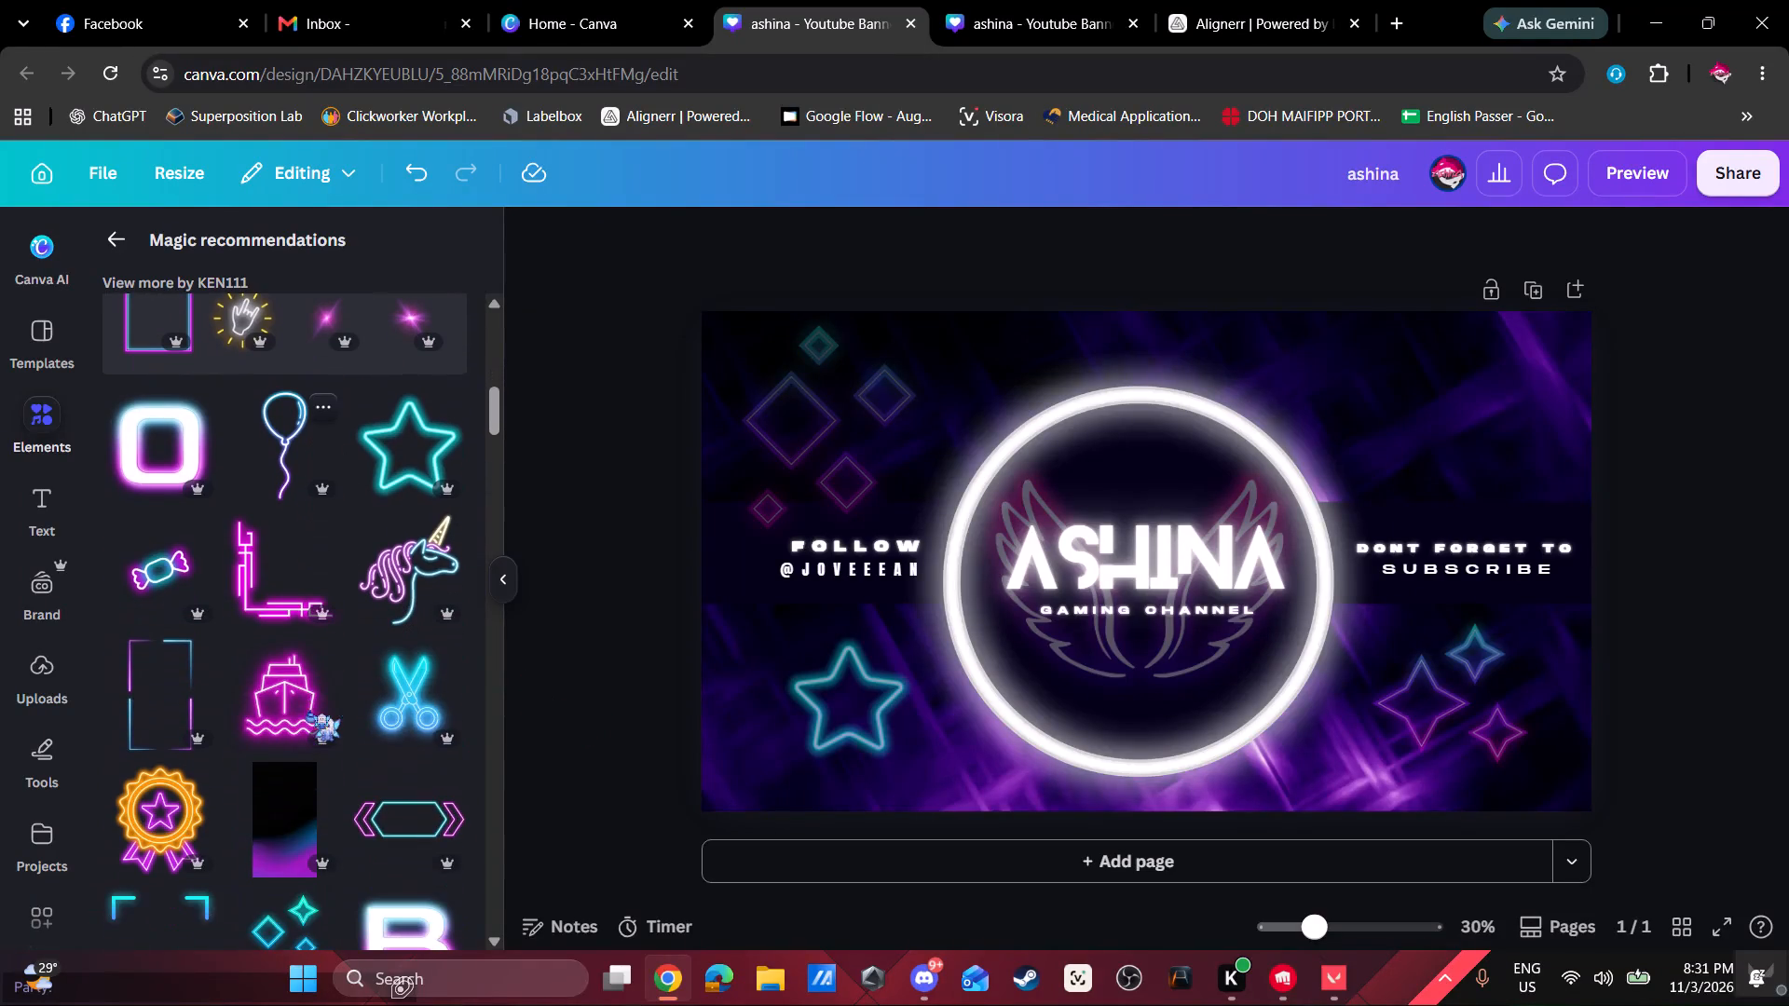
scroll(316, 686, down, 1)
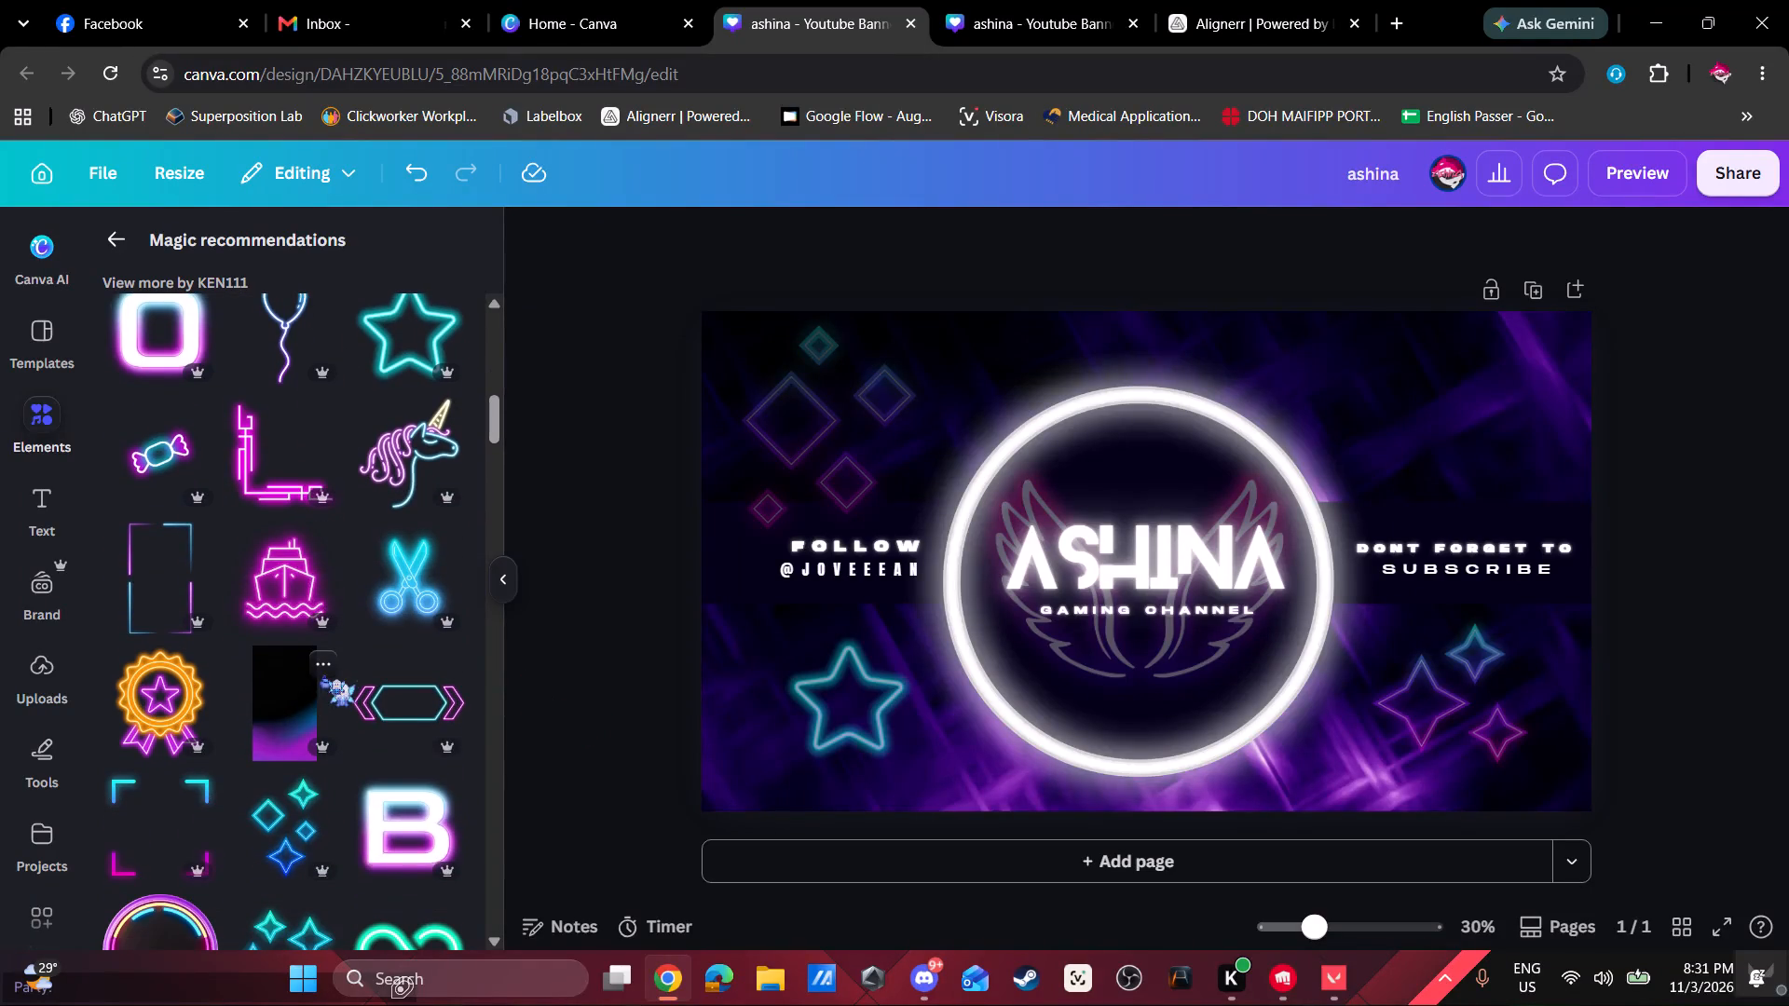
scroll(250, 713, down, 2)
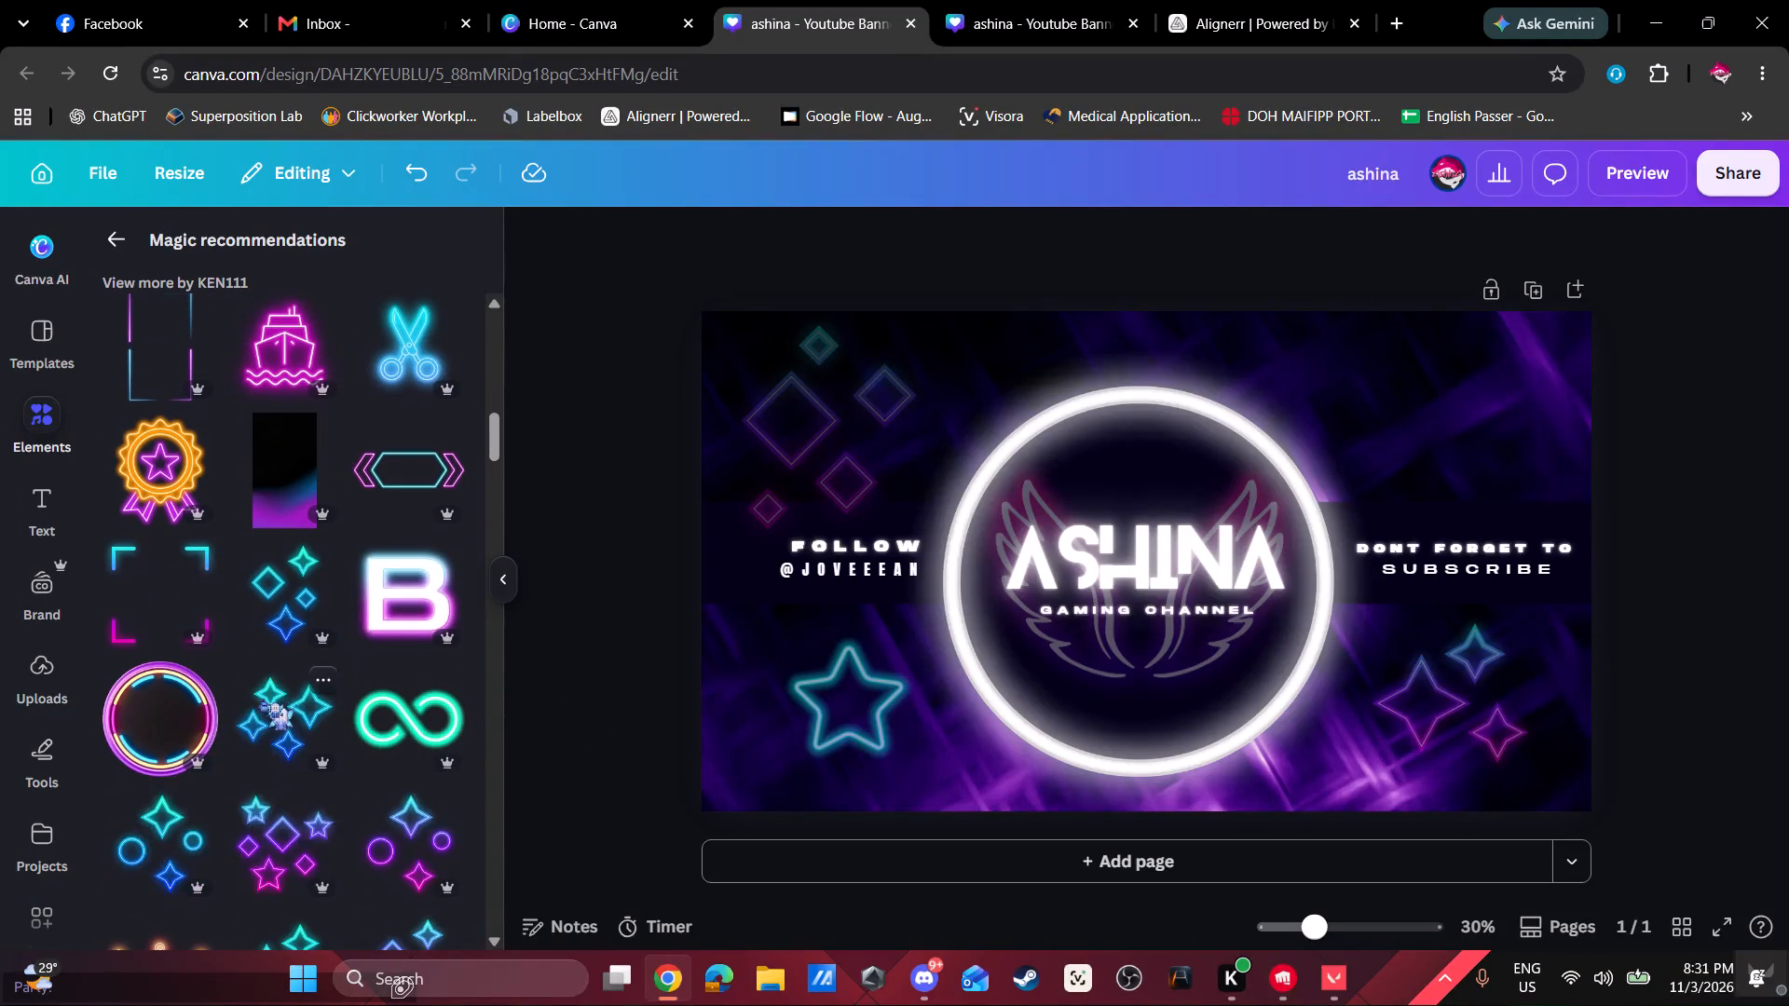
scroll(281, 708, down, 2)
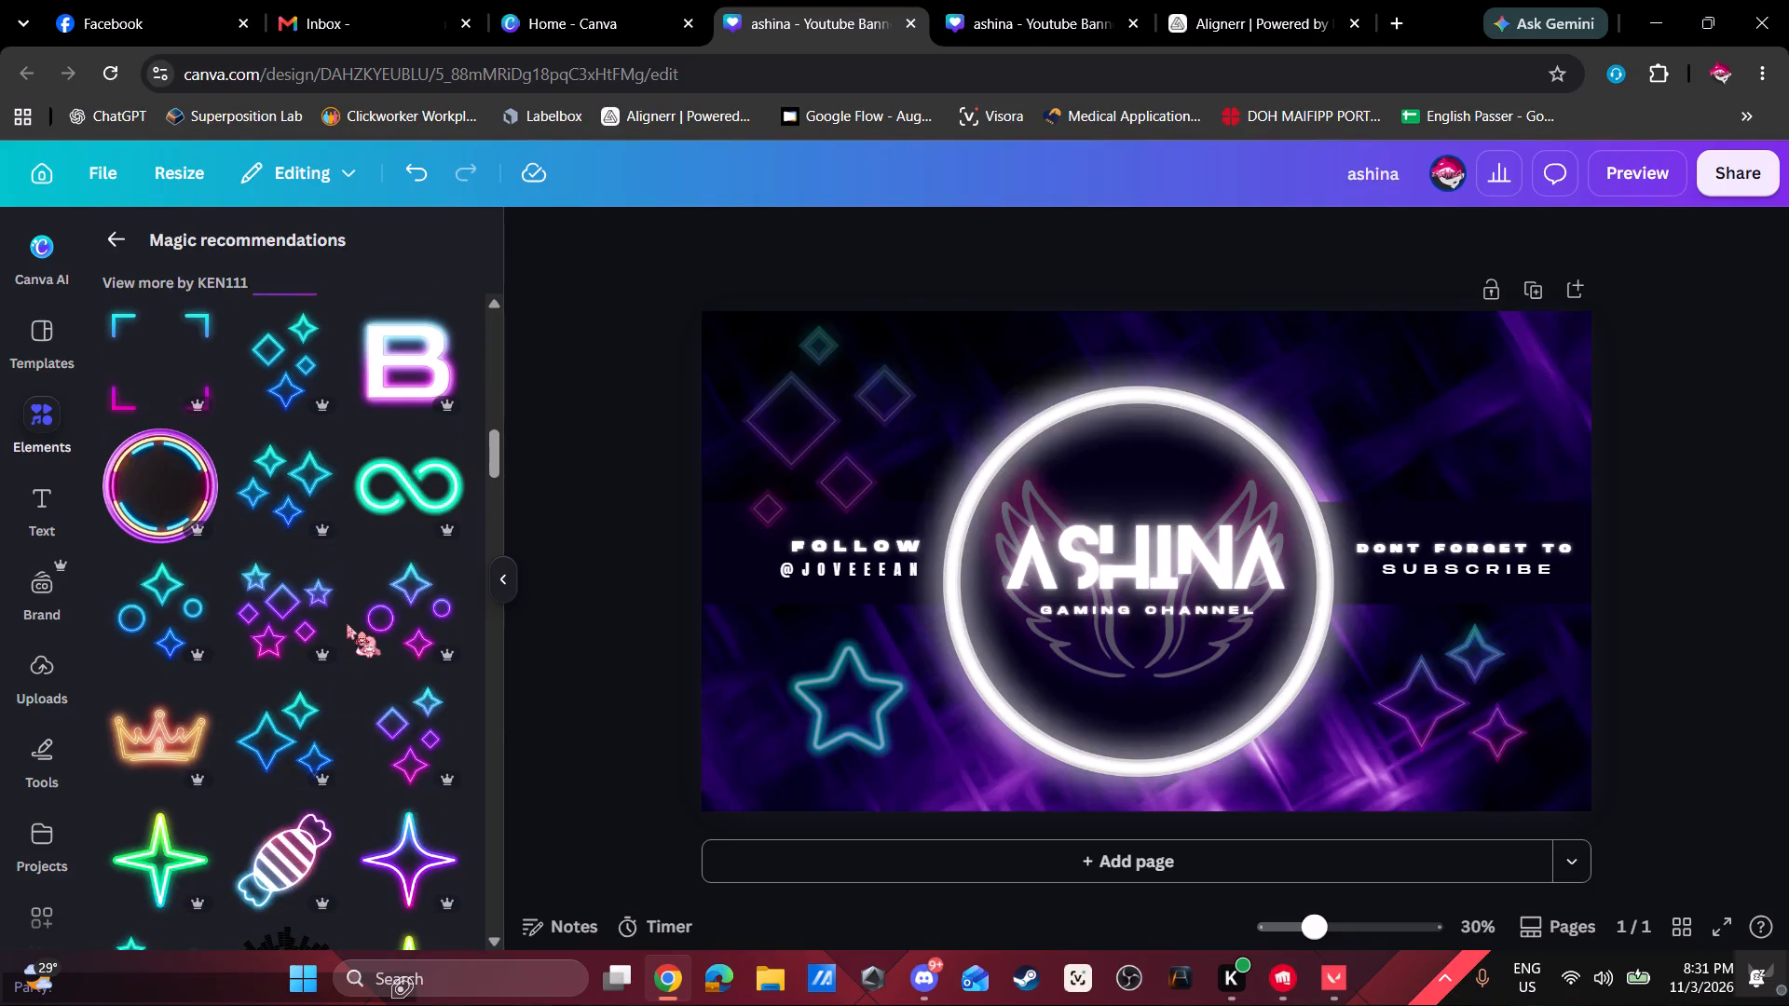
click(280, 620)
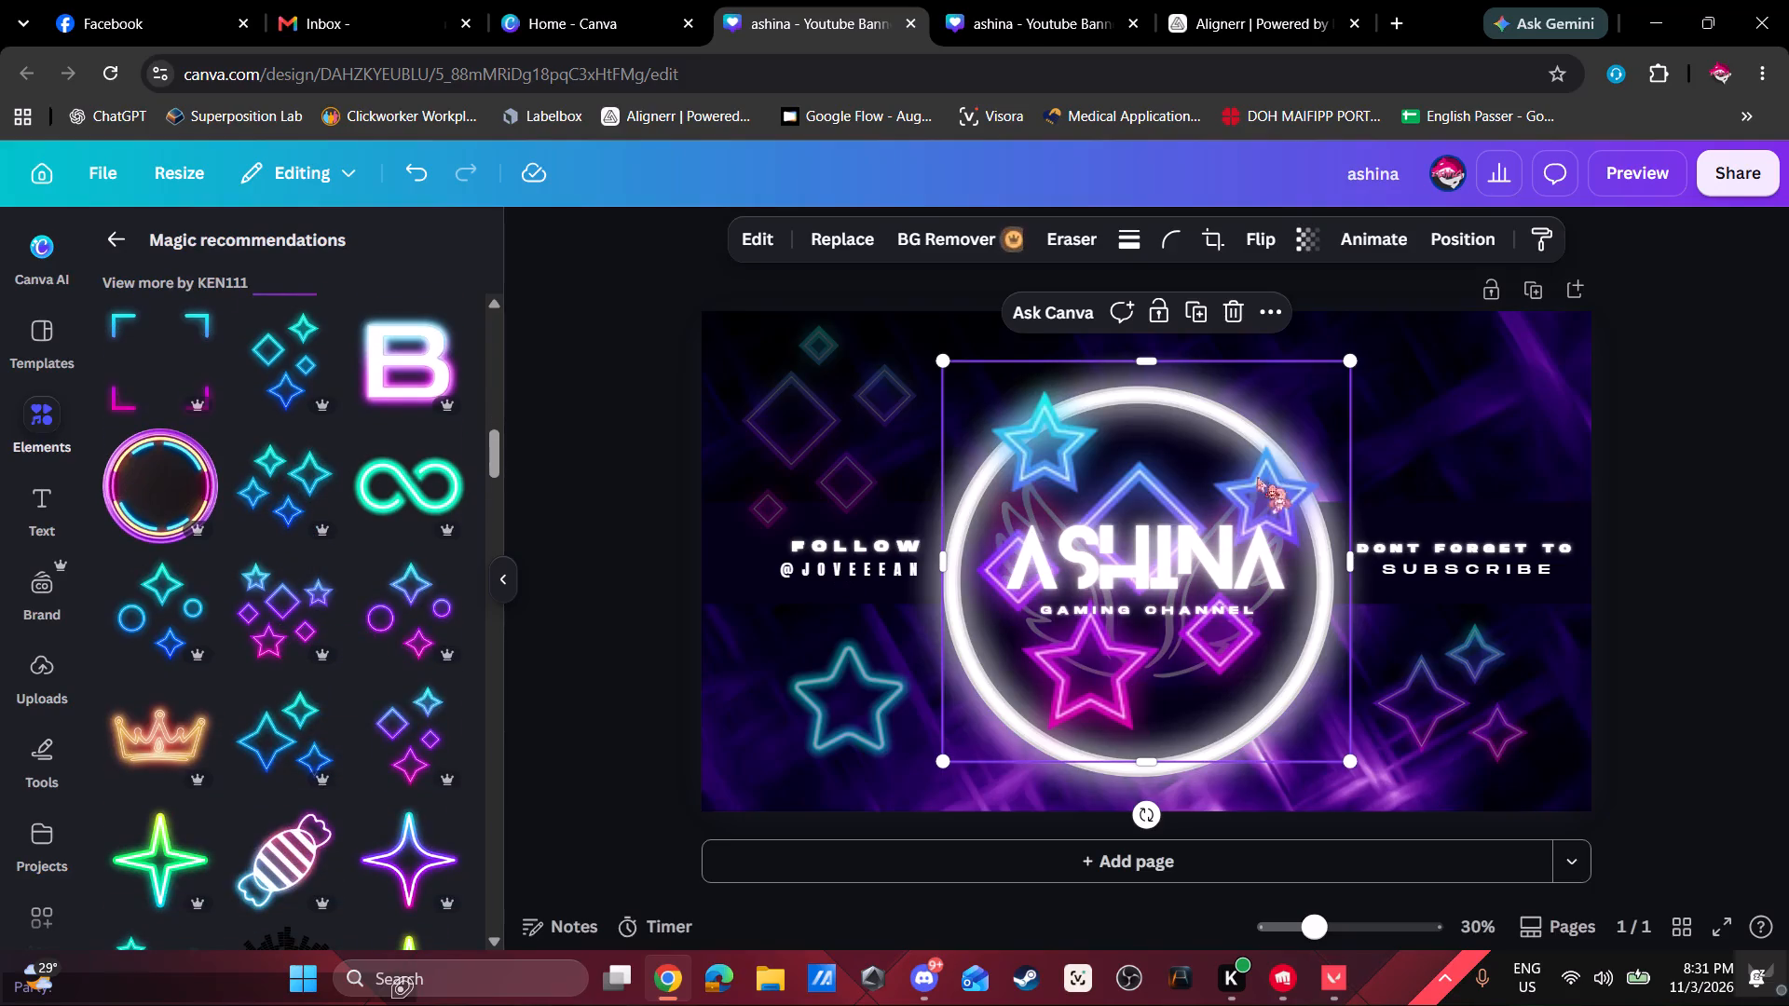
drag(1351, 362, 1136, 543)
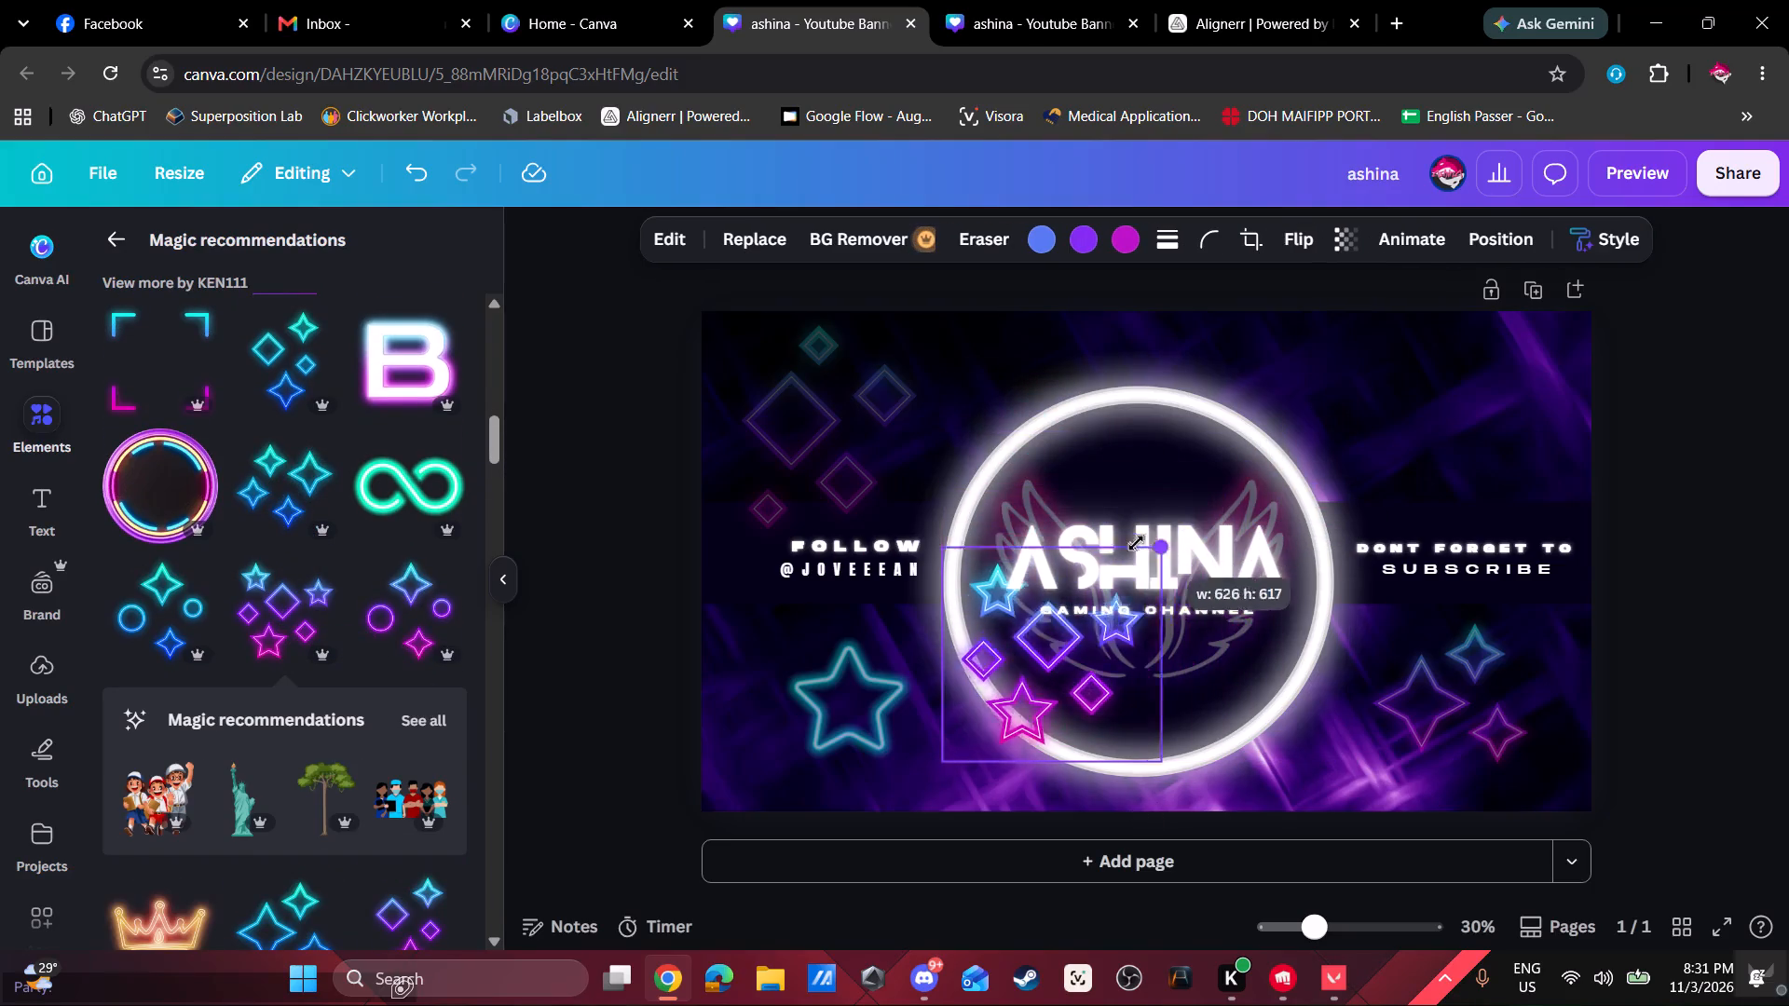
drag(1136, 543, 1125, 551)
drag(1045, 700, 1453, 451)
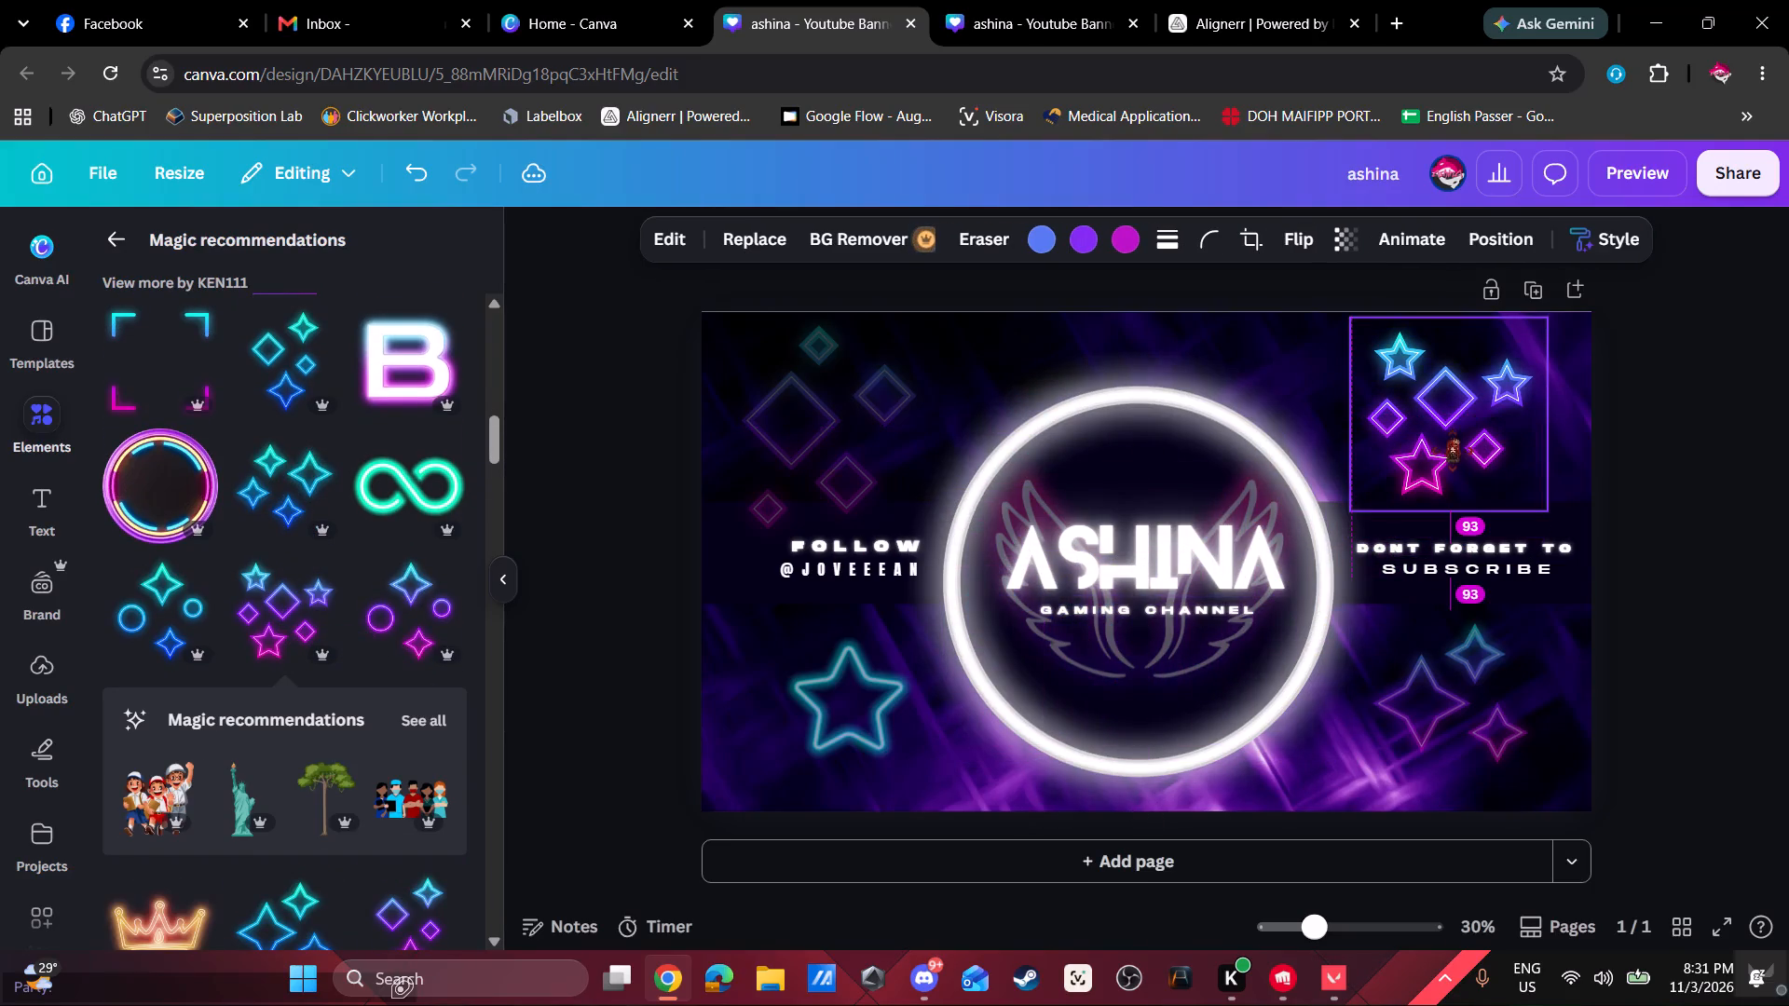
drag(1453, 451, 1421, 486)
drag(1514, 357, 1550, 322)
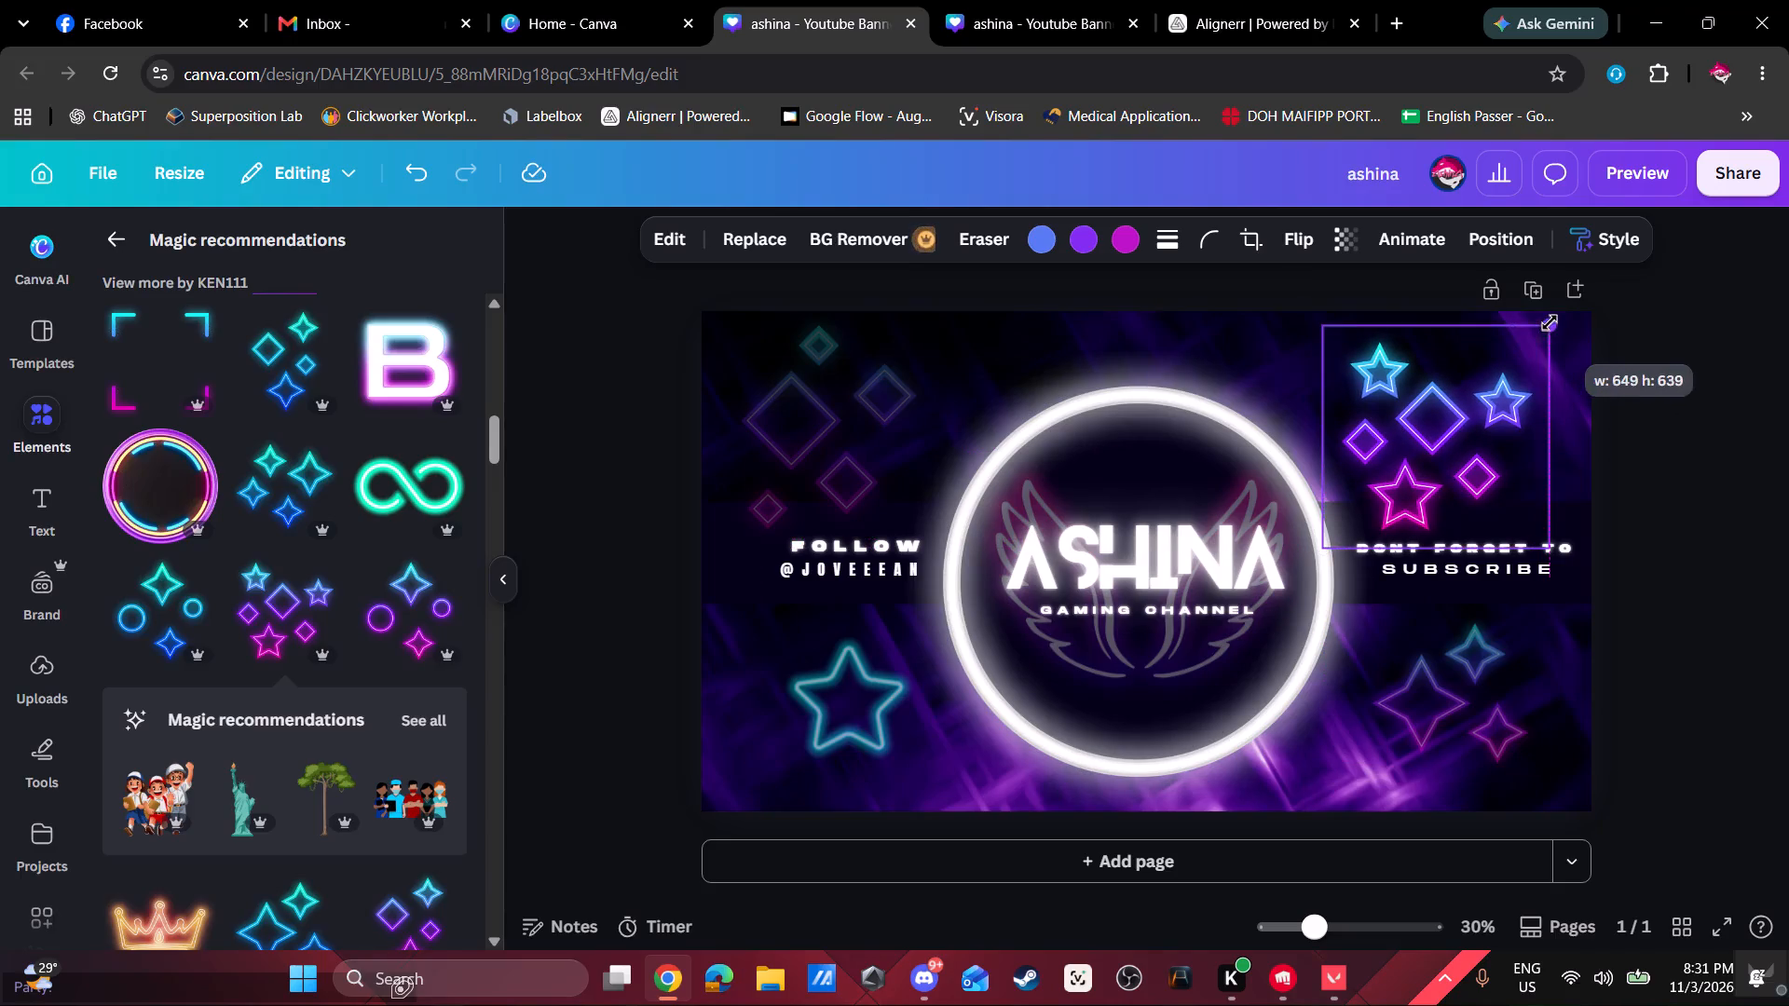
drag(1550, 322, 1553, 319)
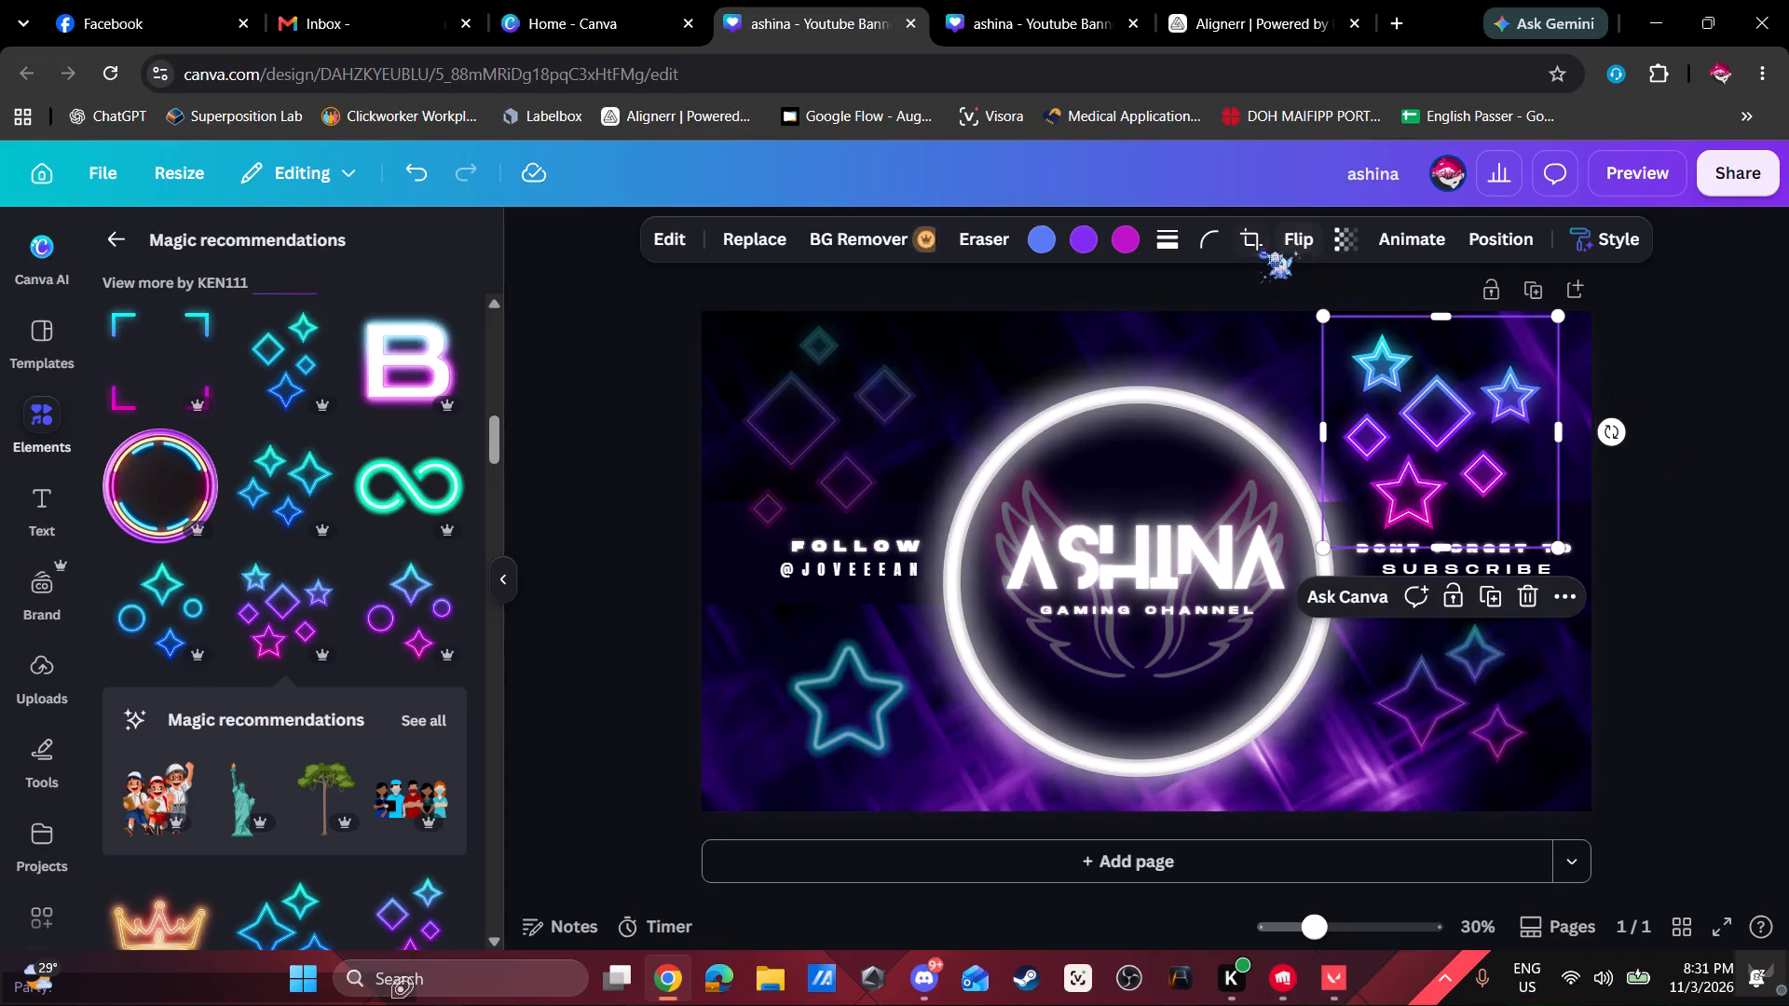
Lower the opacity of the neon stars and diamonds graphic above the SUBSCRIBE text to about 60.
click(1347, 238)
drag(1391, 332, 1336, 332)
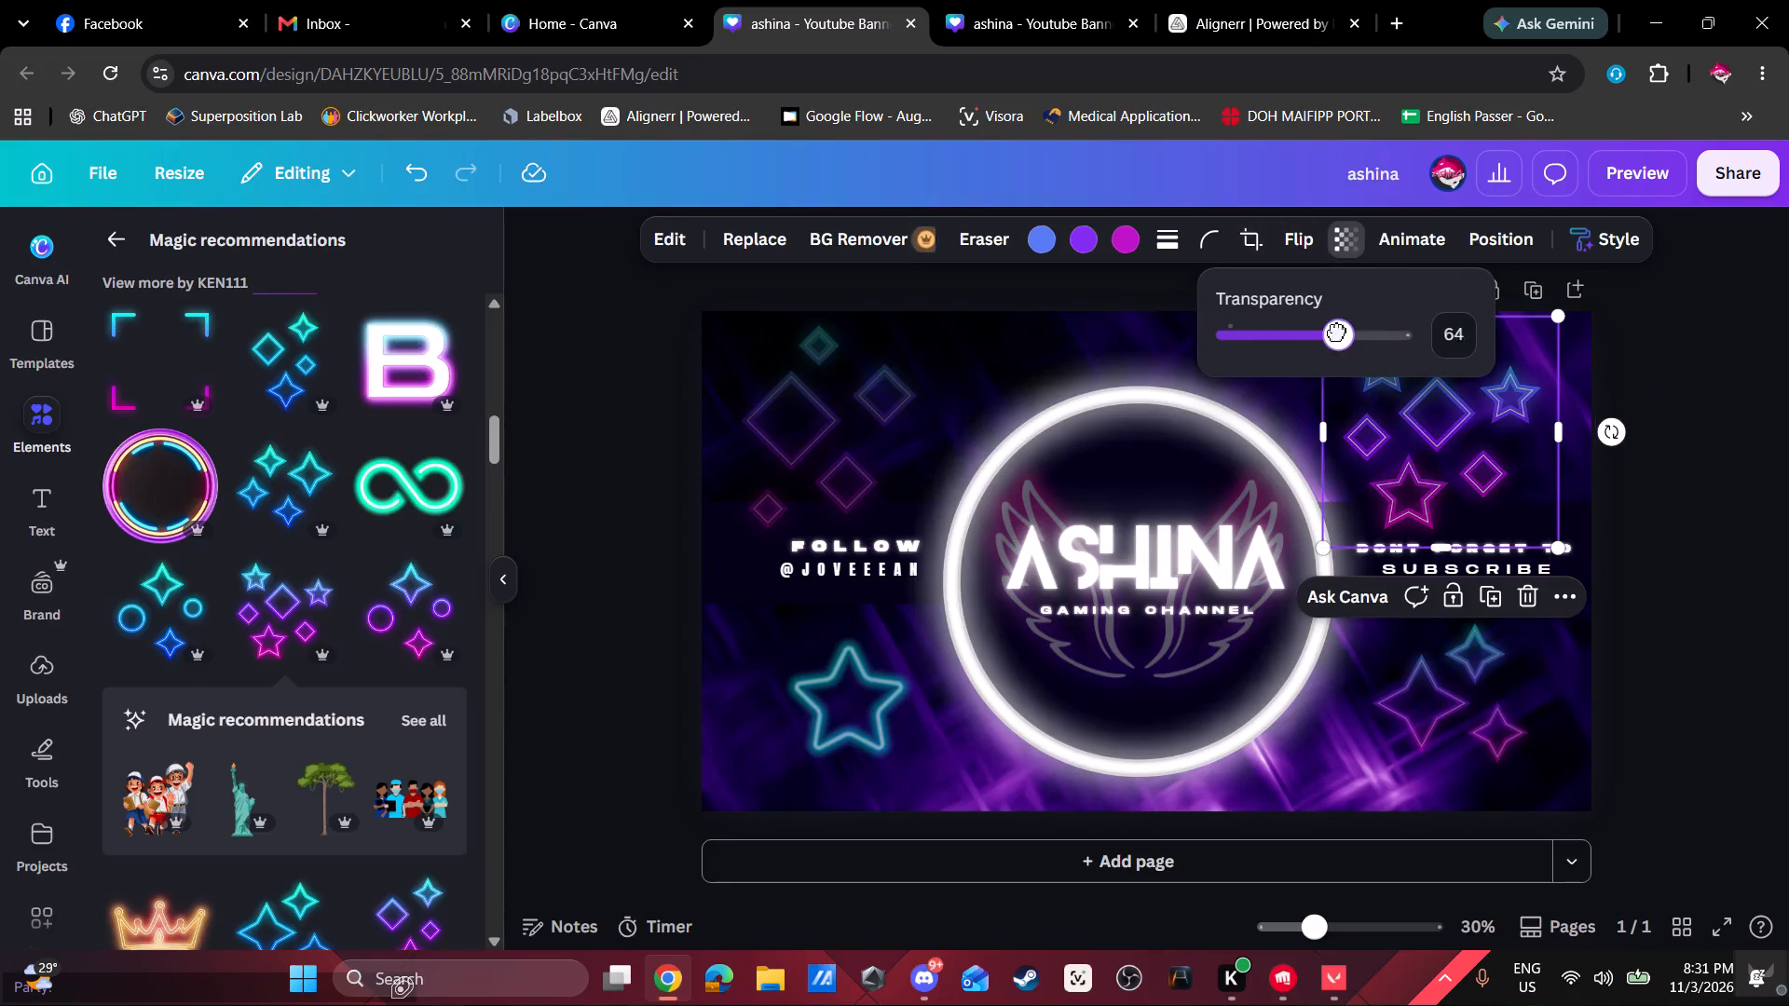
drag(1336, 332, 1327, 332)
click(1749, 356)
click(1651, 610)
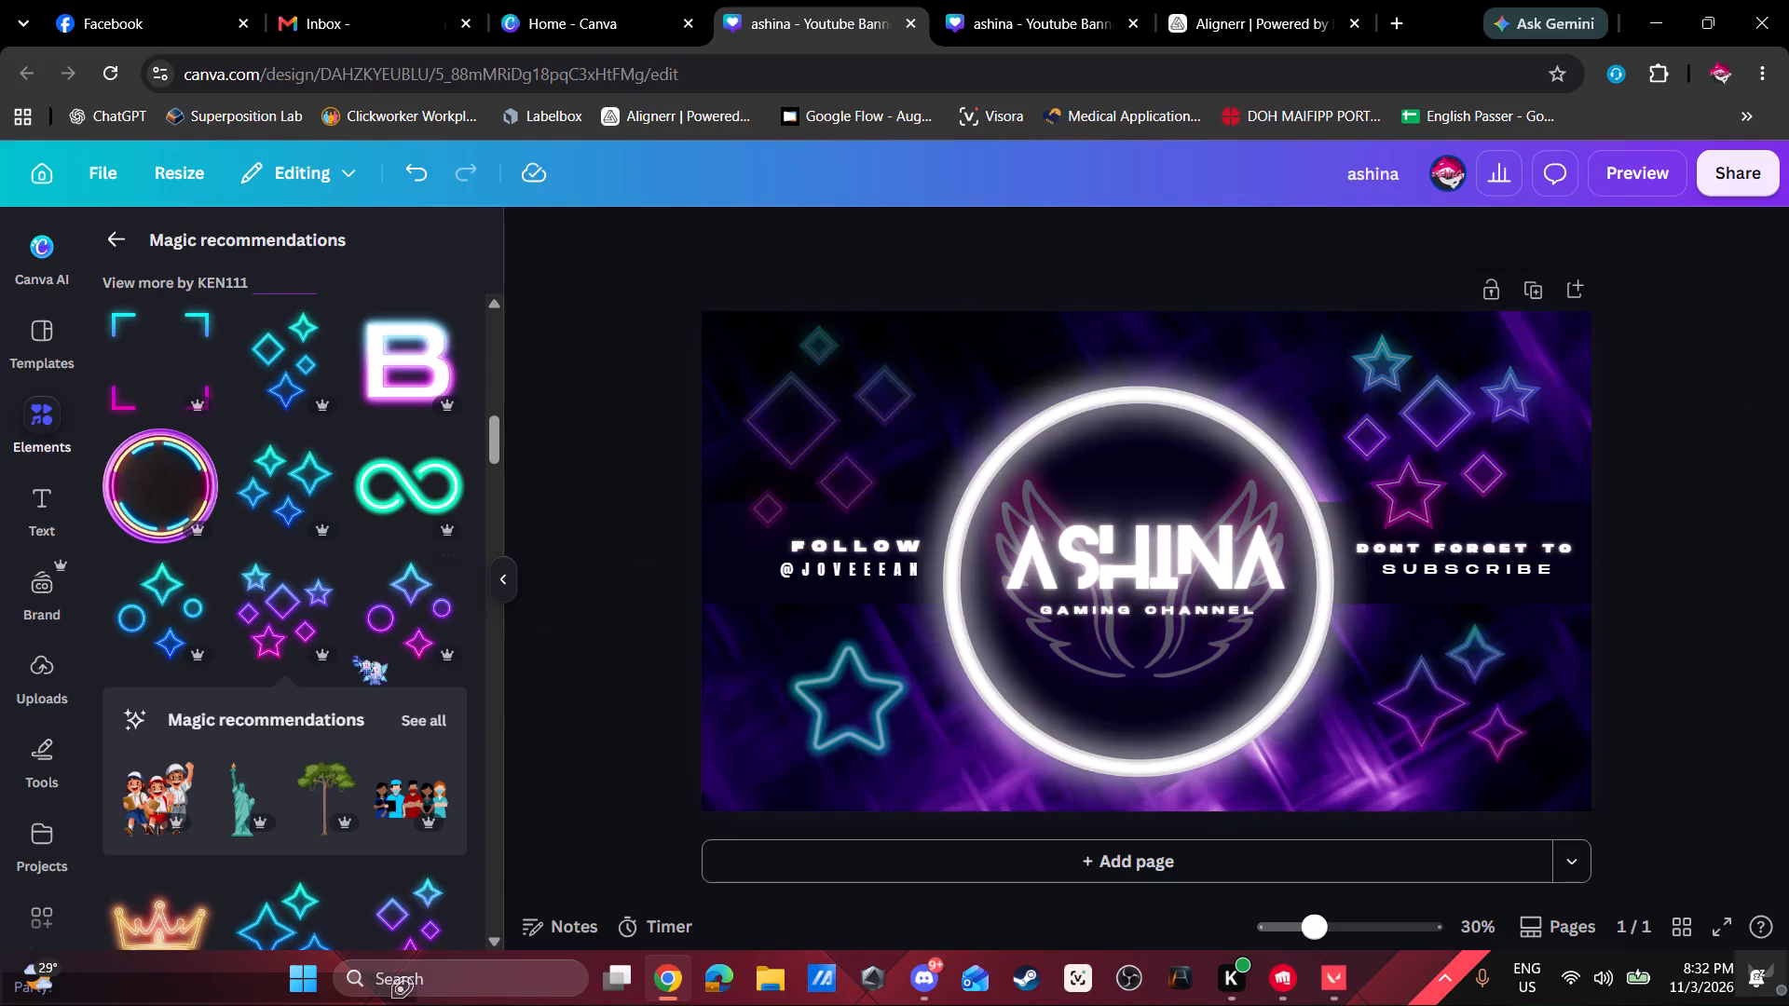
Add the blue-purple four-pointed neon star, shrink it to roughly the large diamond's size and place it over that diamond above FOLLOW.
scroll(326, 706, down, 4)
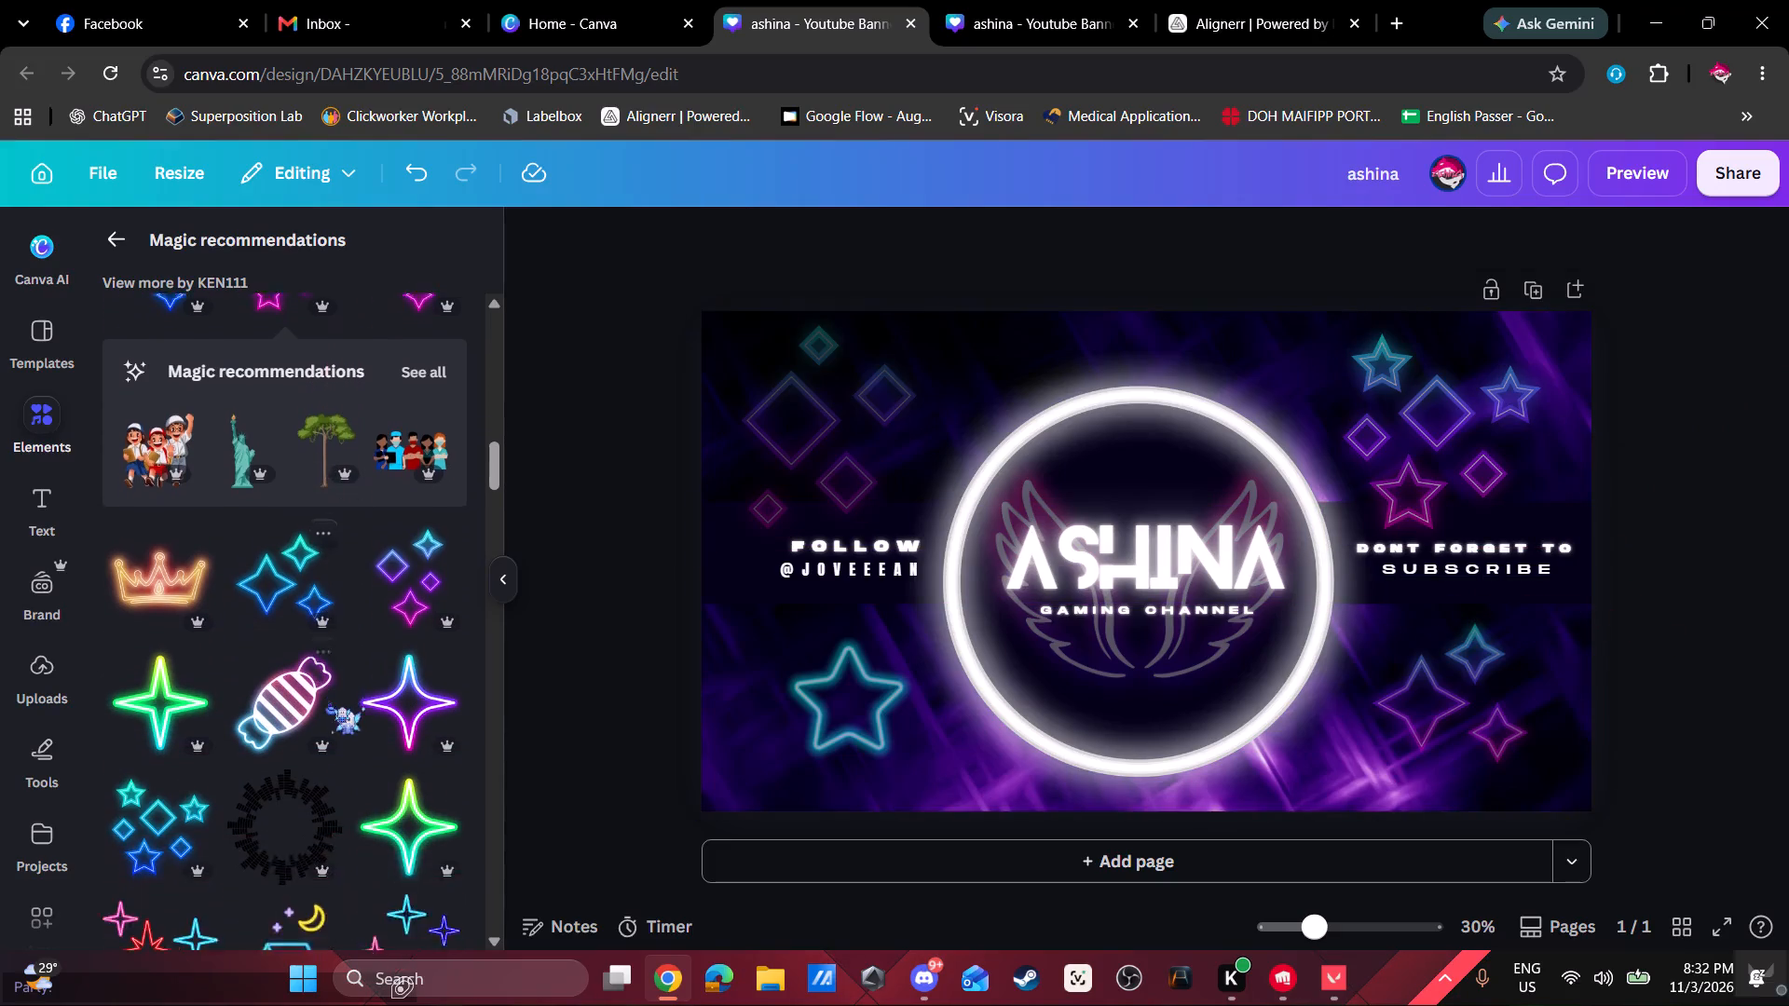
click(391, 591)
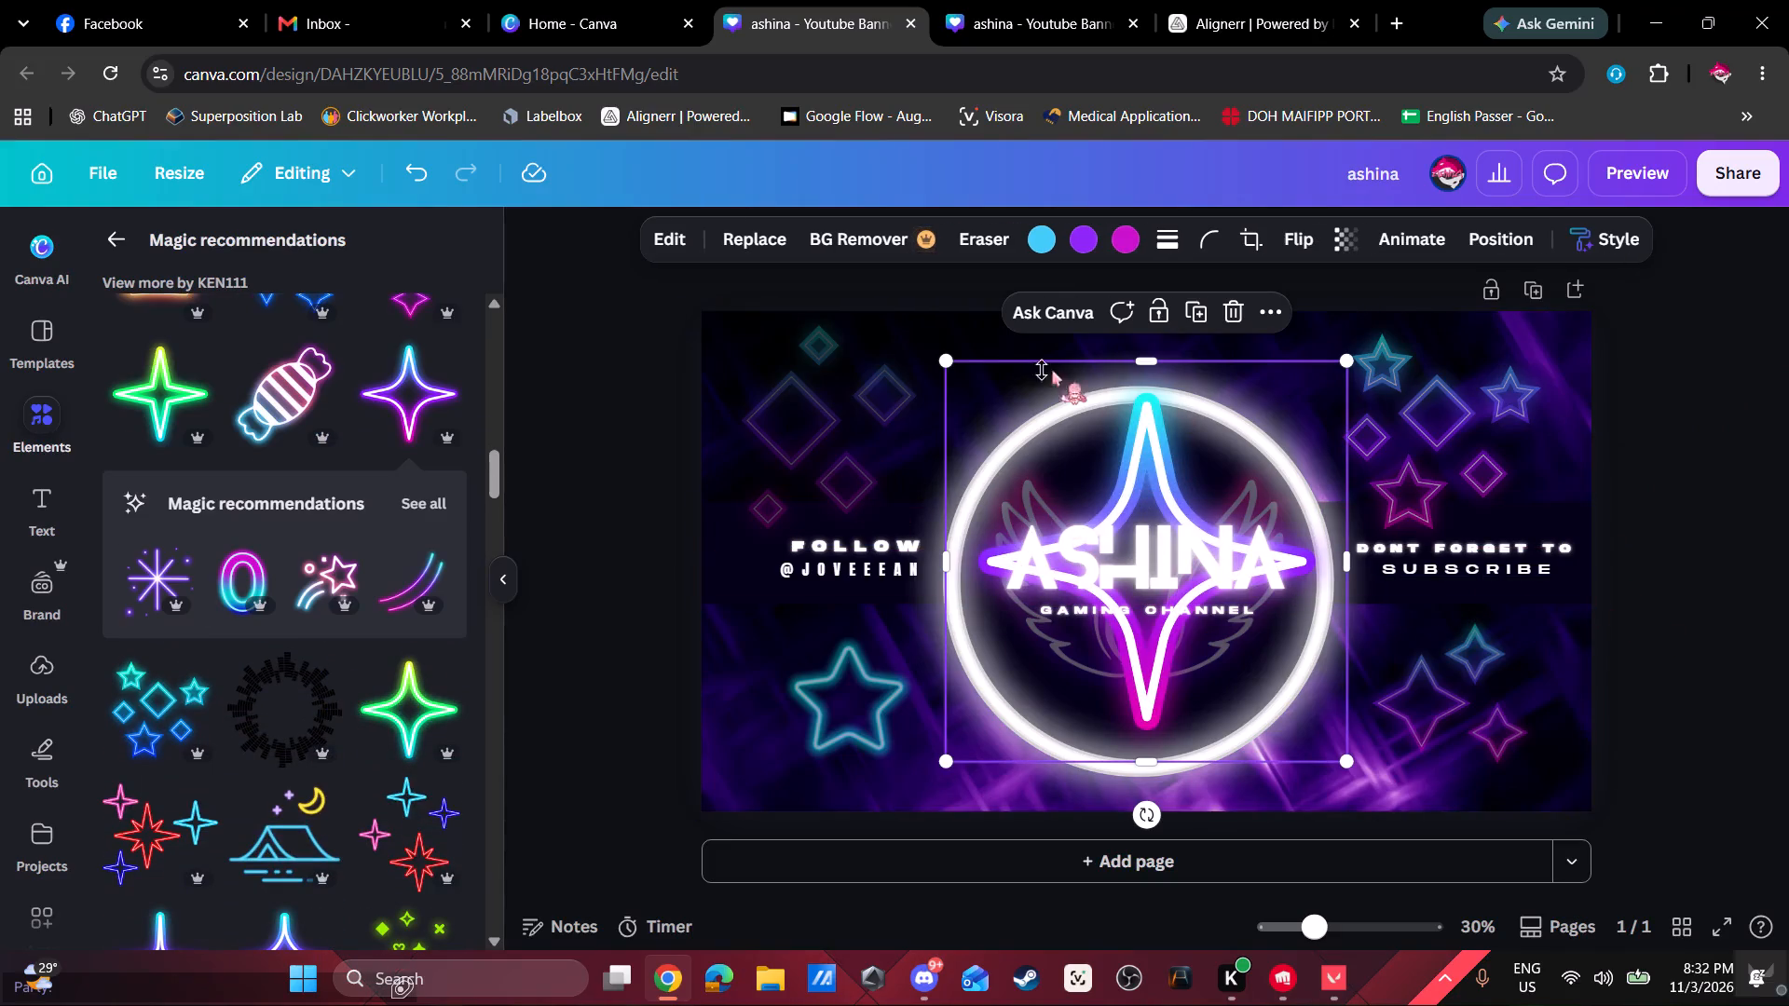
drag(946, 360, 1170, 548)
drag(1289, 680, 918, 632)
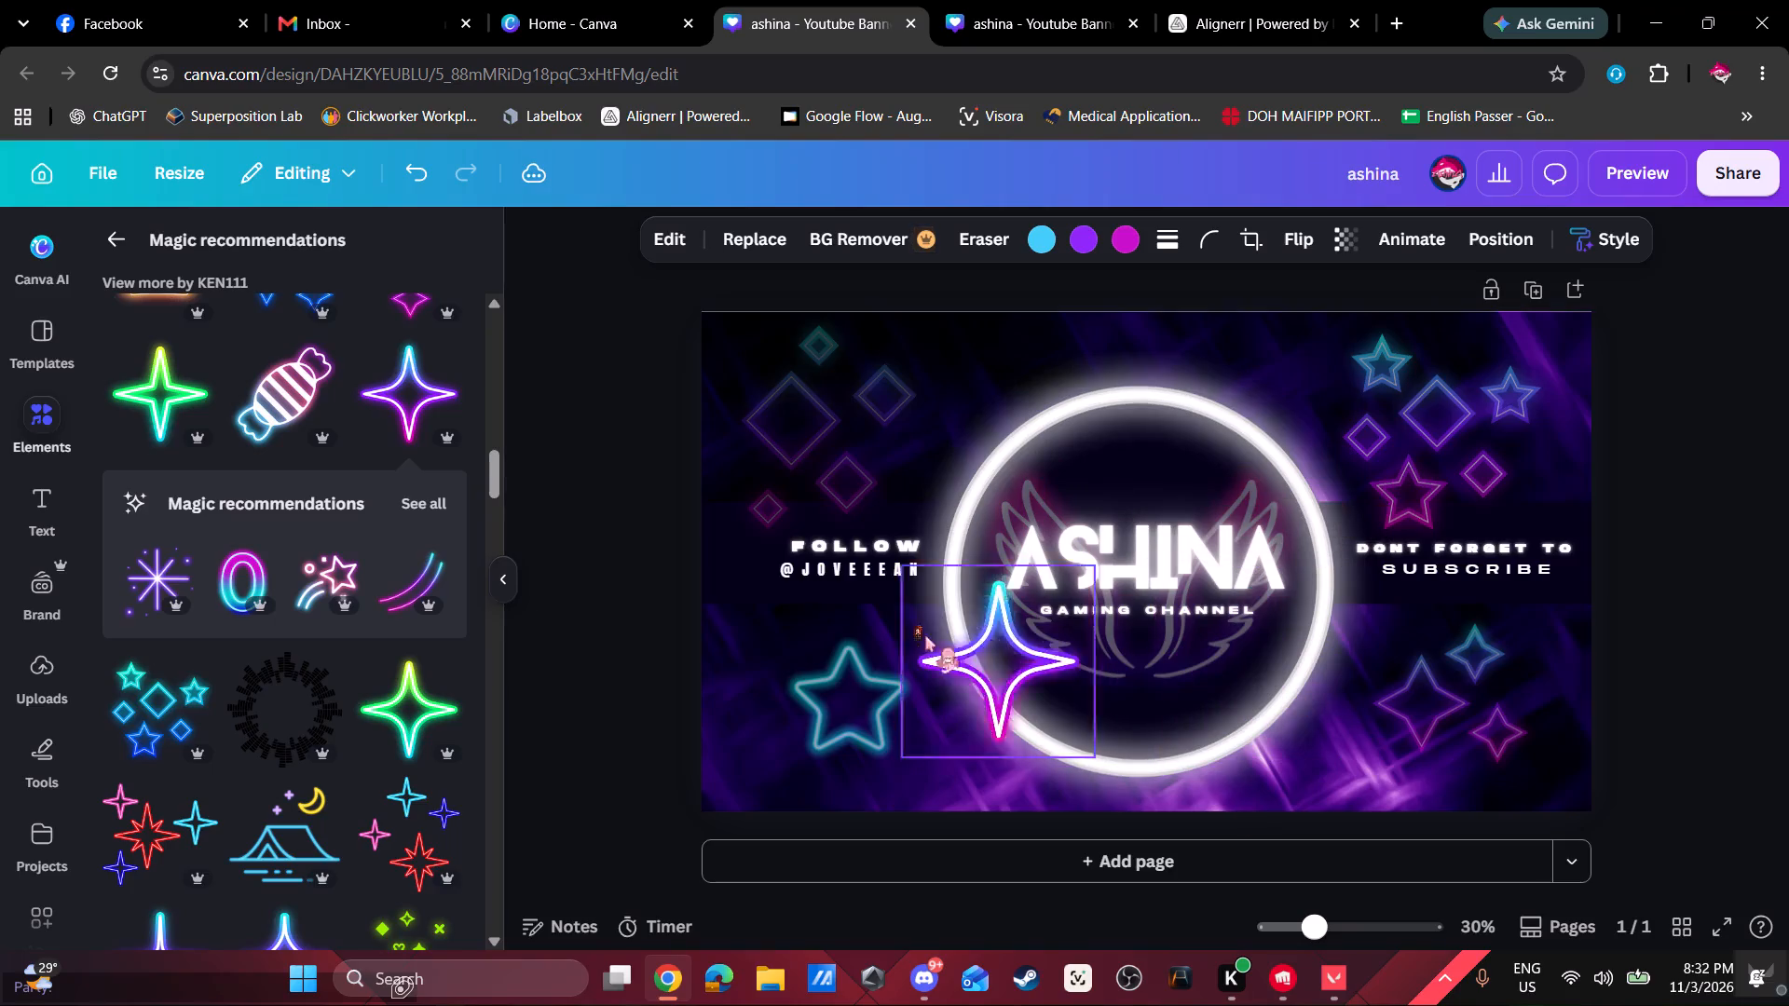
drag(918, 632, 869, 439)
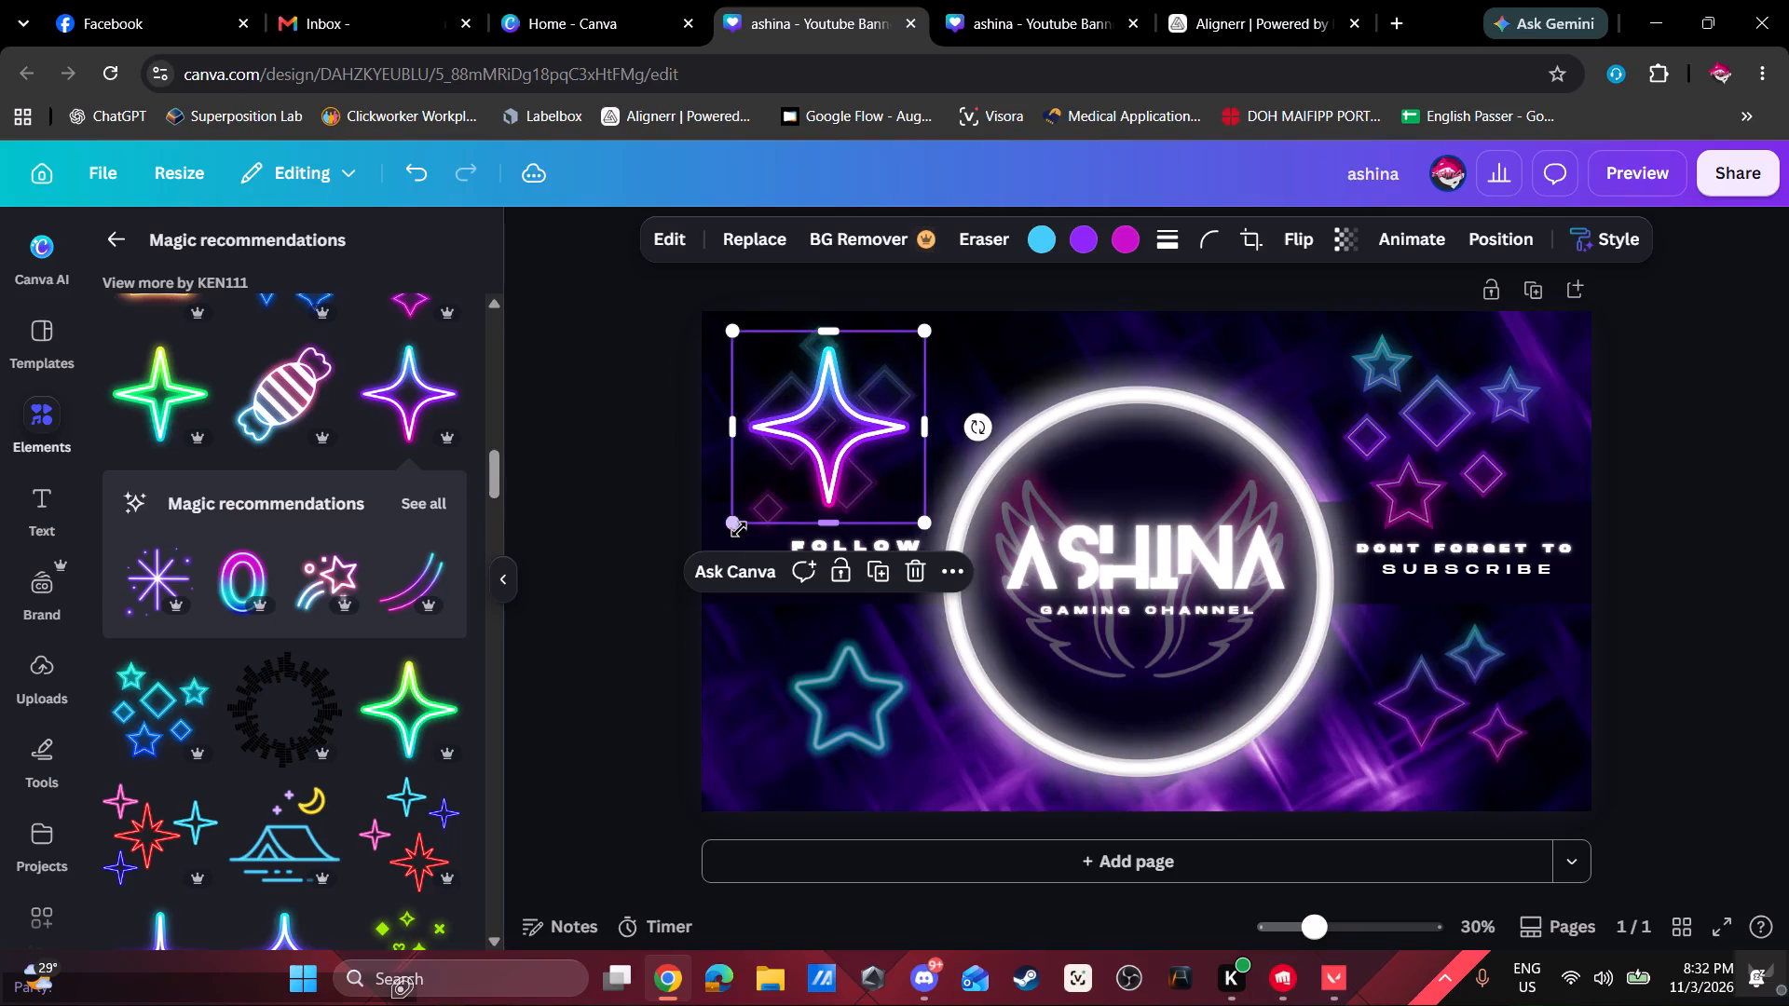
drag(735, 518, 847, 459)
drag(883, 403, 870, 440)
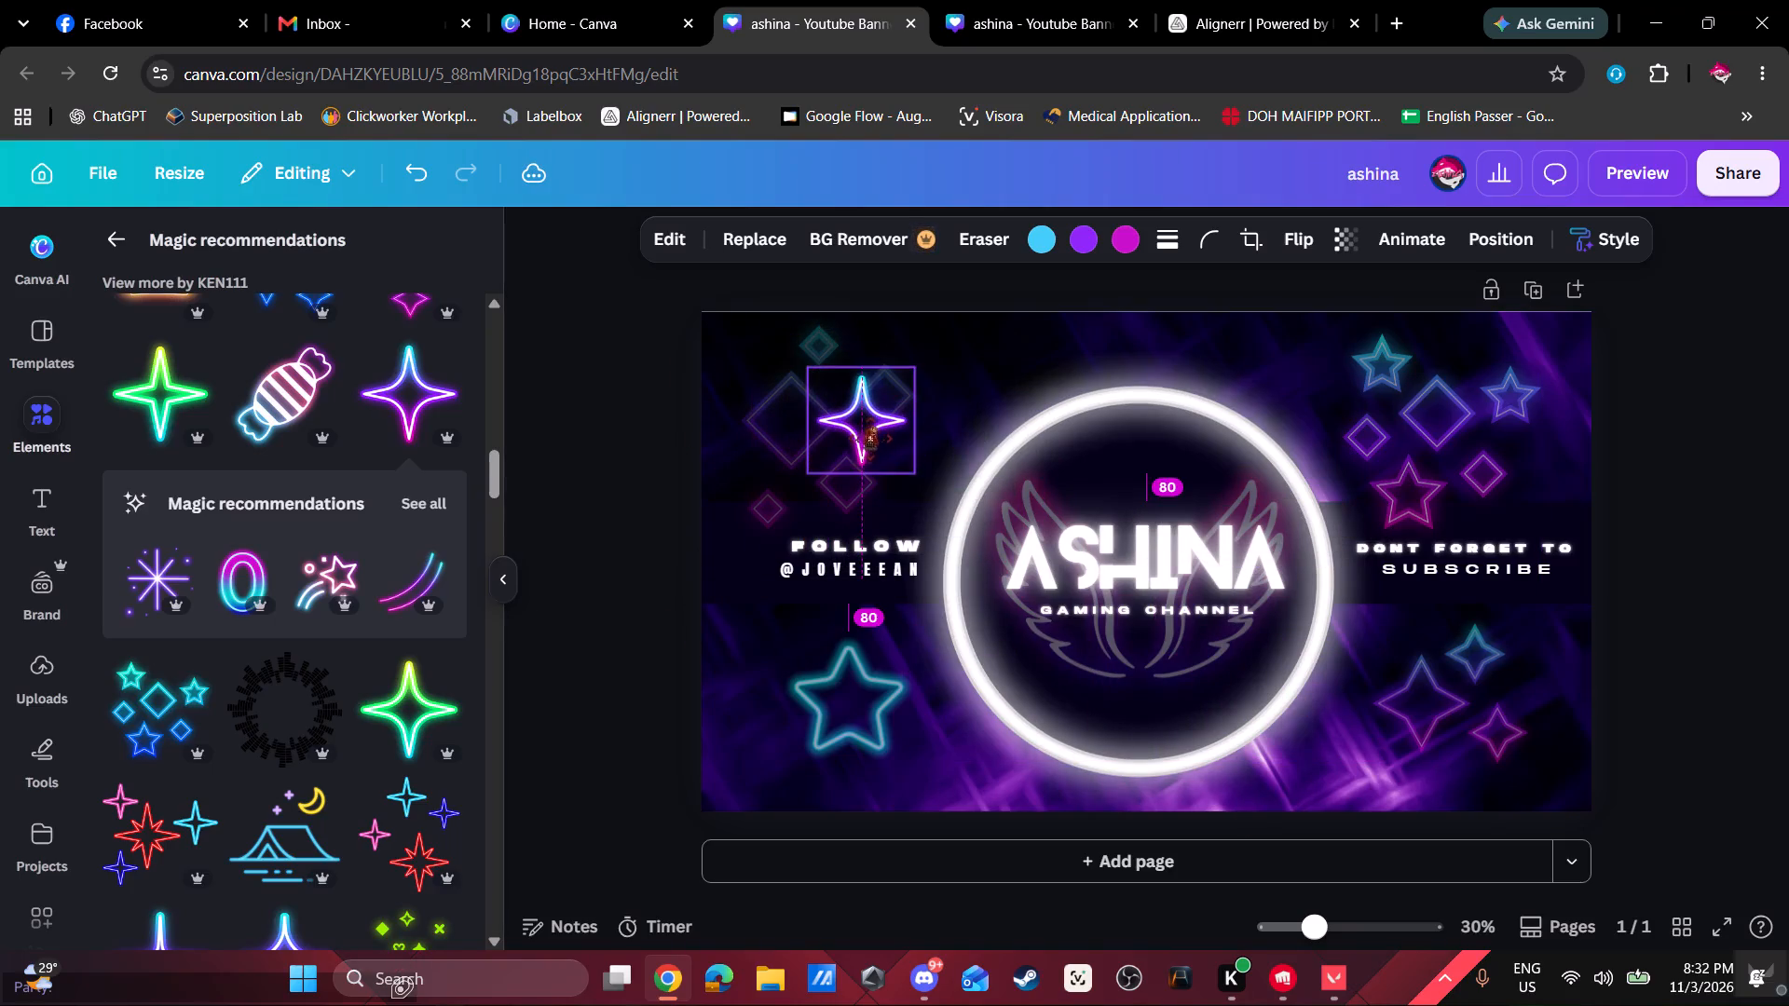
drag(870, 440, 912, 475)
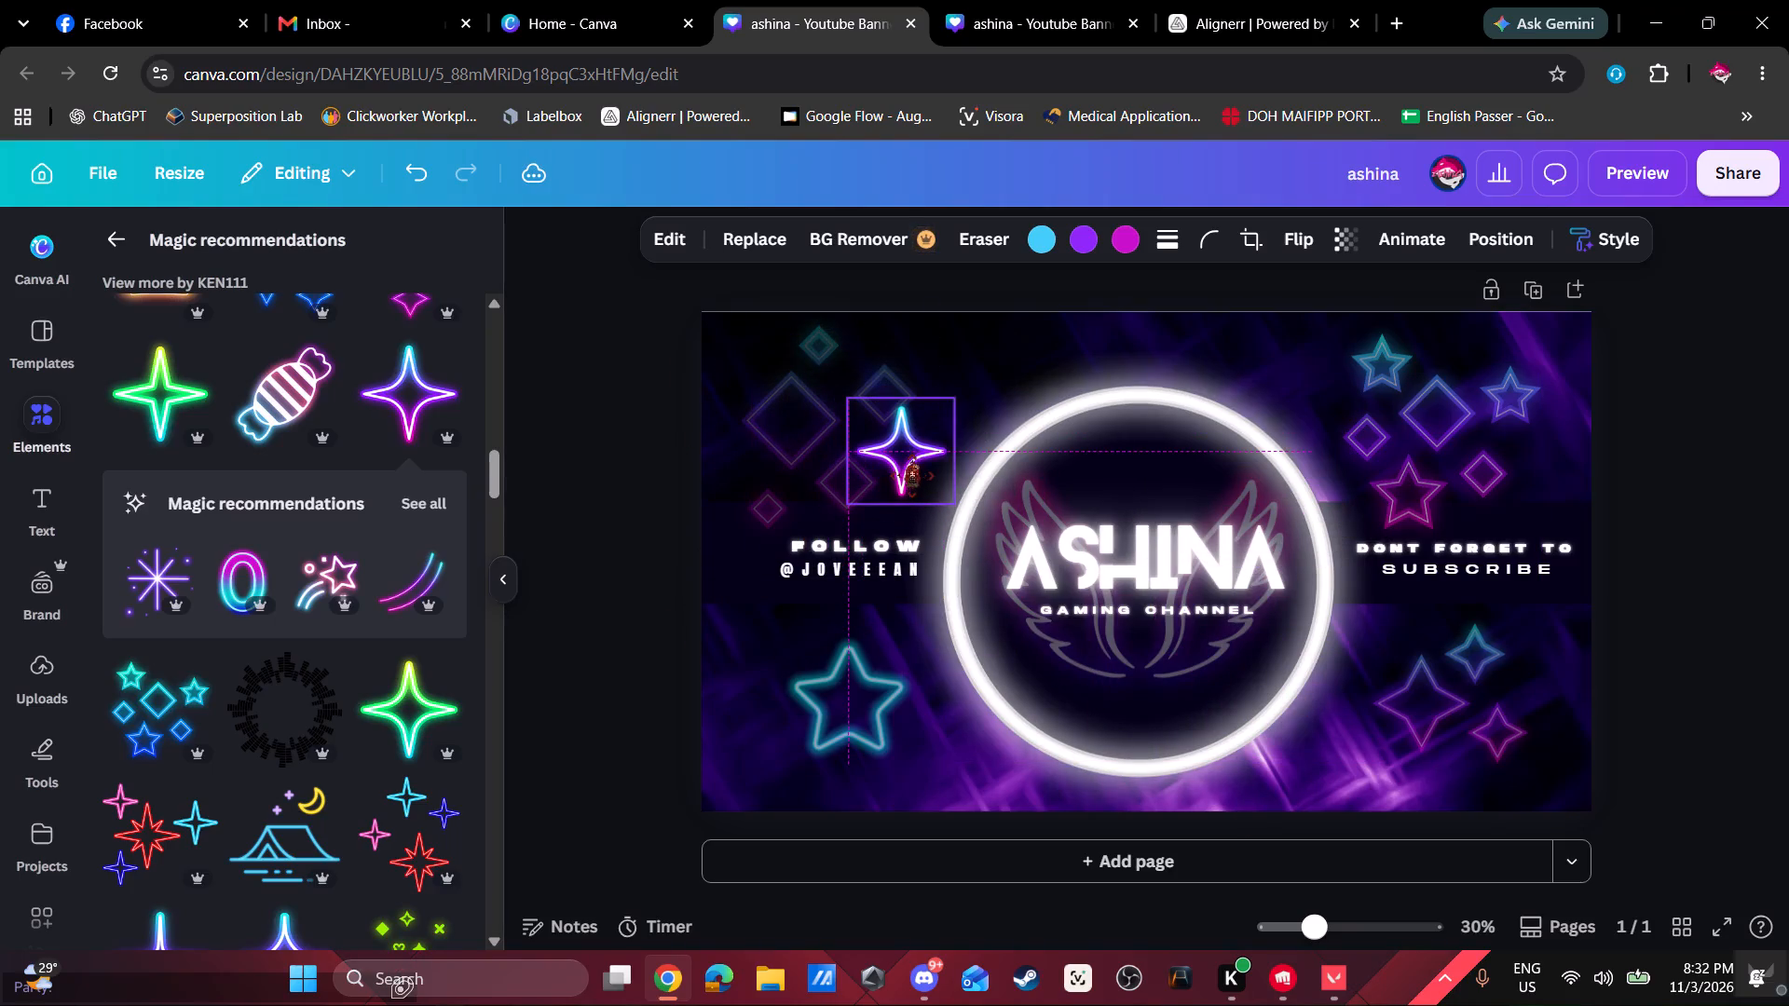
drag(912, 475, 799, 439)
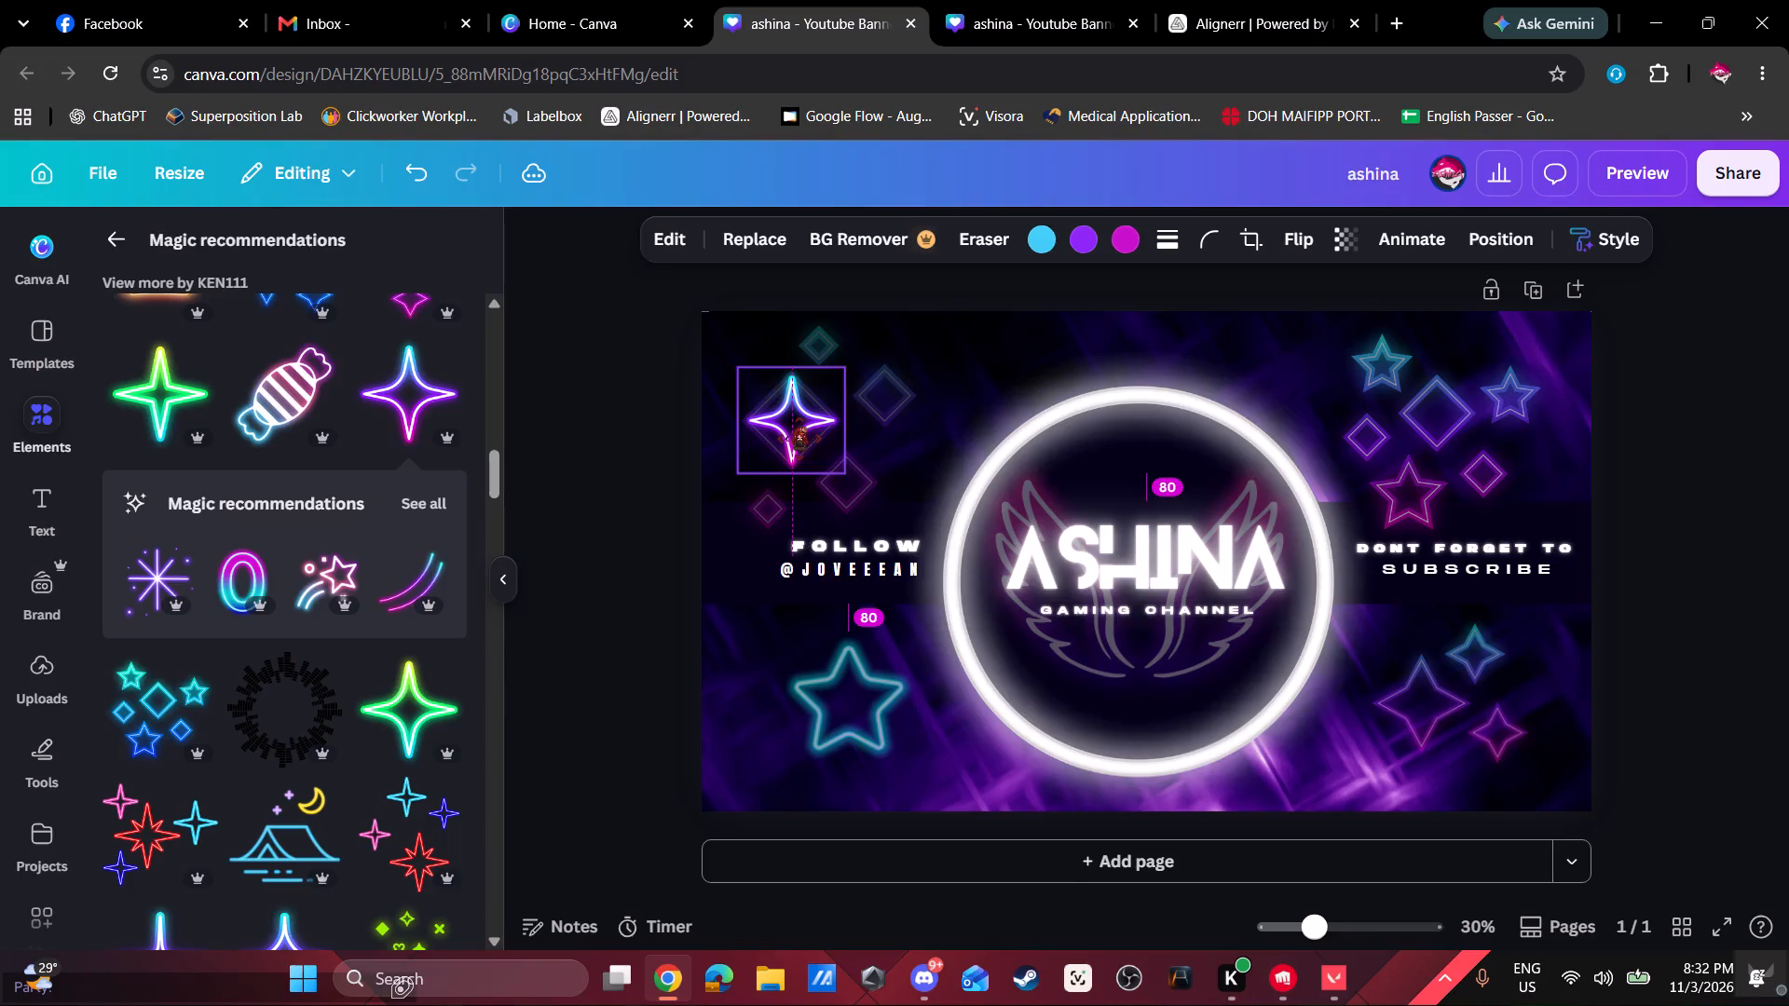
drag(799, 439, 802, 439)
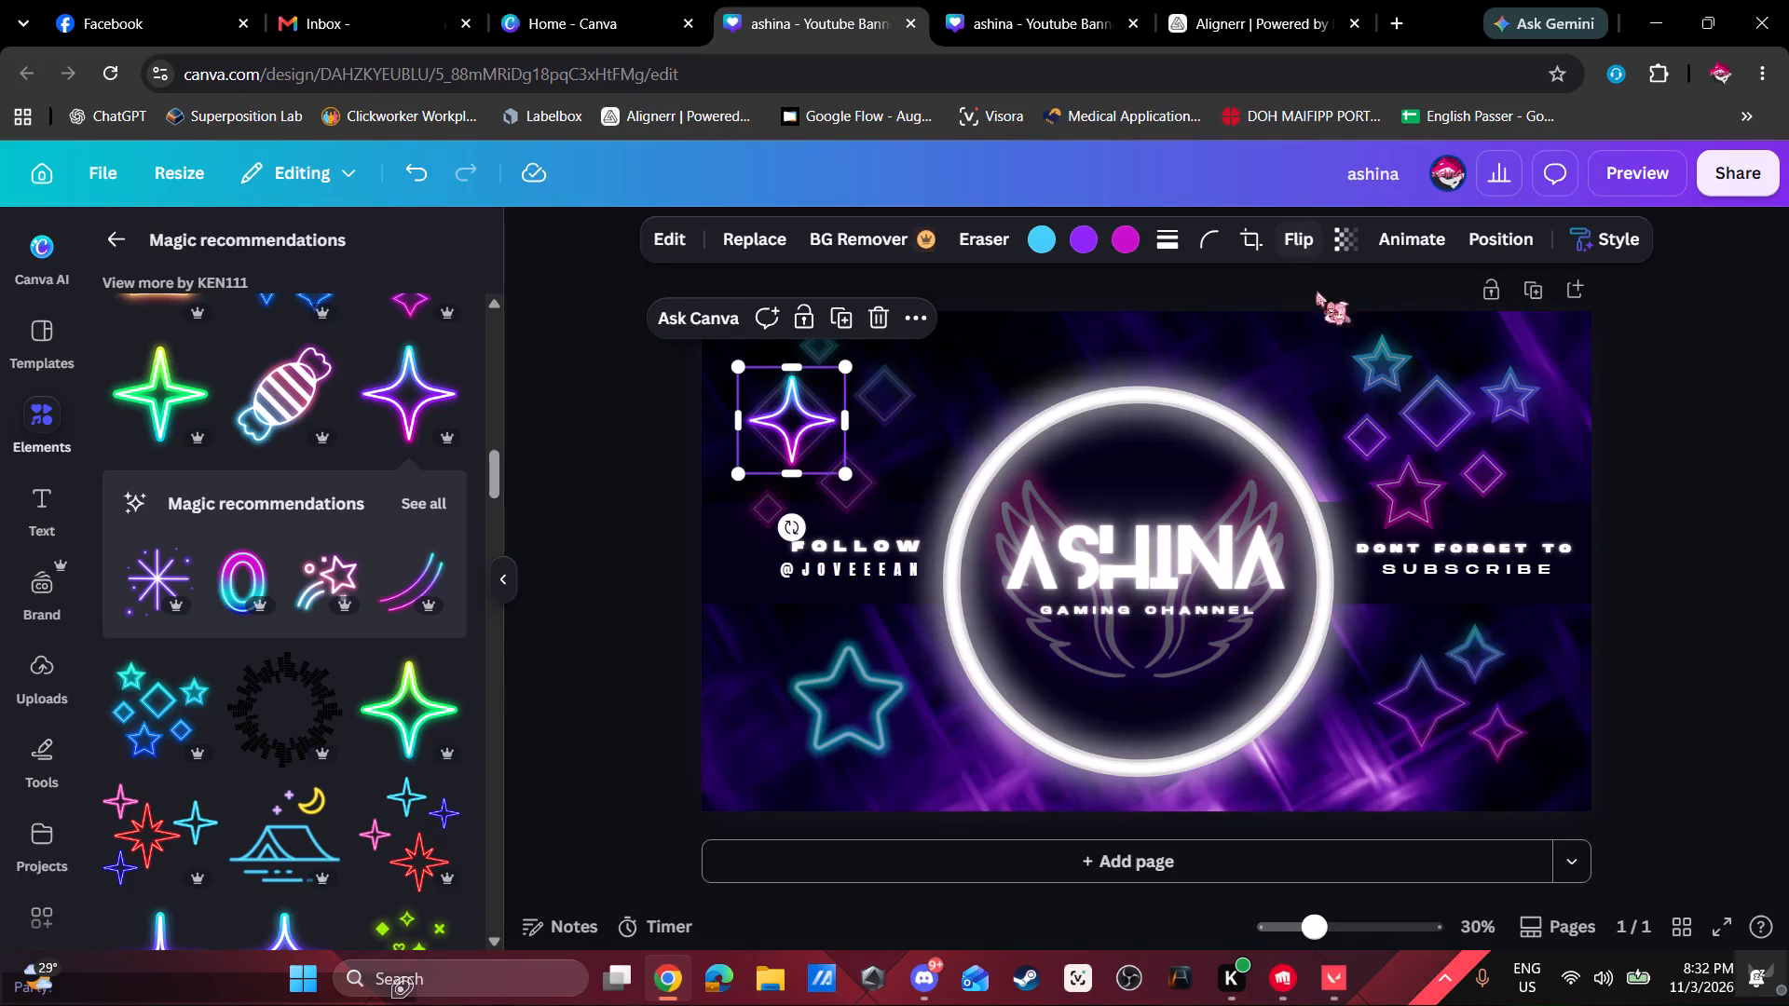
click(1202, 315)
Lower the opacity of the four-pointed neon star above the FOLLOW text to about 69.
click(802, 427)
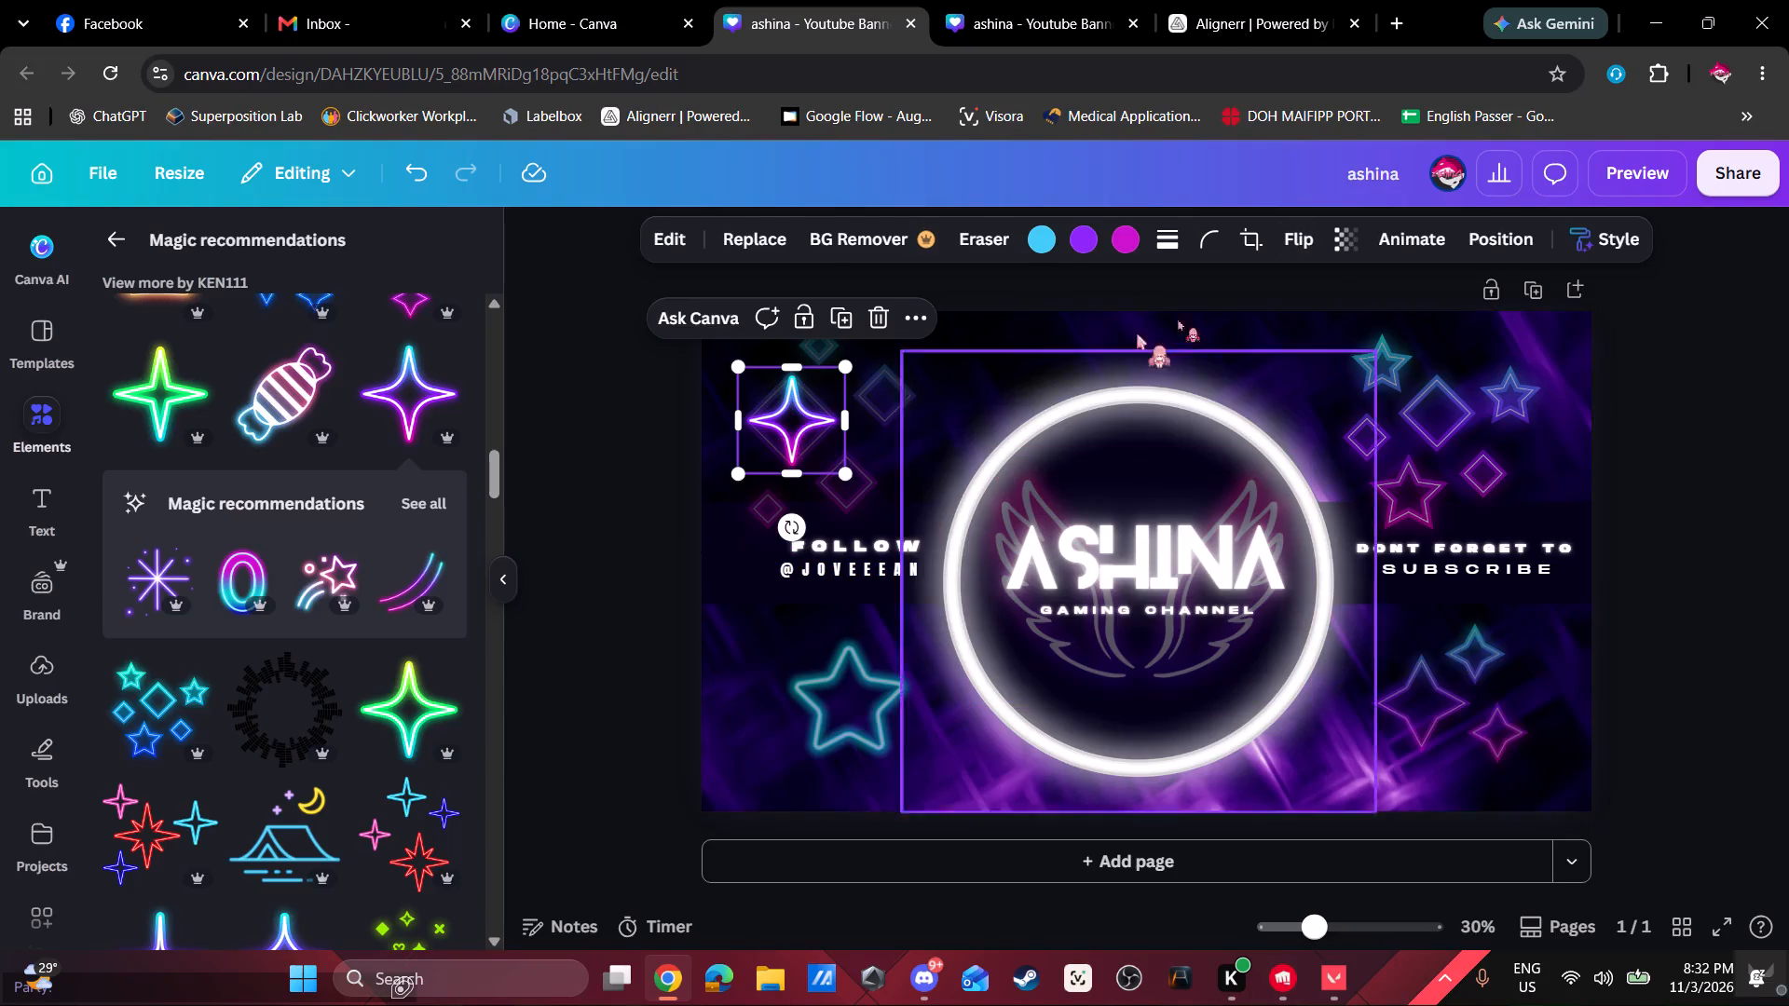
click(1348, 230)
drag(1391, 329, 1346, 333)
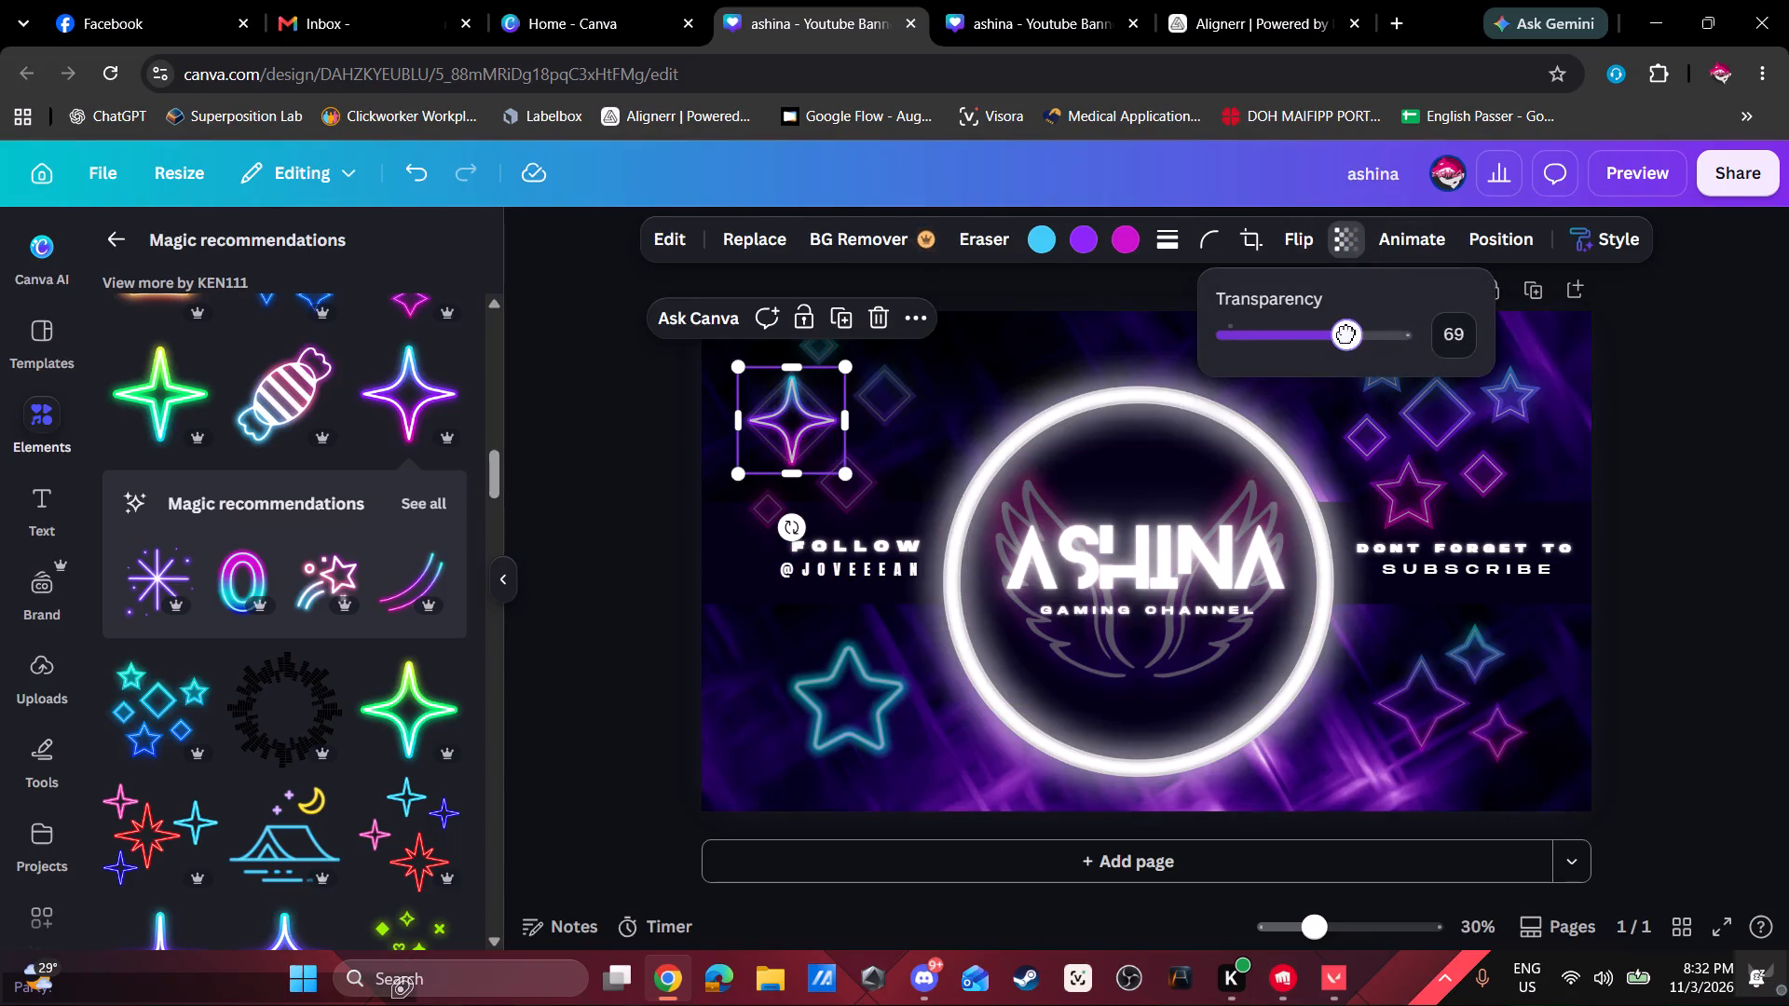
drag(1346, 333, 1345, 333)
click(1103, 331)
right_drag(1709, 424, 1649, 499)
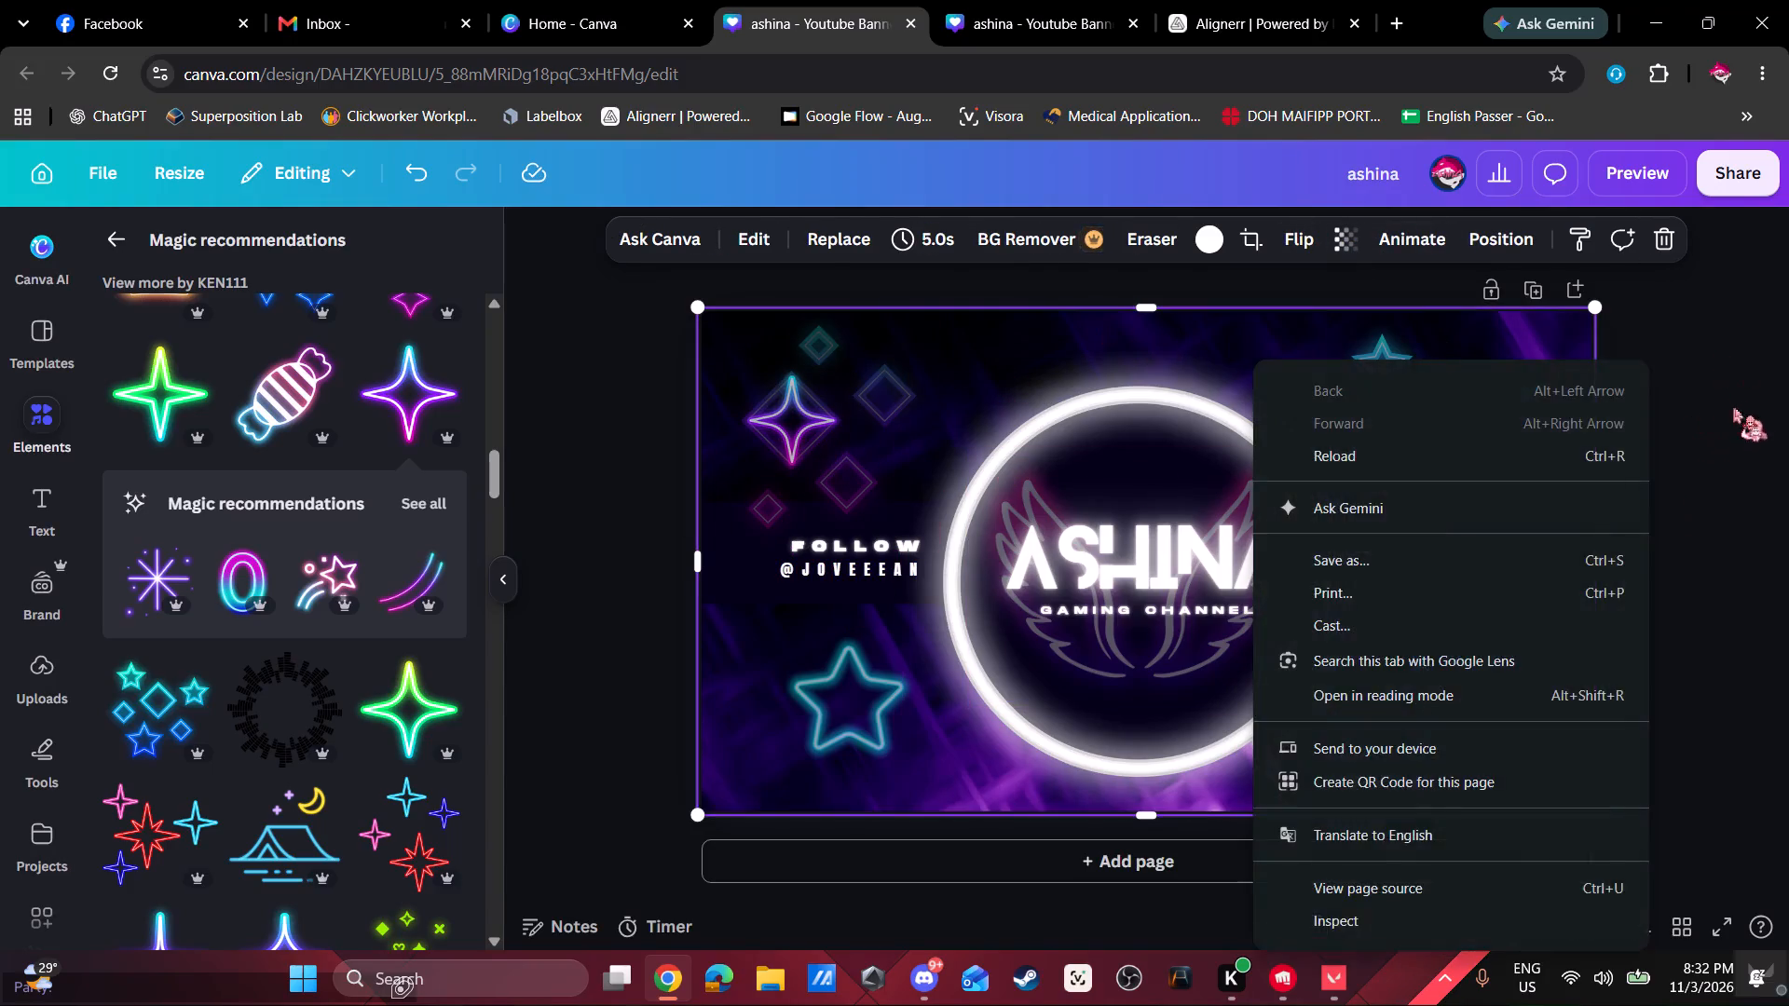
click(1769, 402)
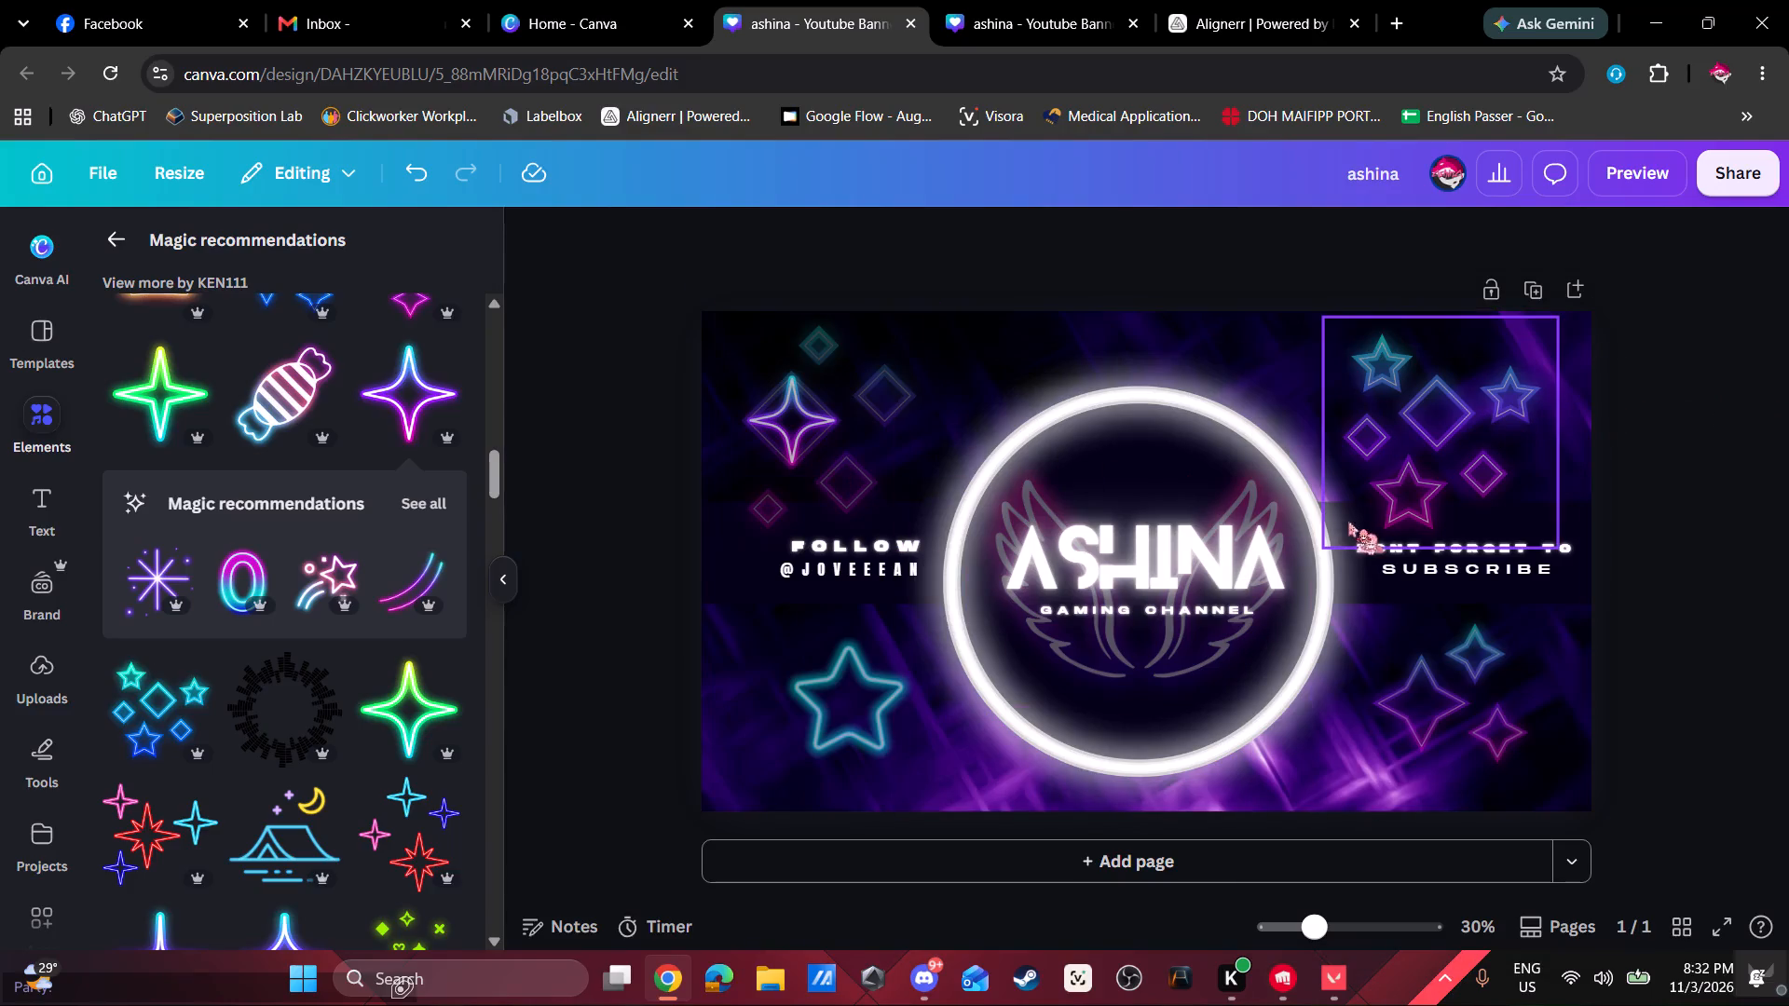
Apply the Flicker add-on animation effect to the neon stars and diamonds graphic above the SUBSCRIBE text.
click(1403, 445)
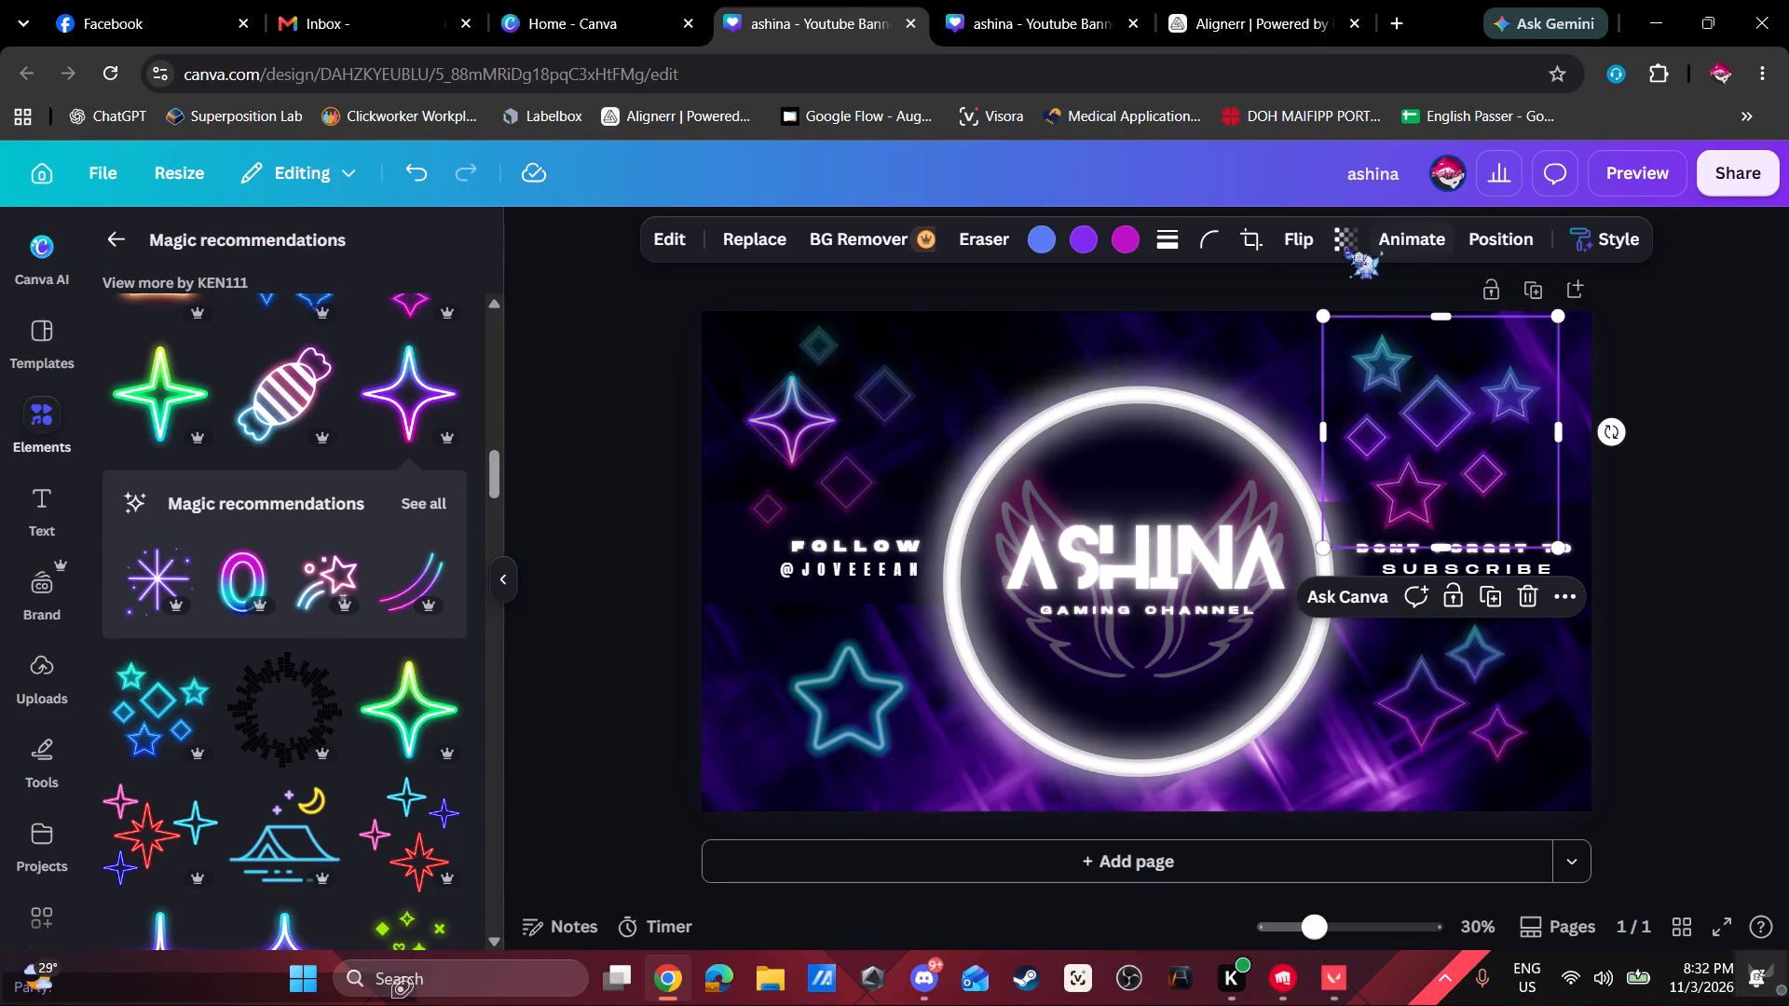
click(1415, 236)
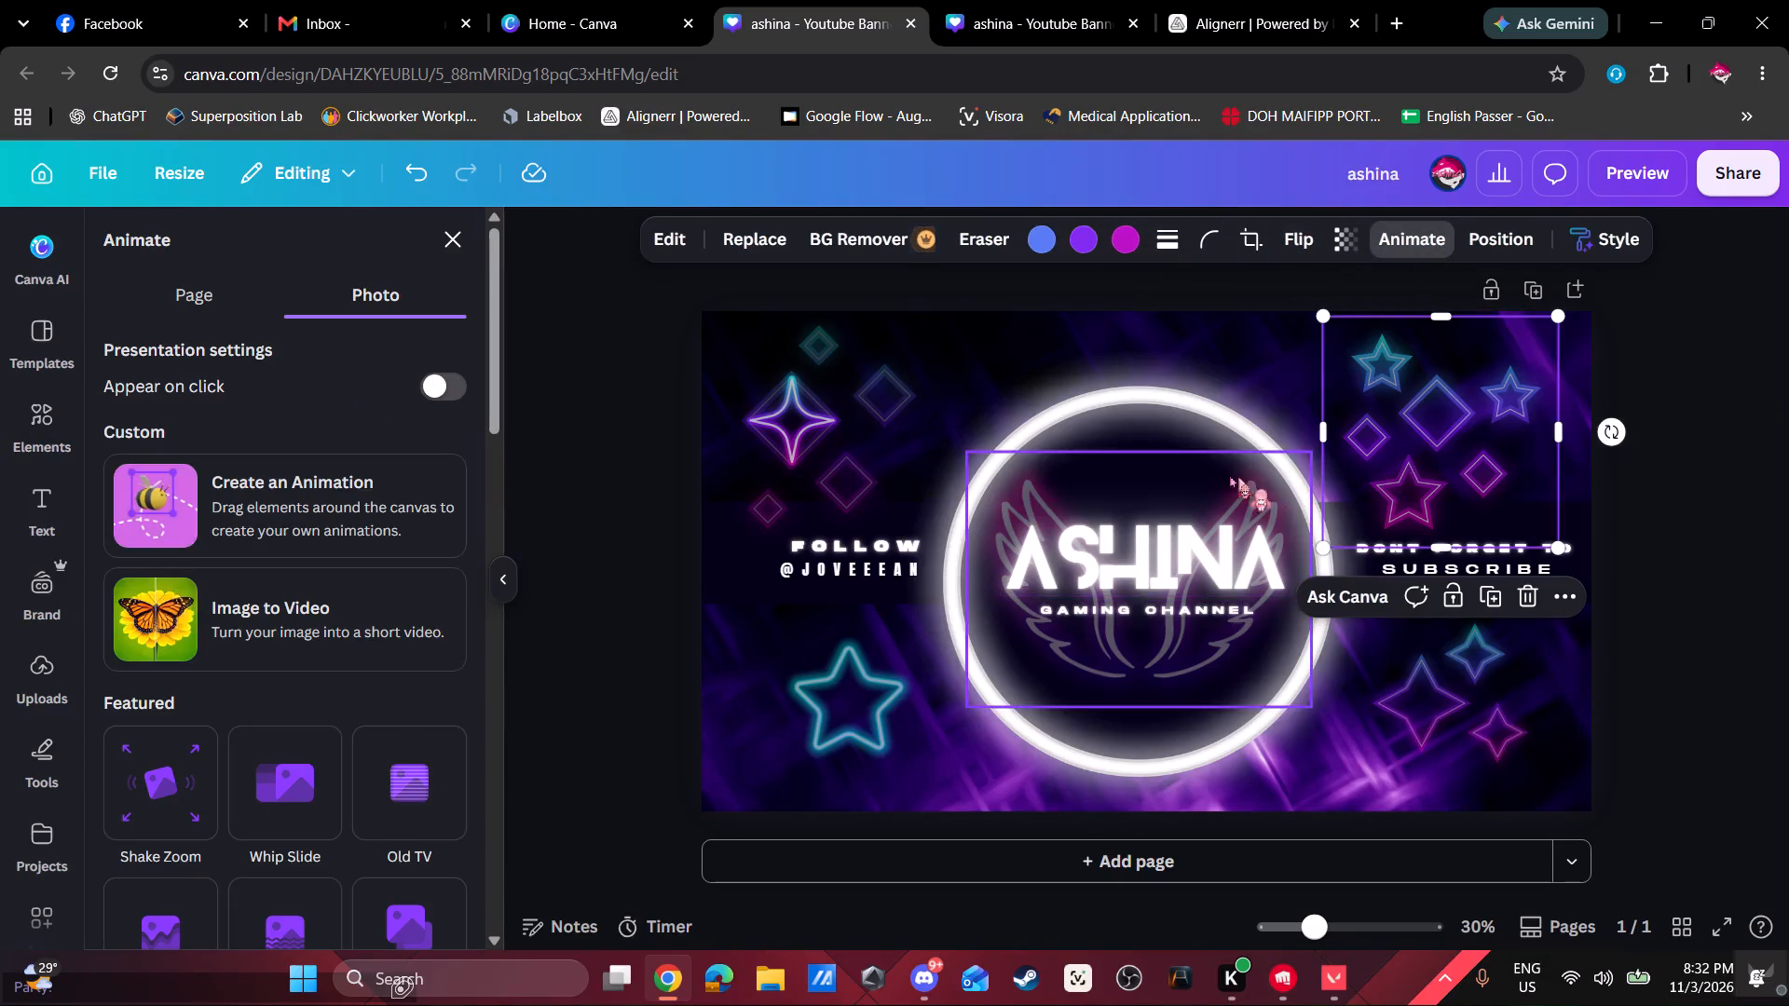
scroll(377, 687, down, 1)
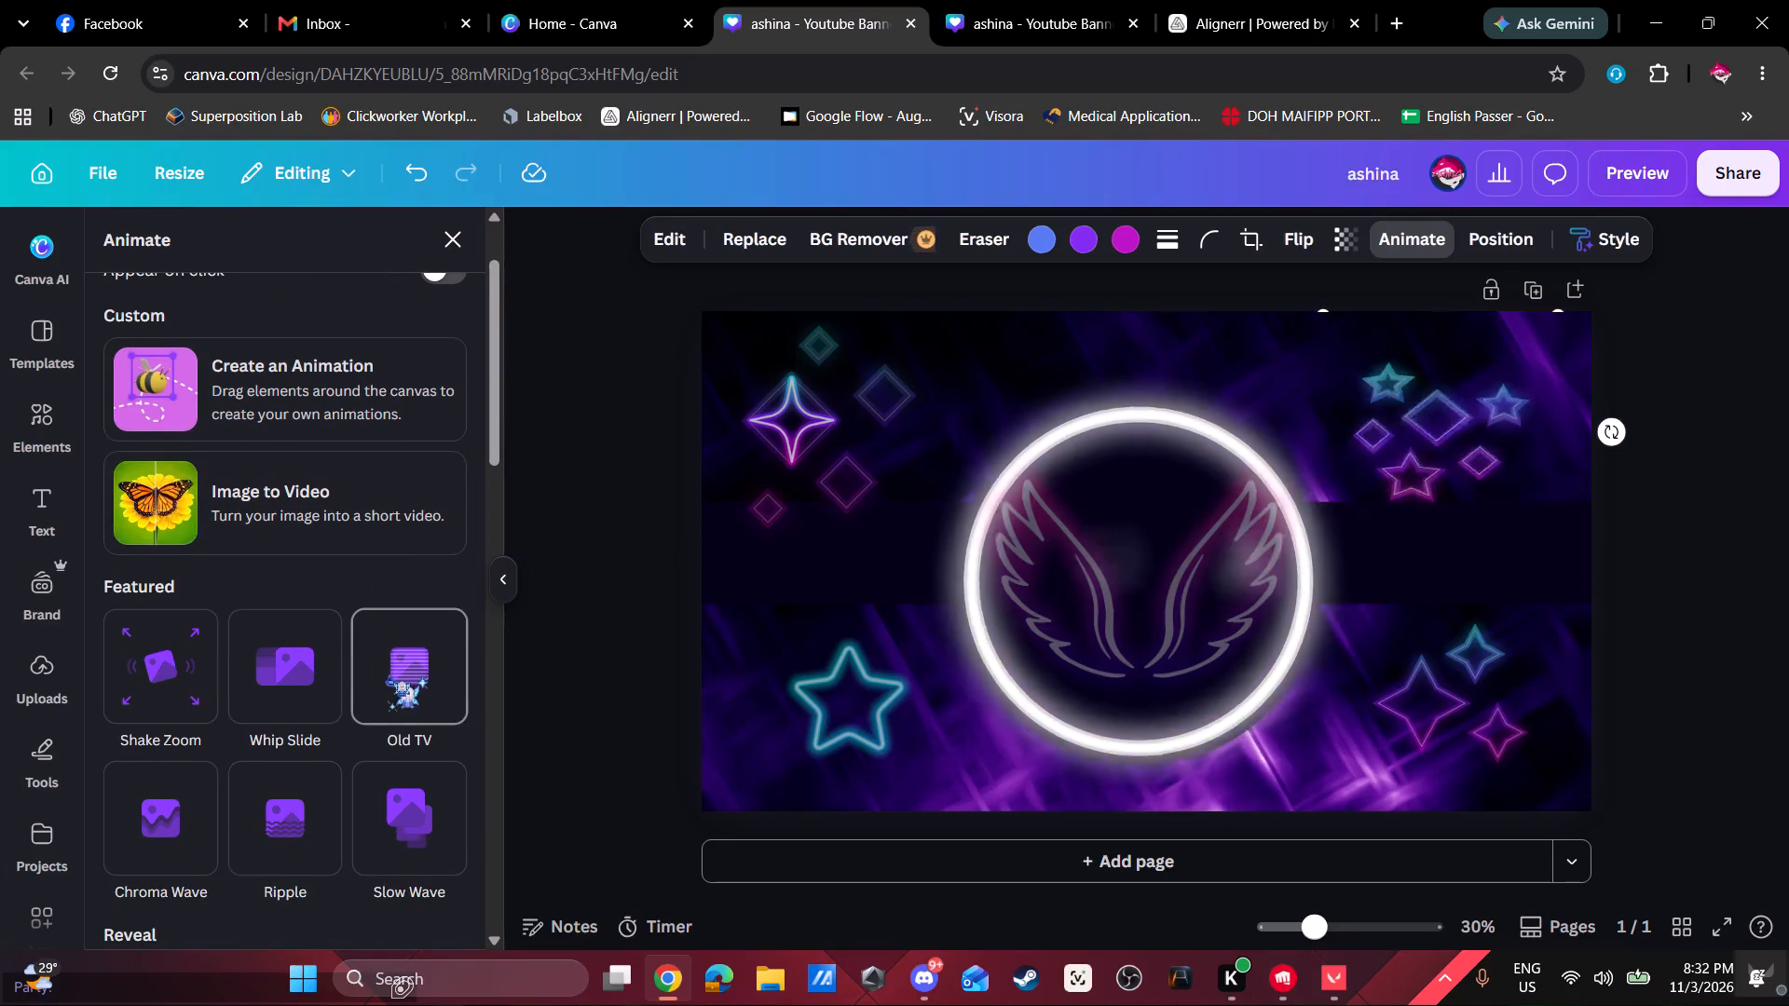
scroll(416, 804, down, 4)
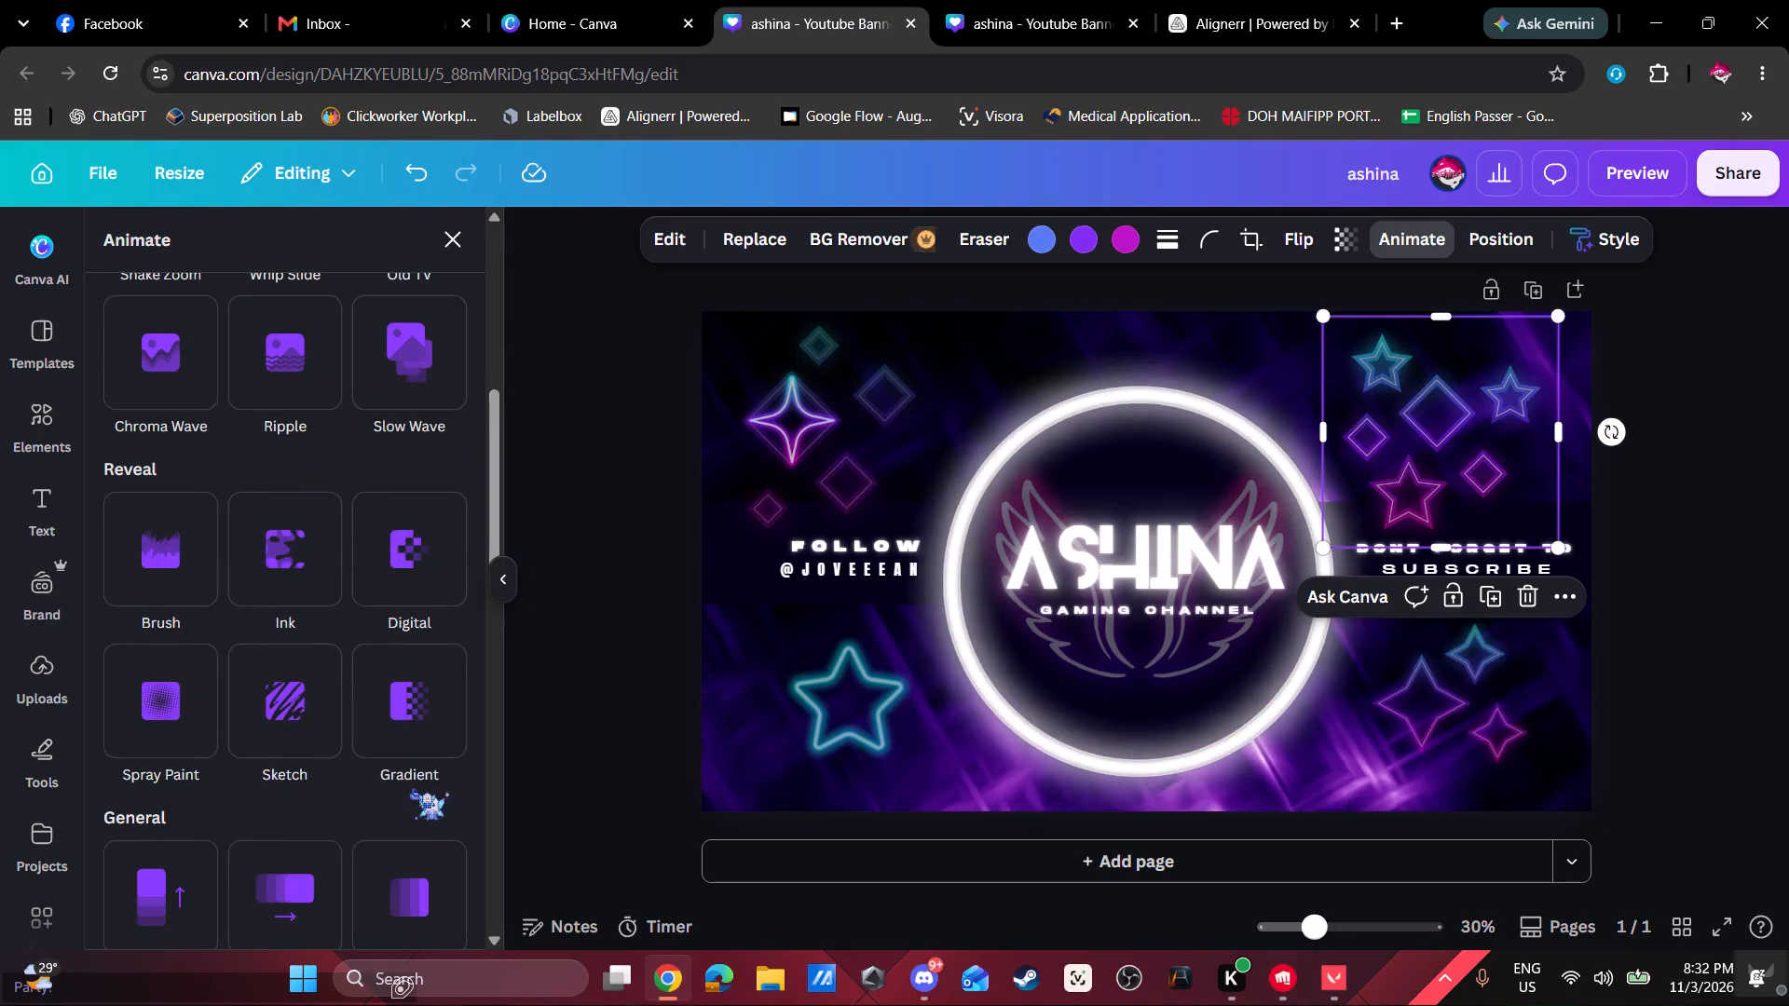
scroll(430, 736, down, 2)
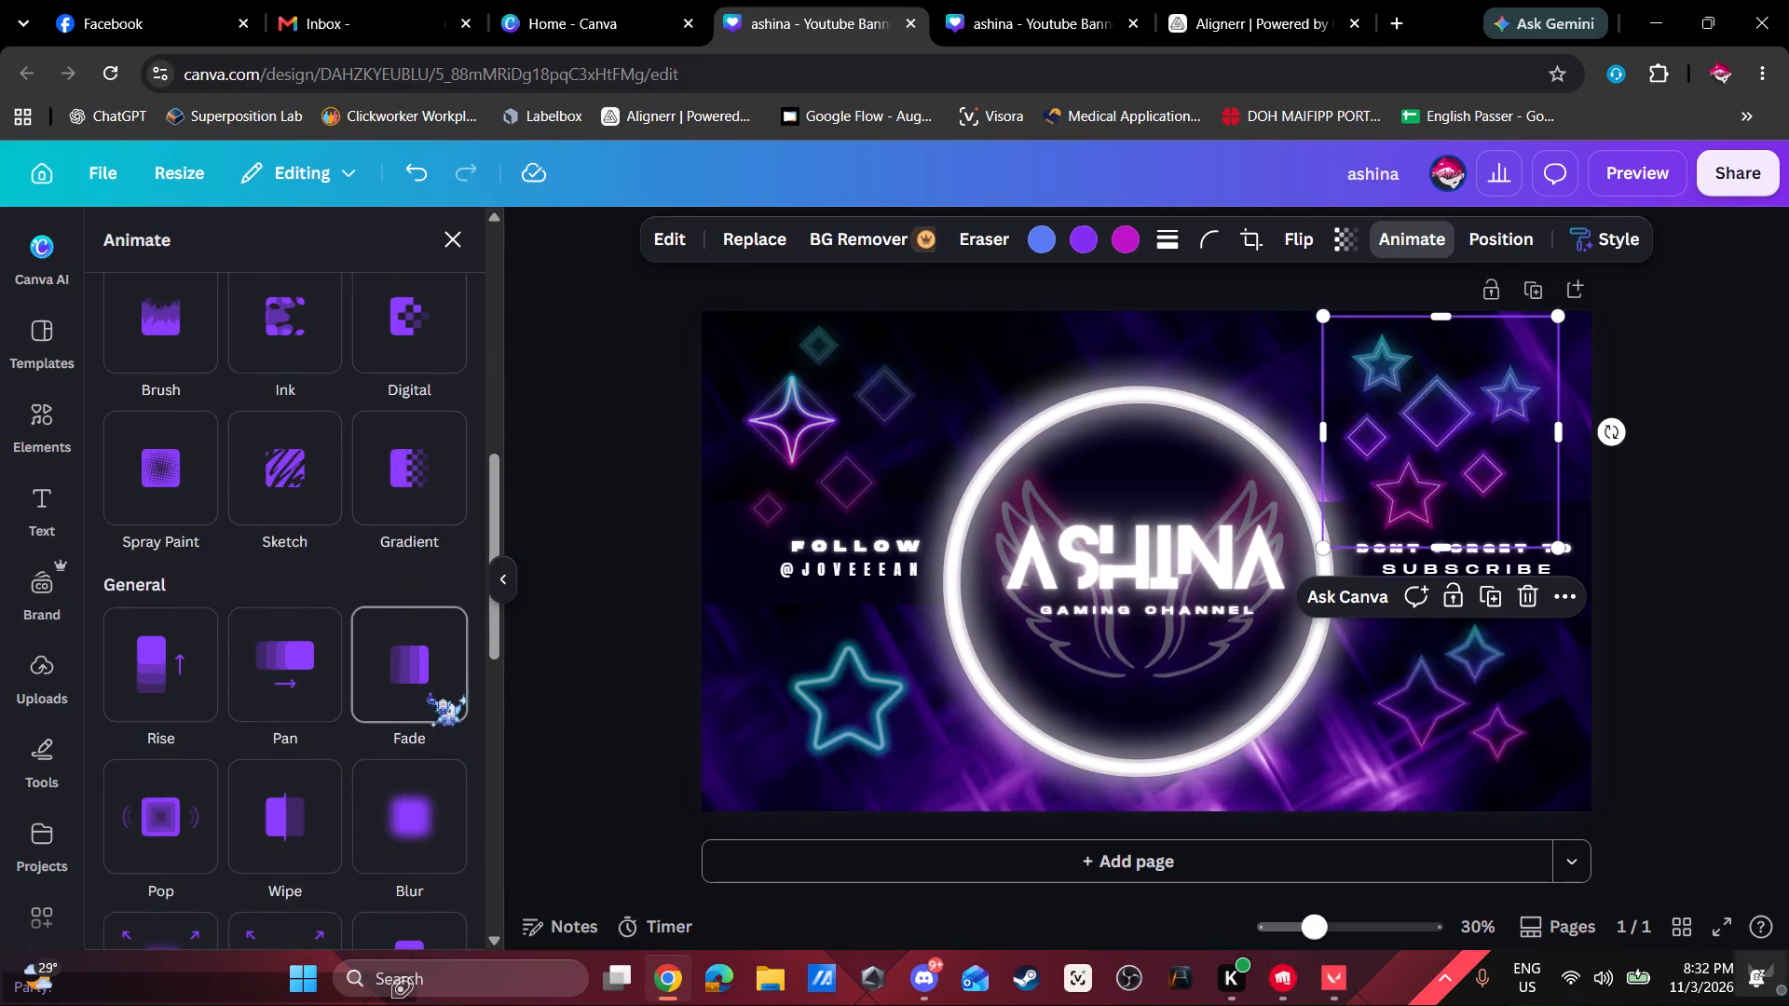
scroll(430, 739, down, 3)
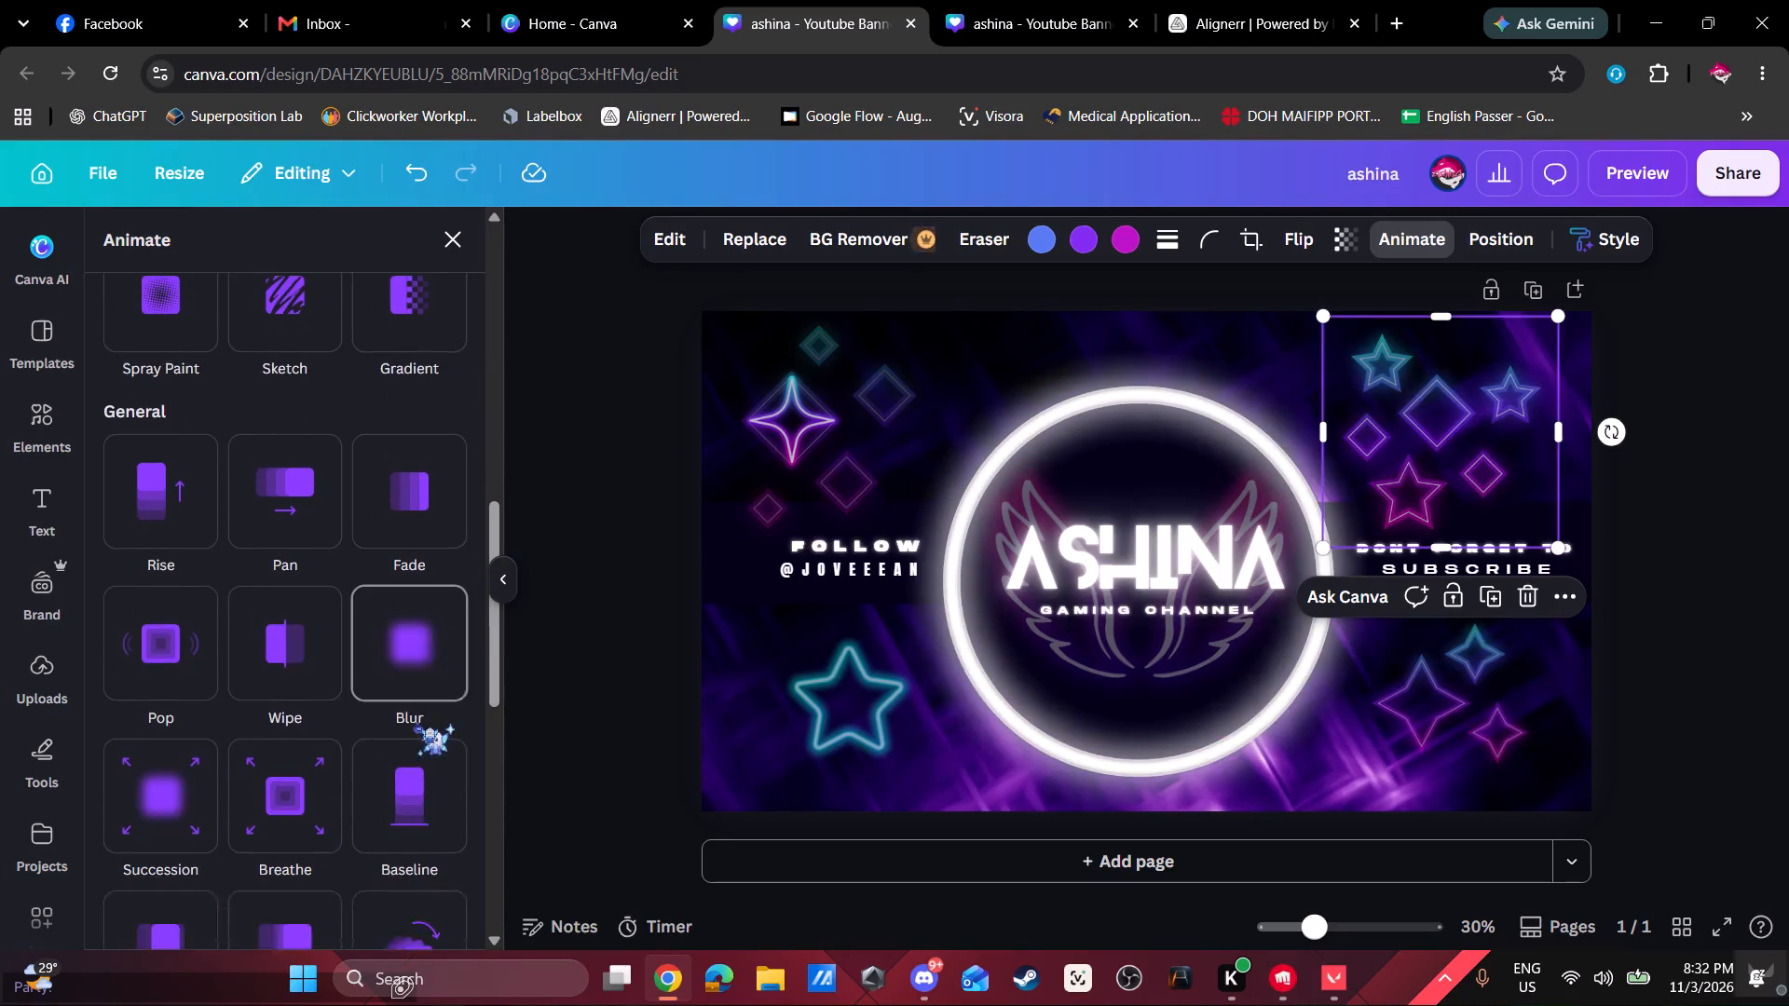
scroll(417, 720, down, 1)
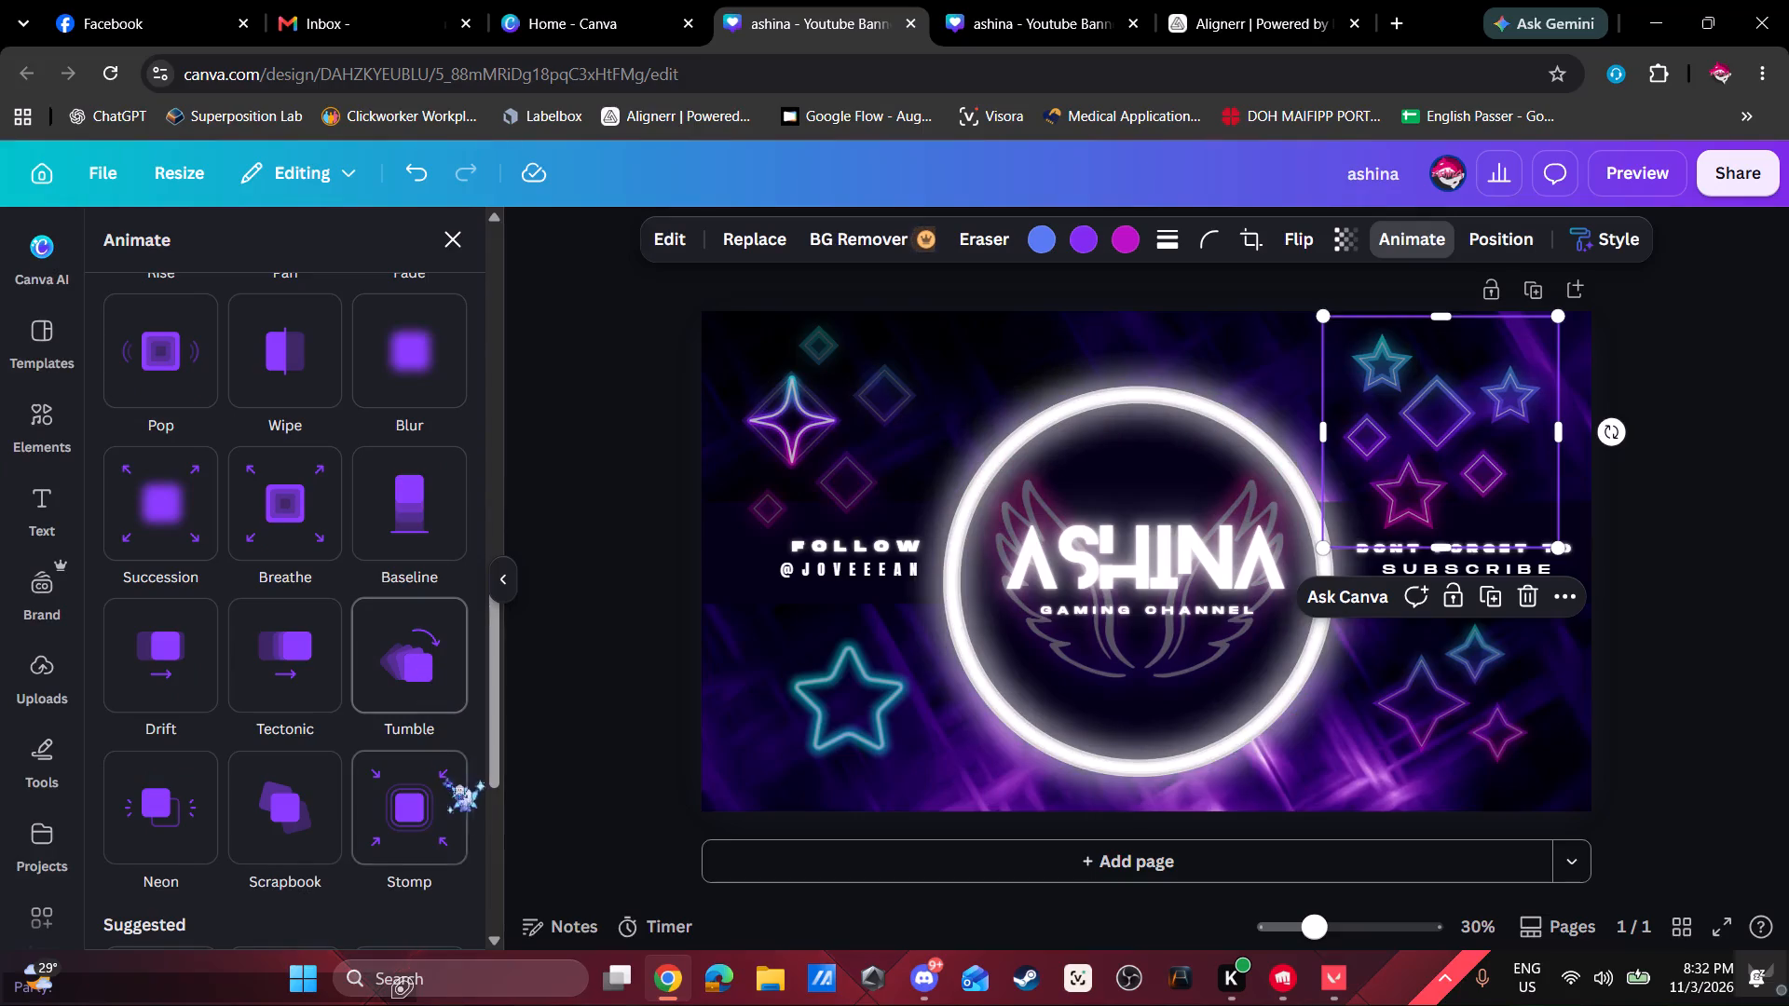
scroll(285, 856, down, 2)
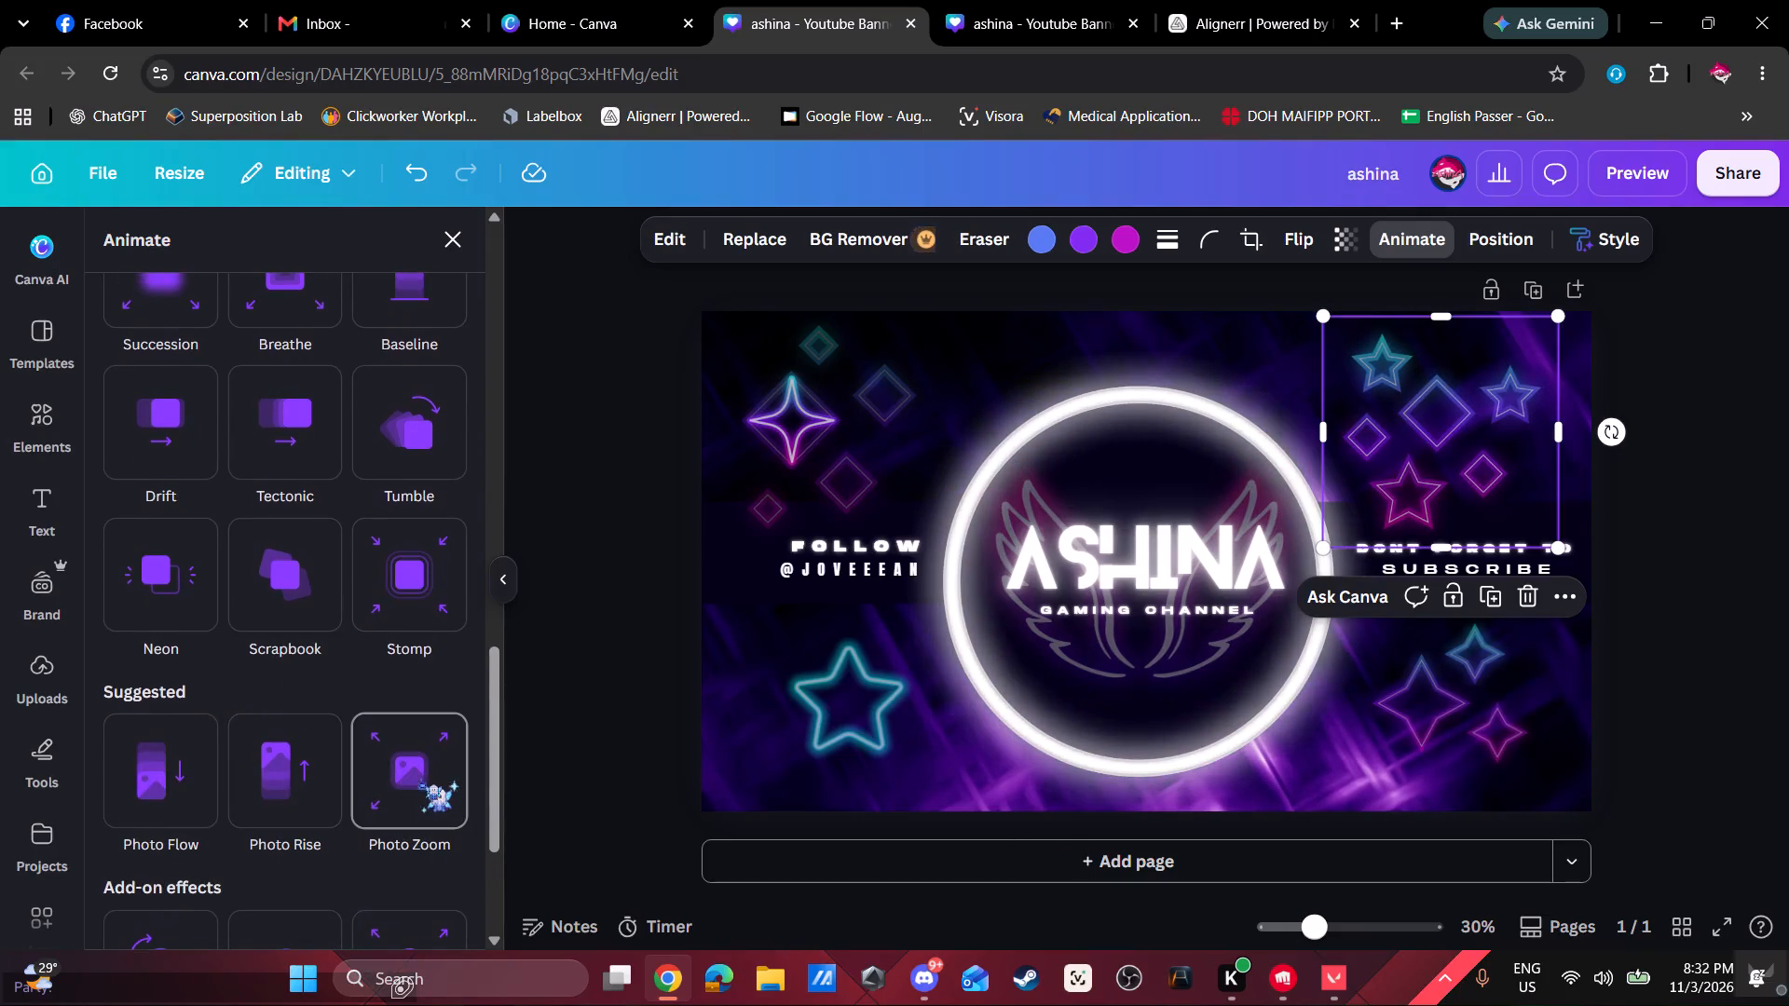
scroll(421, 783, down, 1)
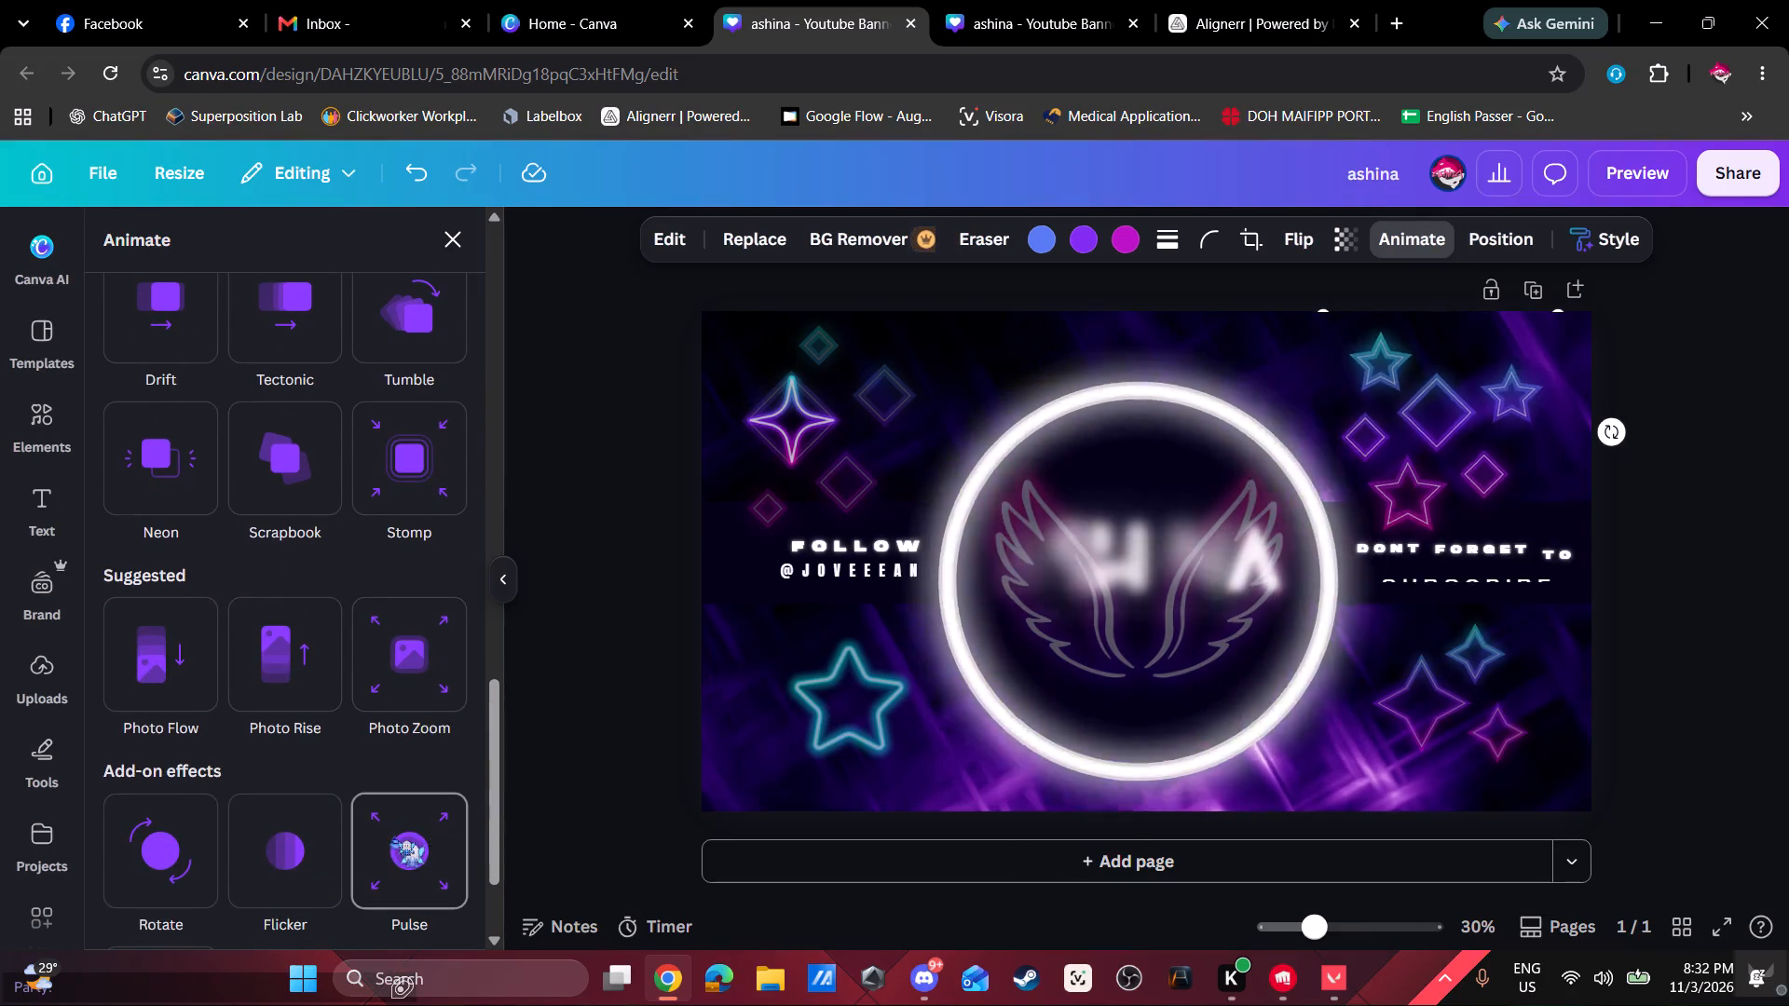
click(308, 836)
Apply the Flicker effect to the four-pointed sparkles graphic beneath SUBSCRIBE and to the cyan star beneath FOLLOW.
click(1424, 701)
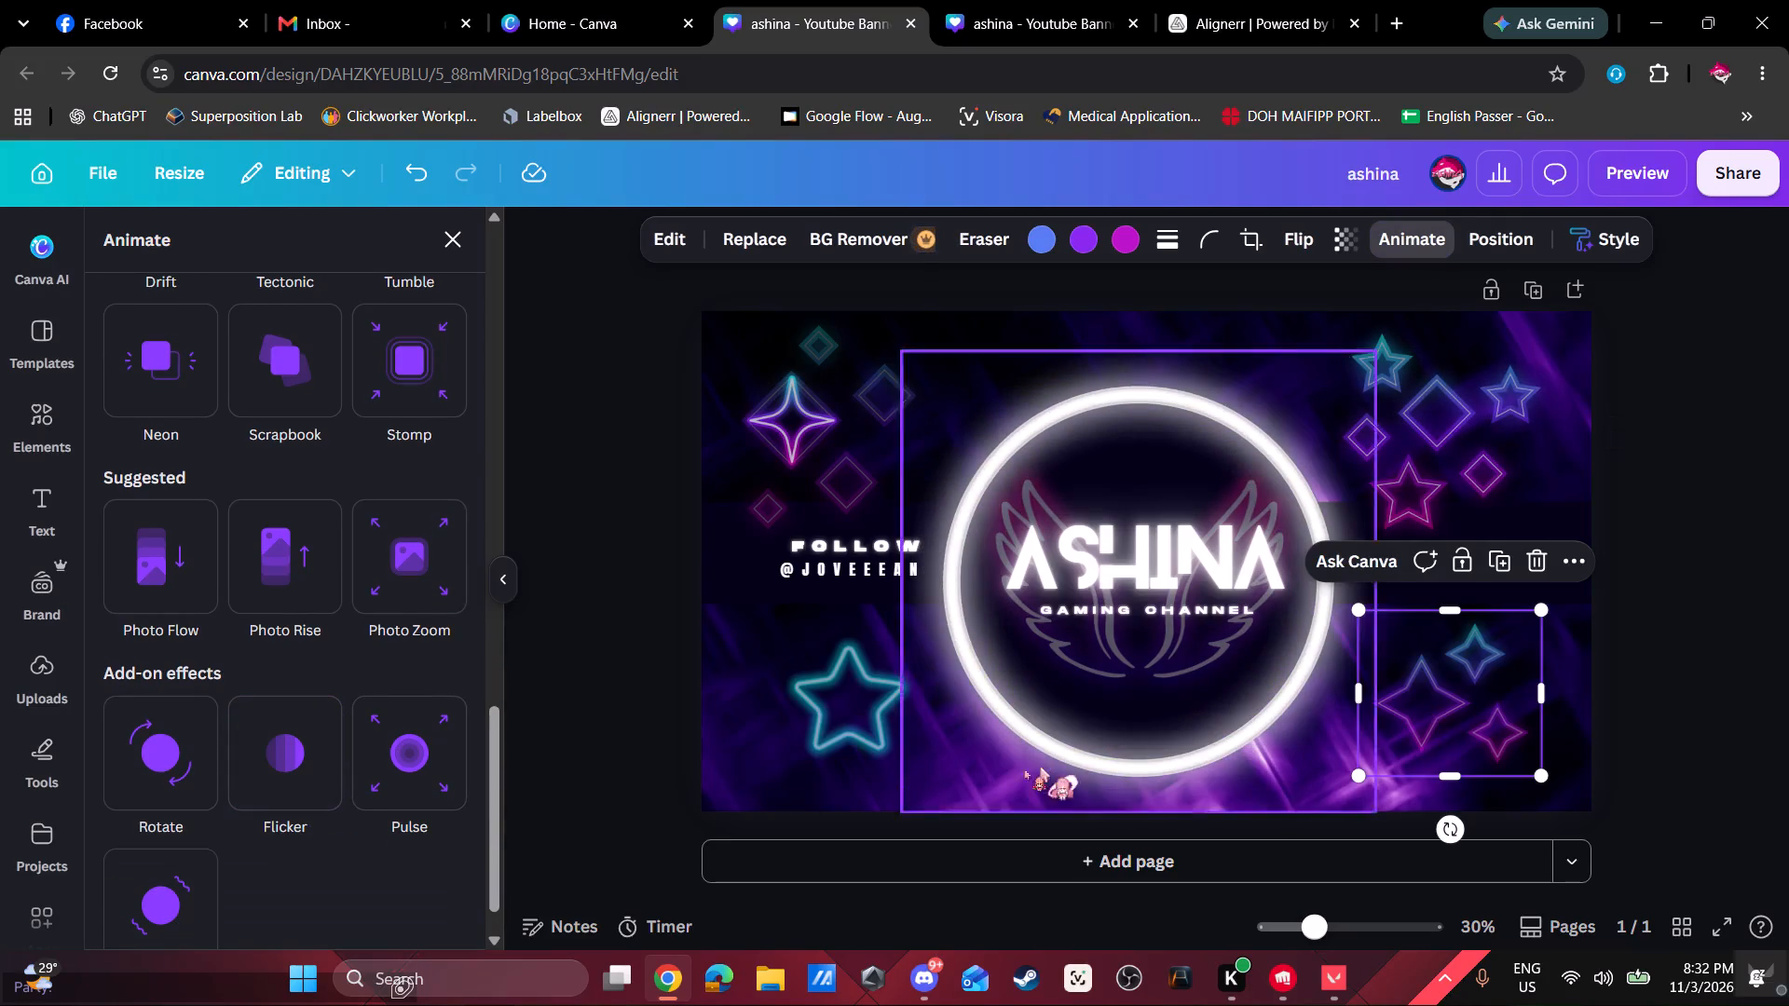
click(302, 768)
click(885, 724)
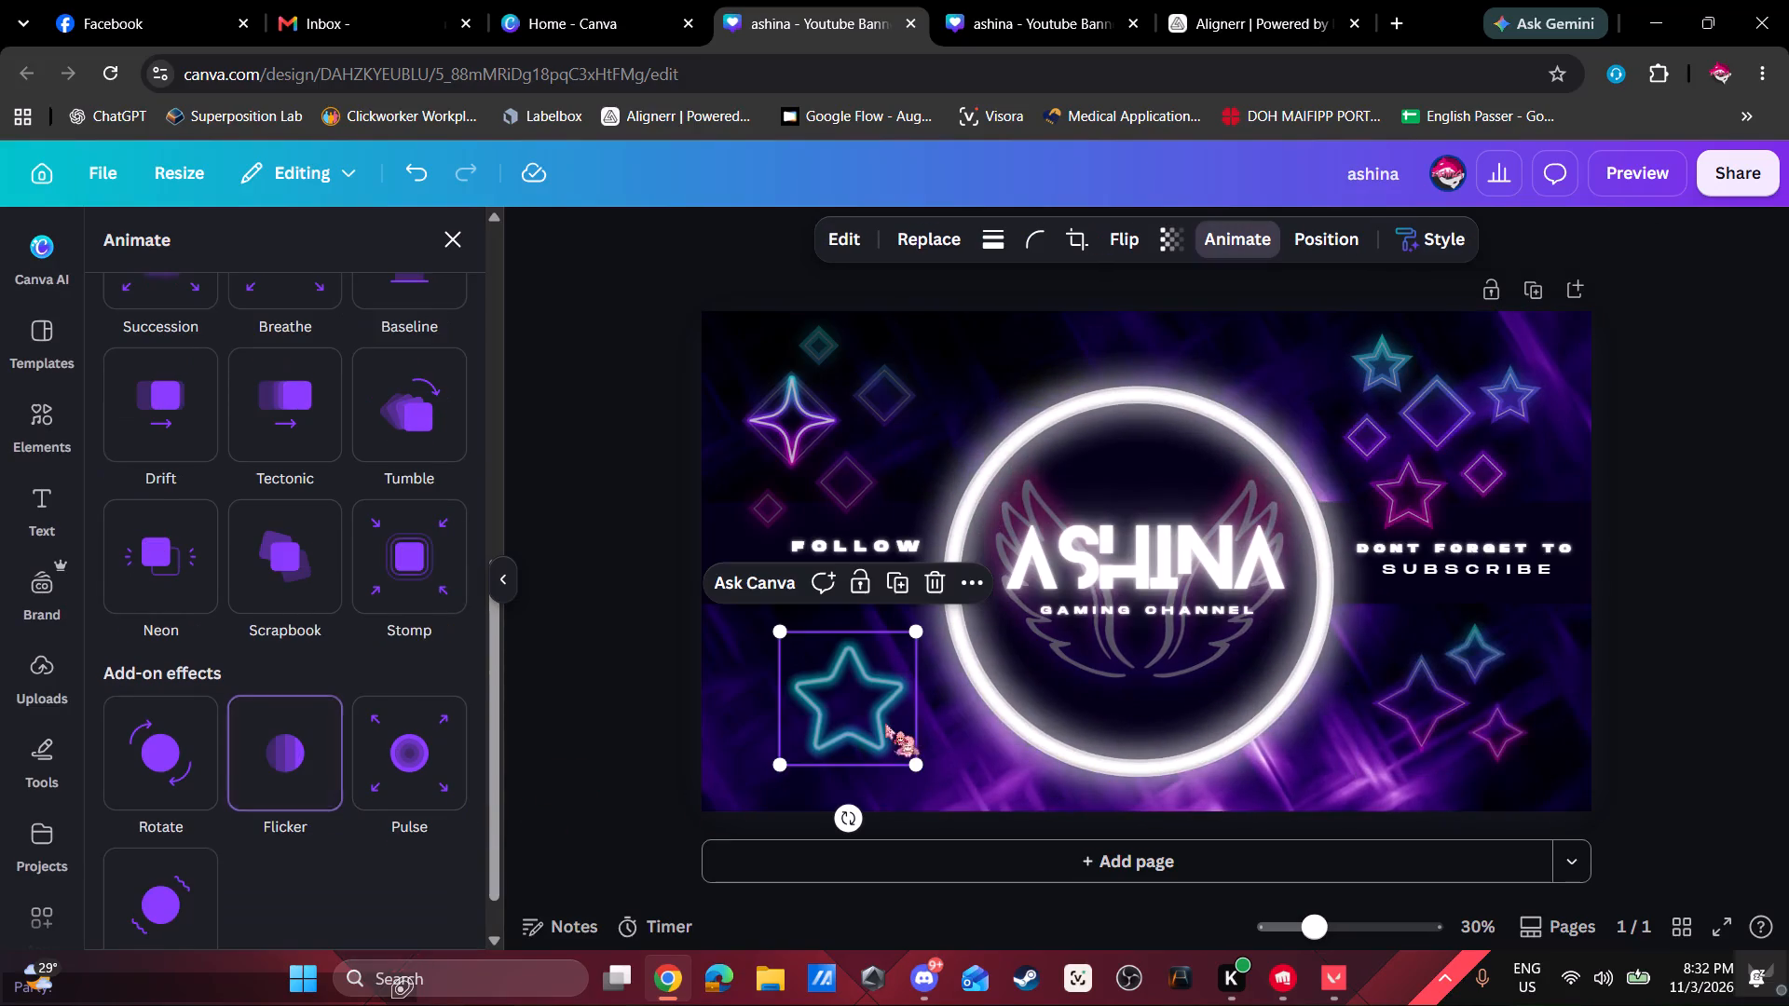
click(280, 770)
Apply the Flicker add-on effect to the four-pointed neon star and to the diamonds graphic above FOLLOW.
click(808, 408)
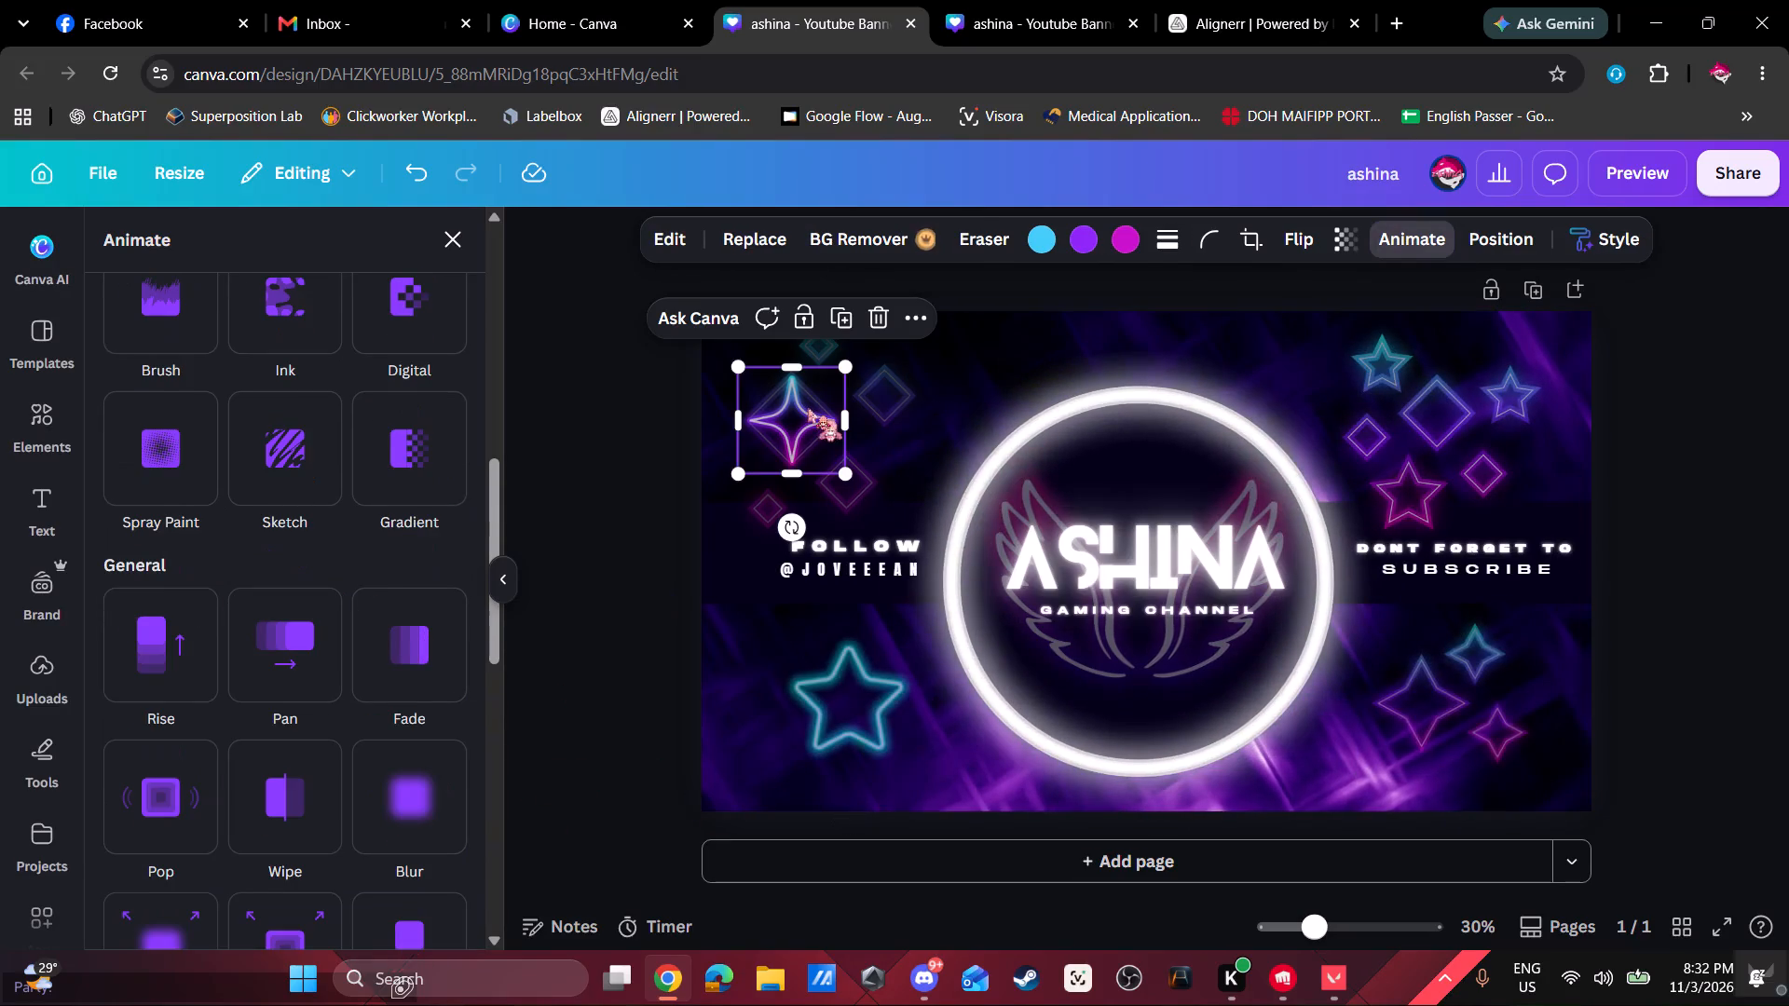
scroll(326, 805, down, 11)
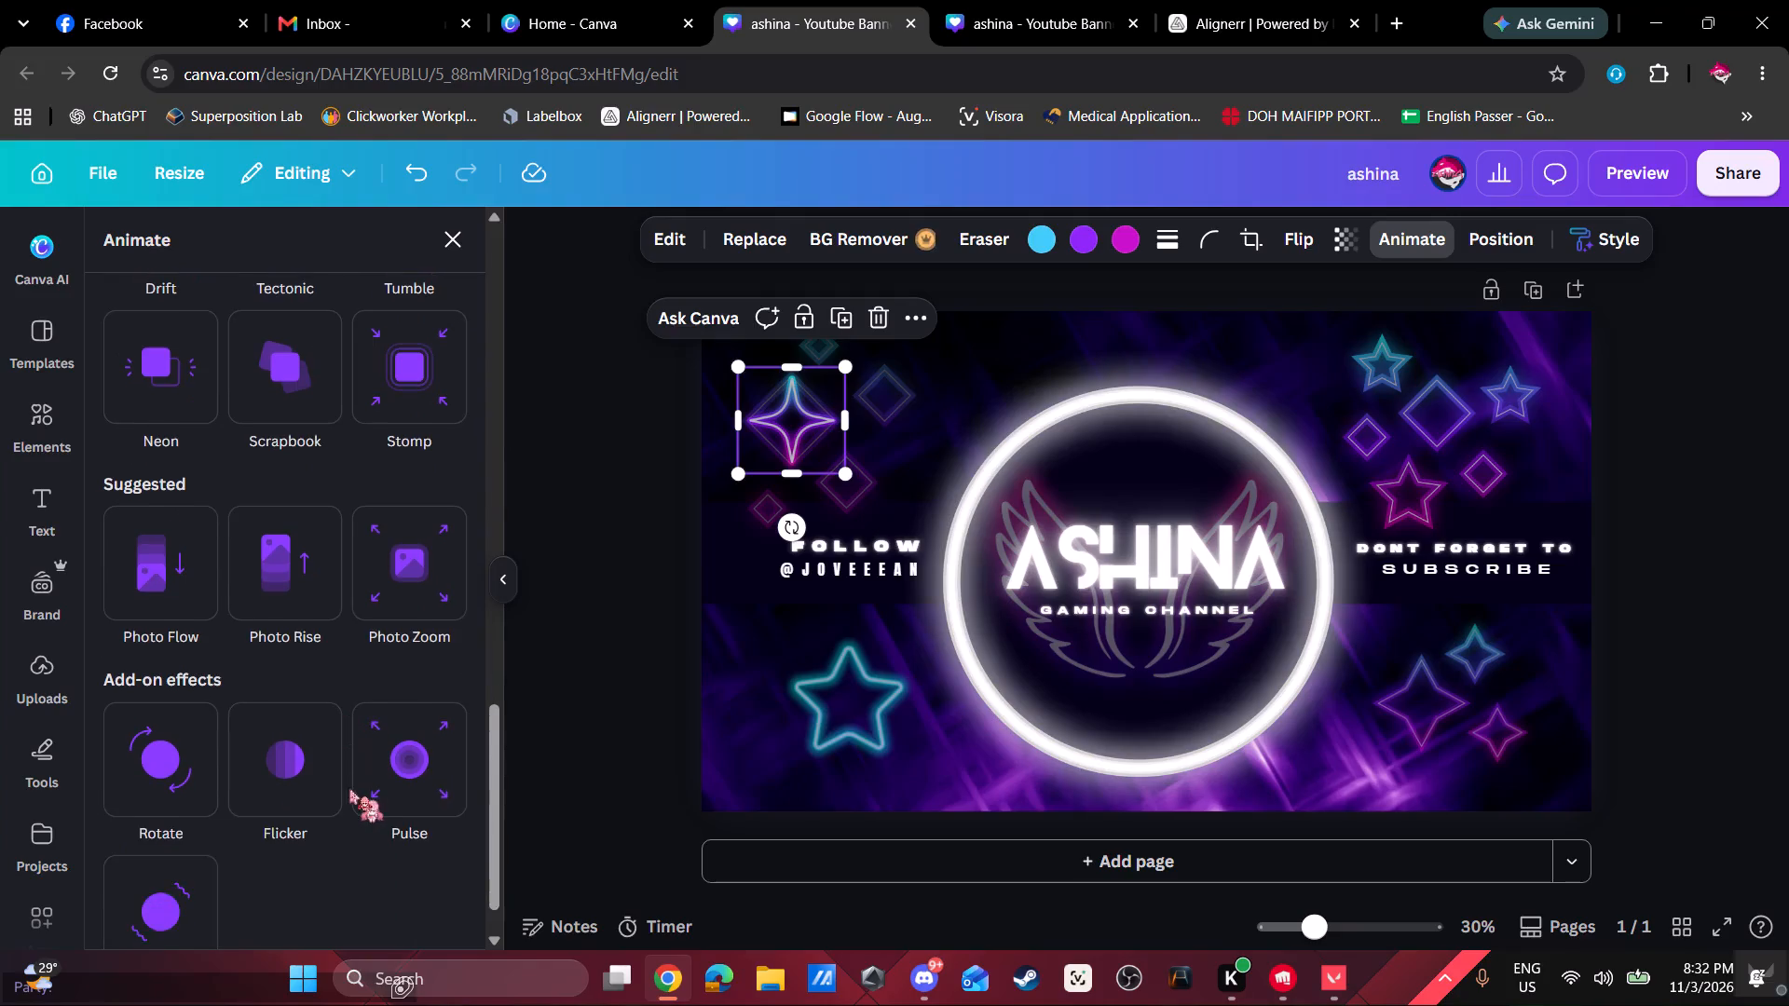
click(300, 730)
click(880, 397)
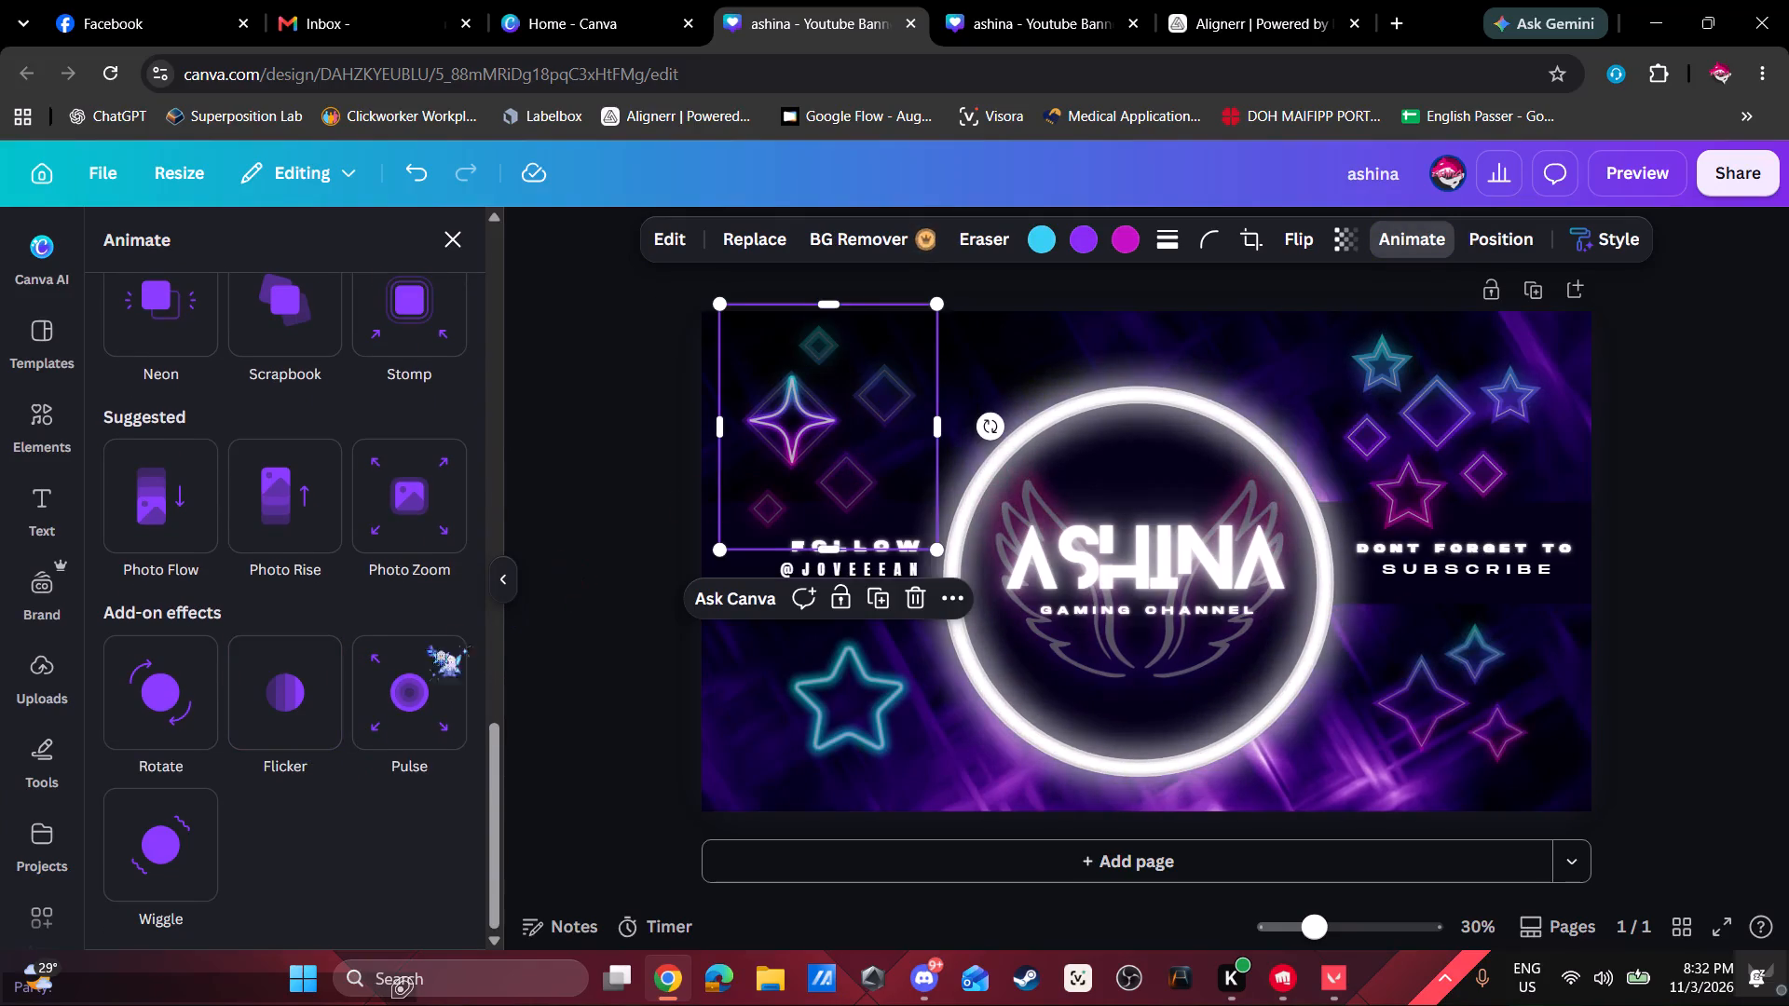
click(265, 705)
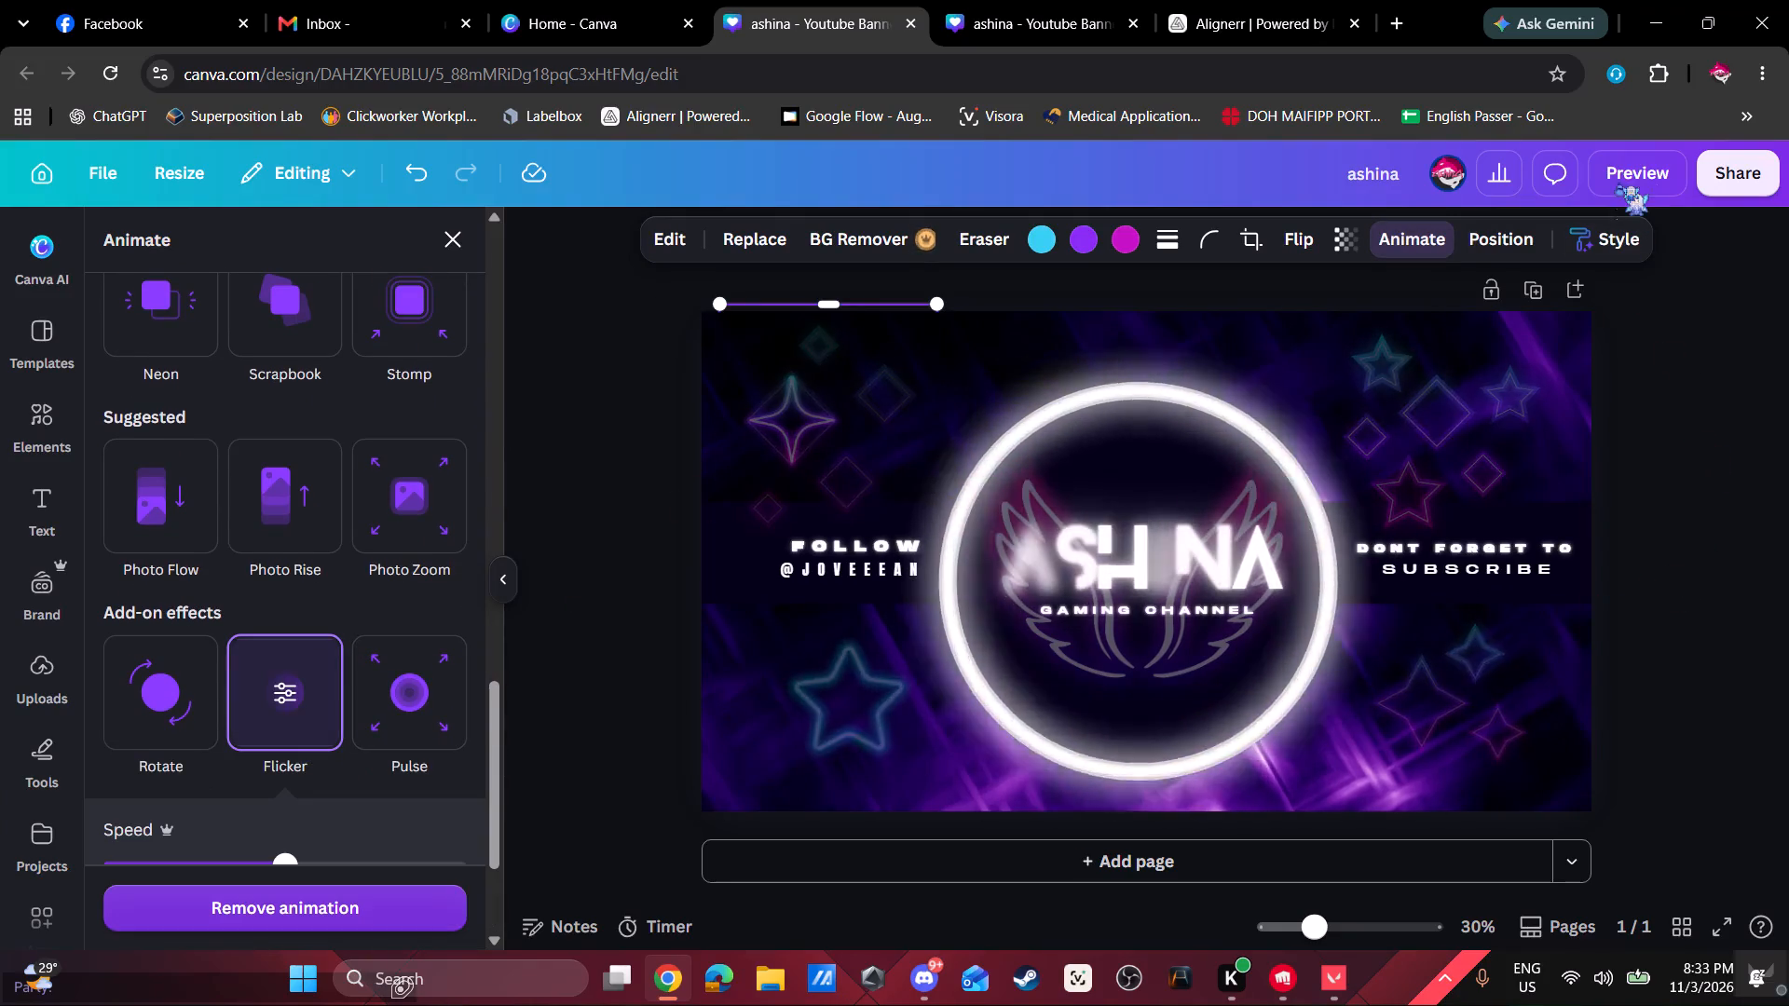
Preview the banner animation with the flickering neon stars and diamonds.
click(1621, 162)
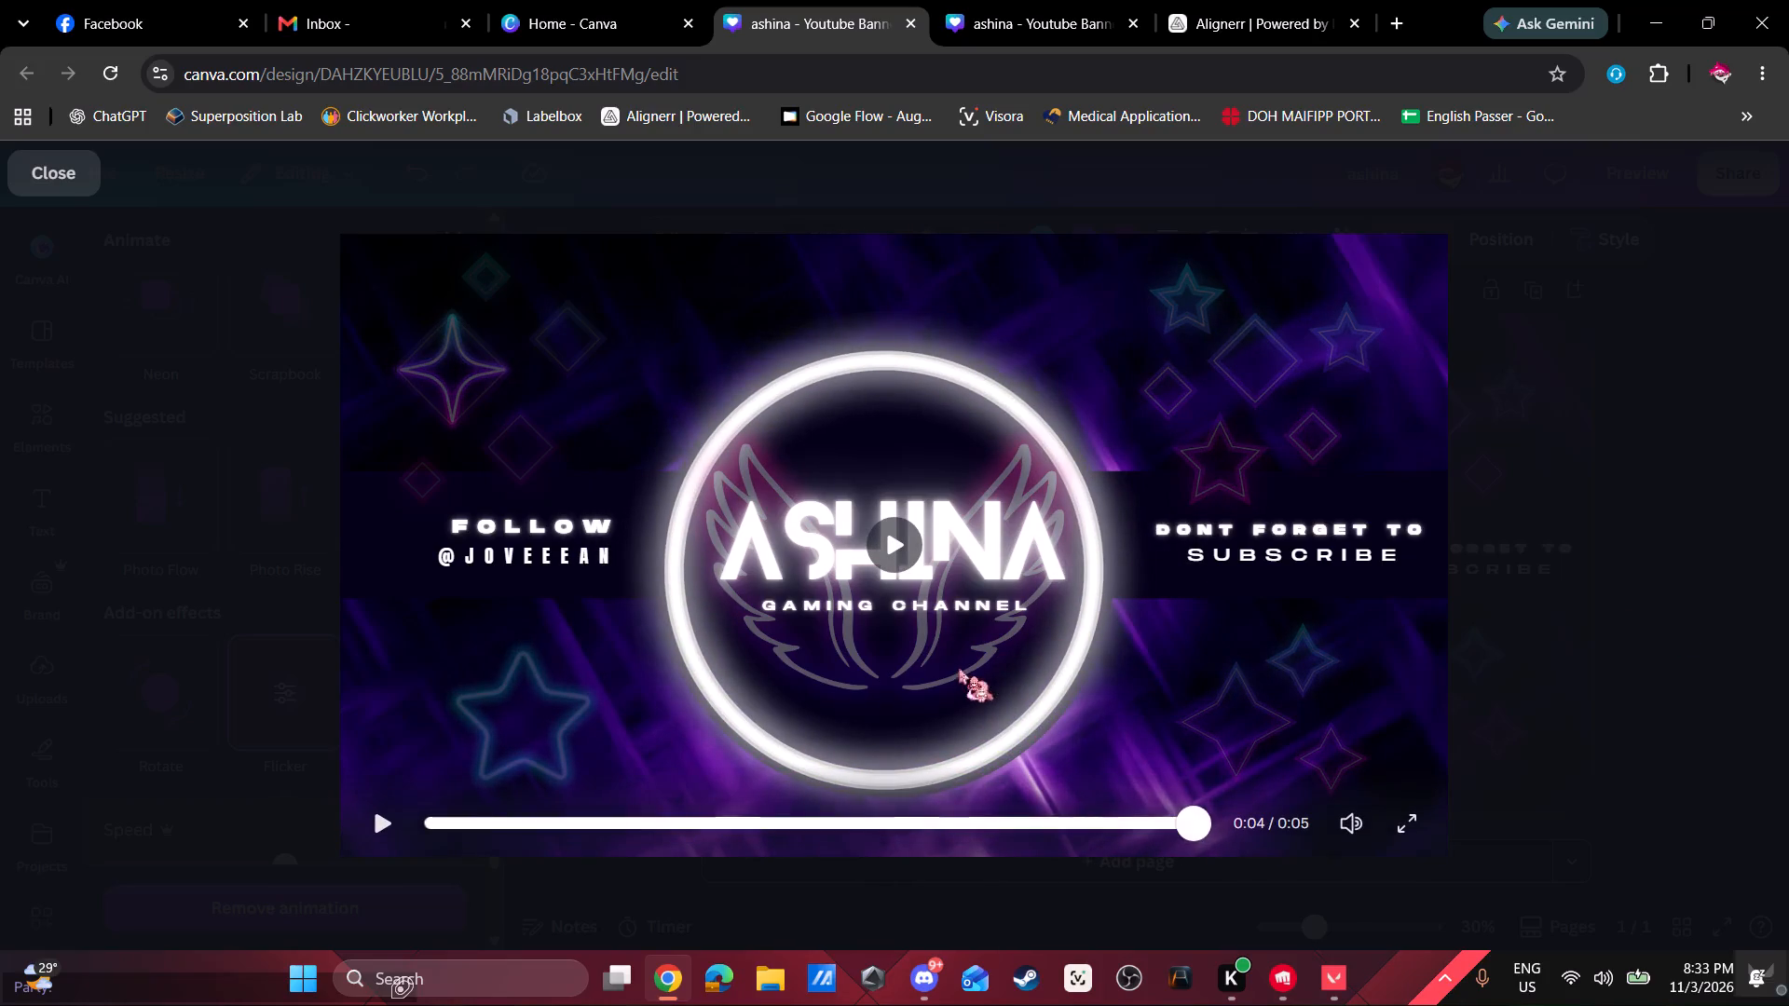
click(72, 172)
Shrink the wings graphic behind the ASHINA title slightly to about 972 by 719 and centre it inside the ring.
click(1162, 675)
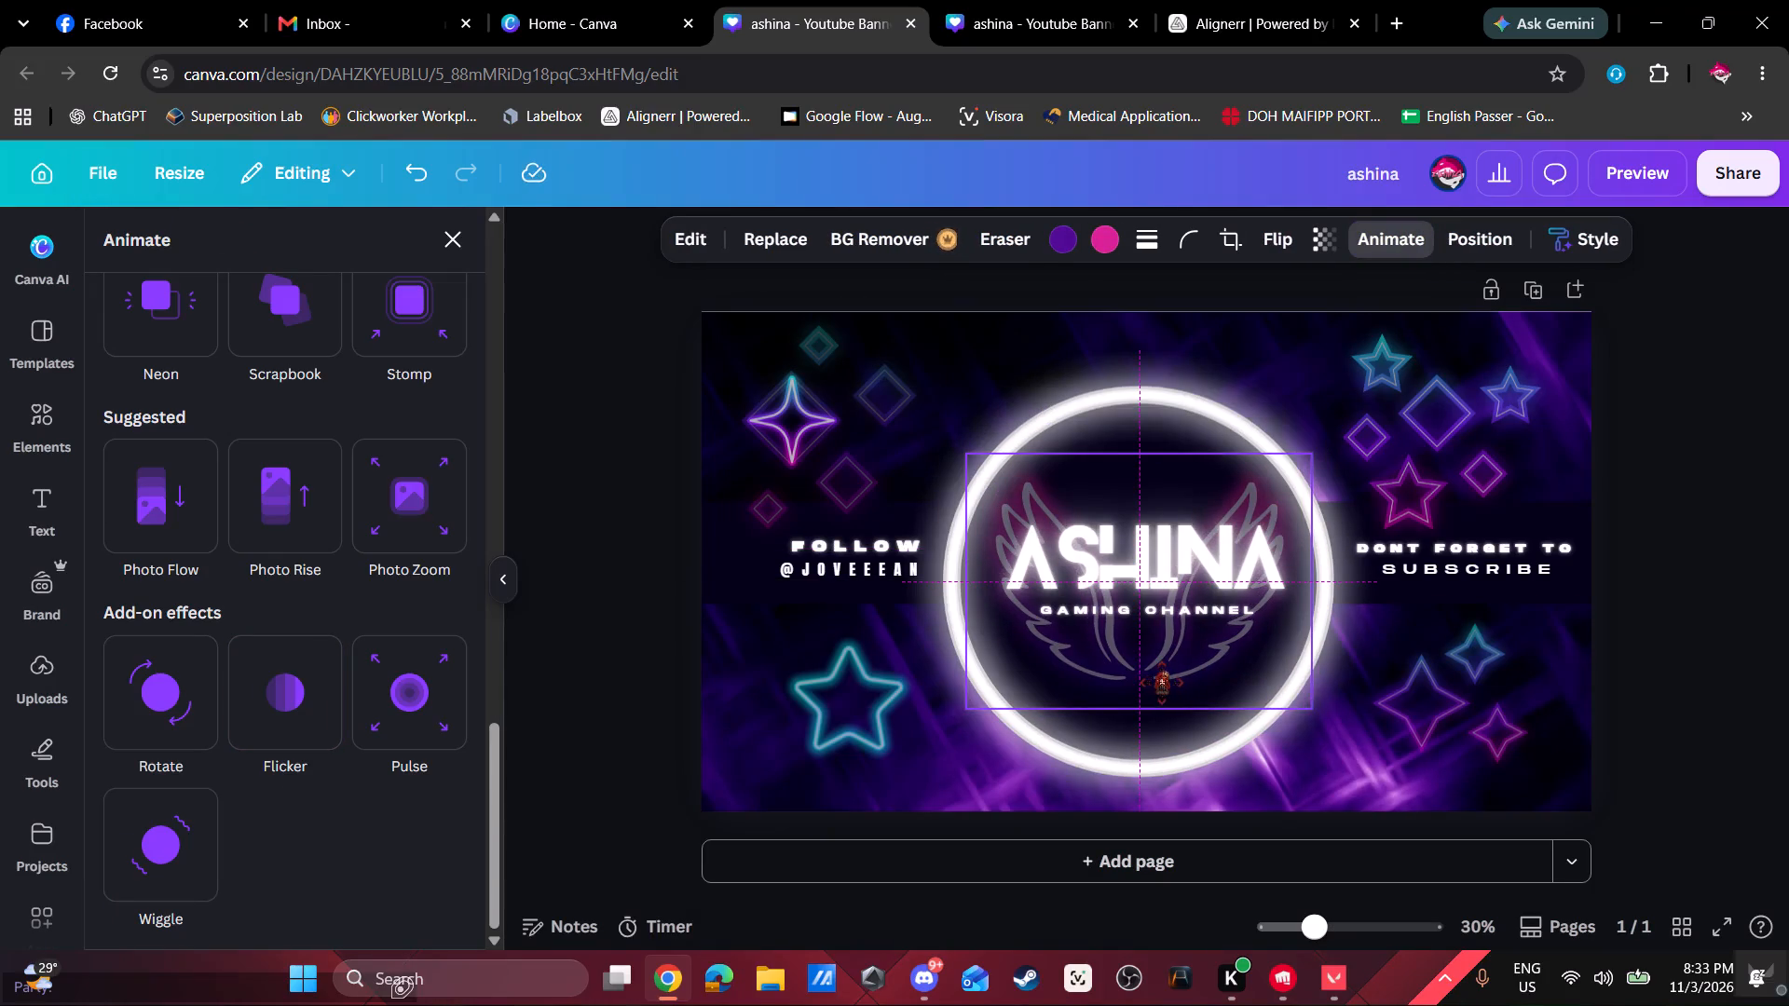
drag(967, 711, 977, 709)
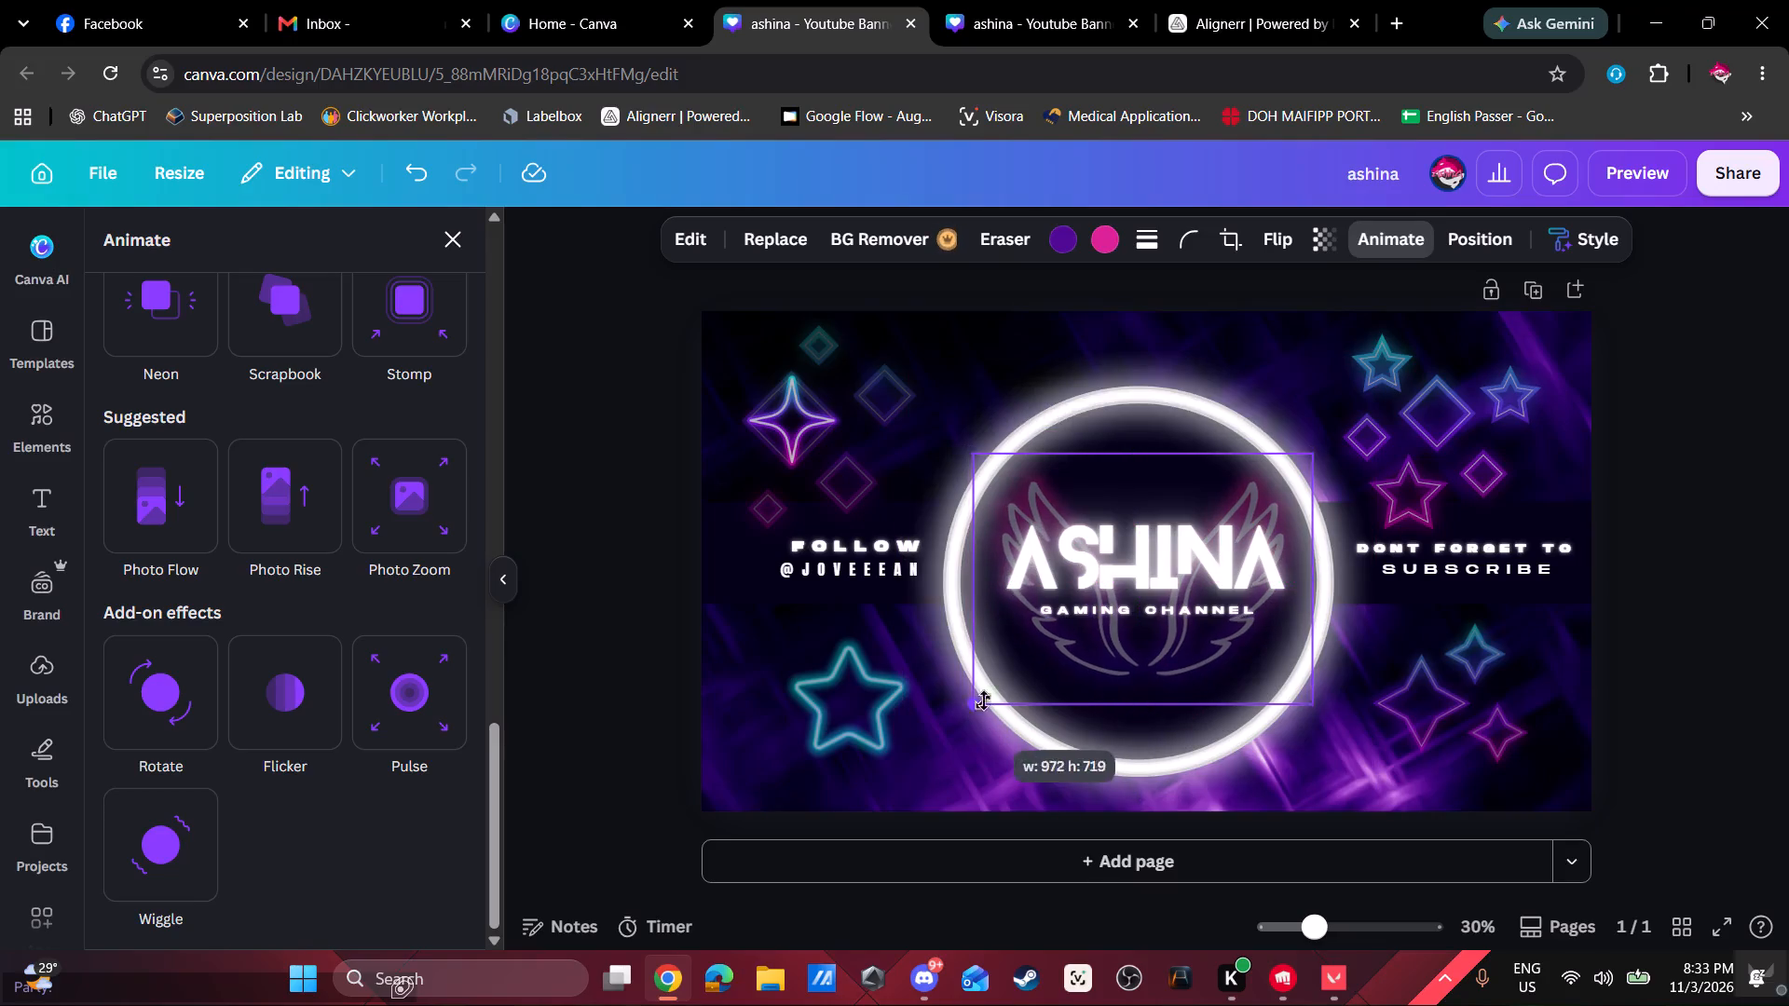
click(1138, 666)
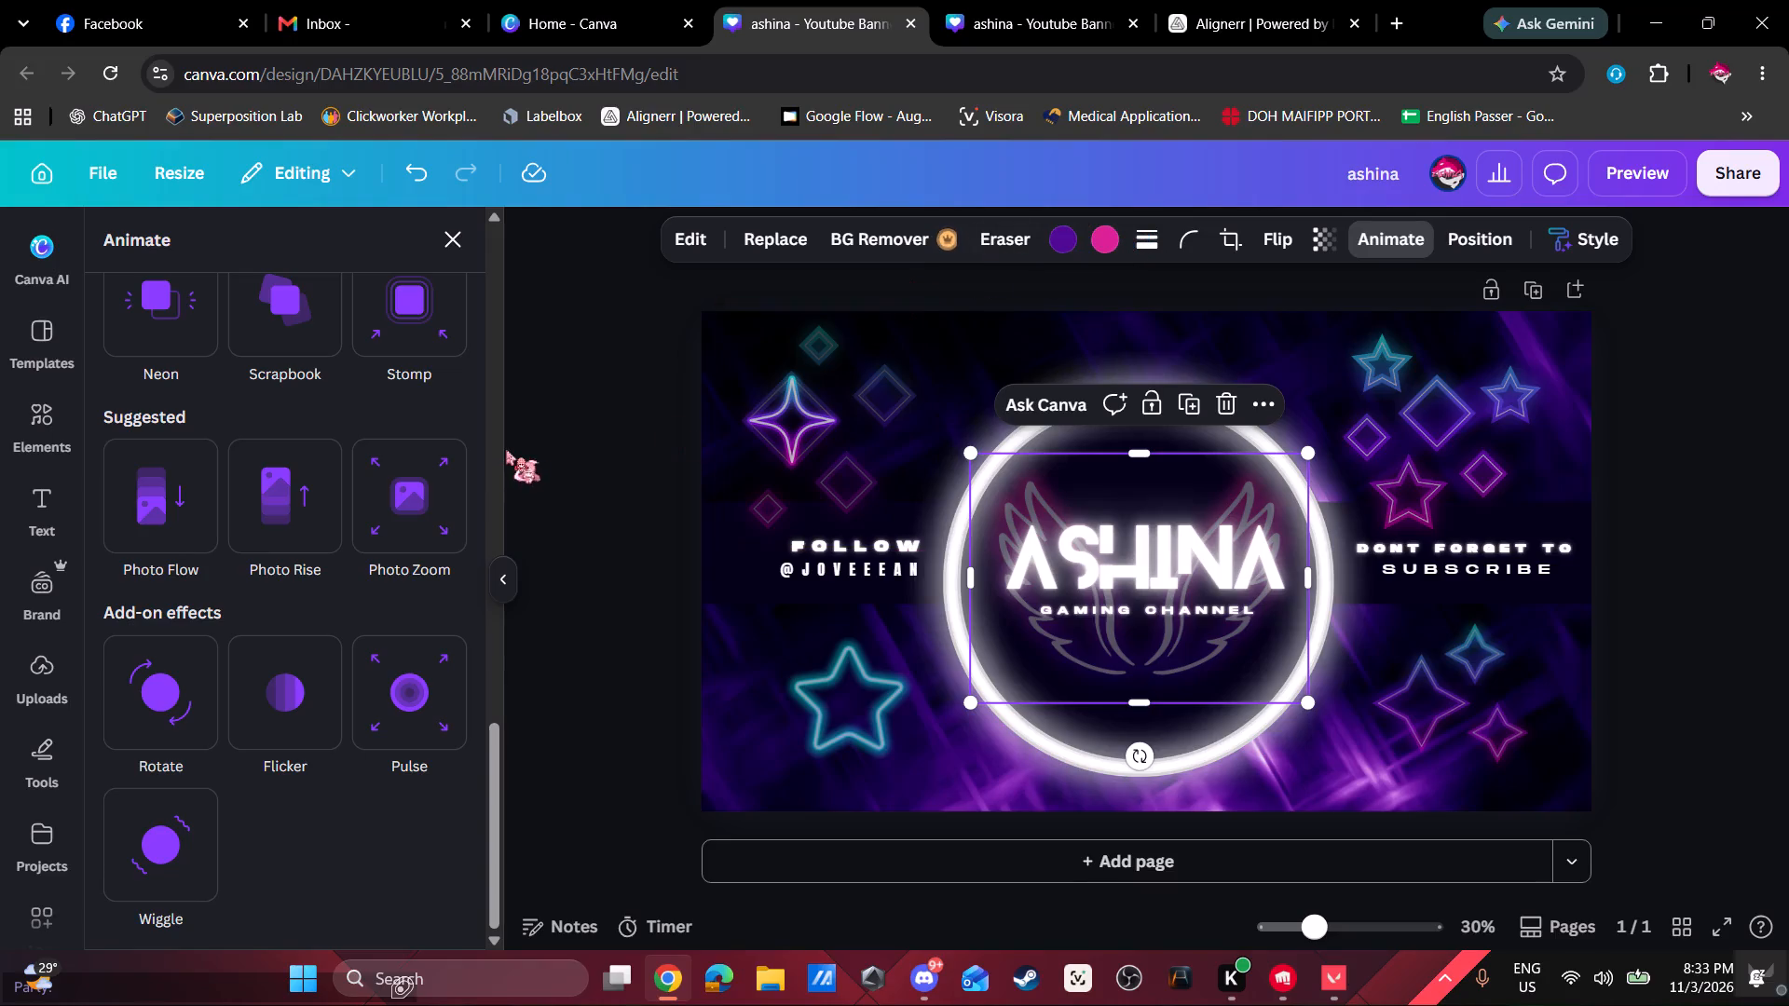
click(626, 701)
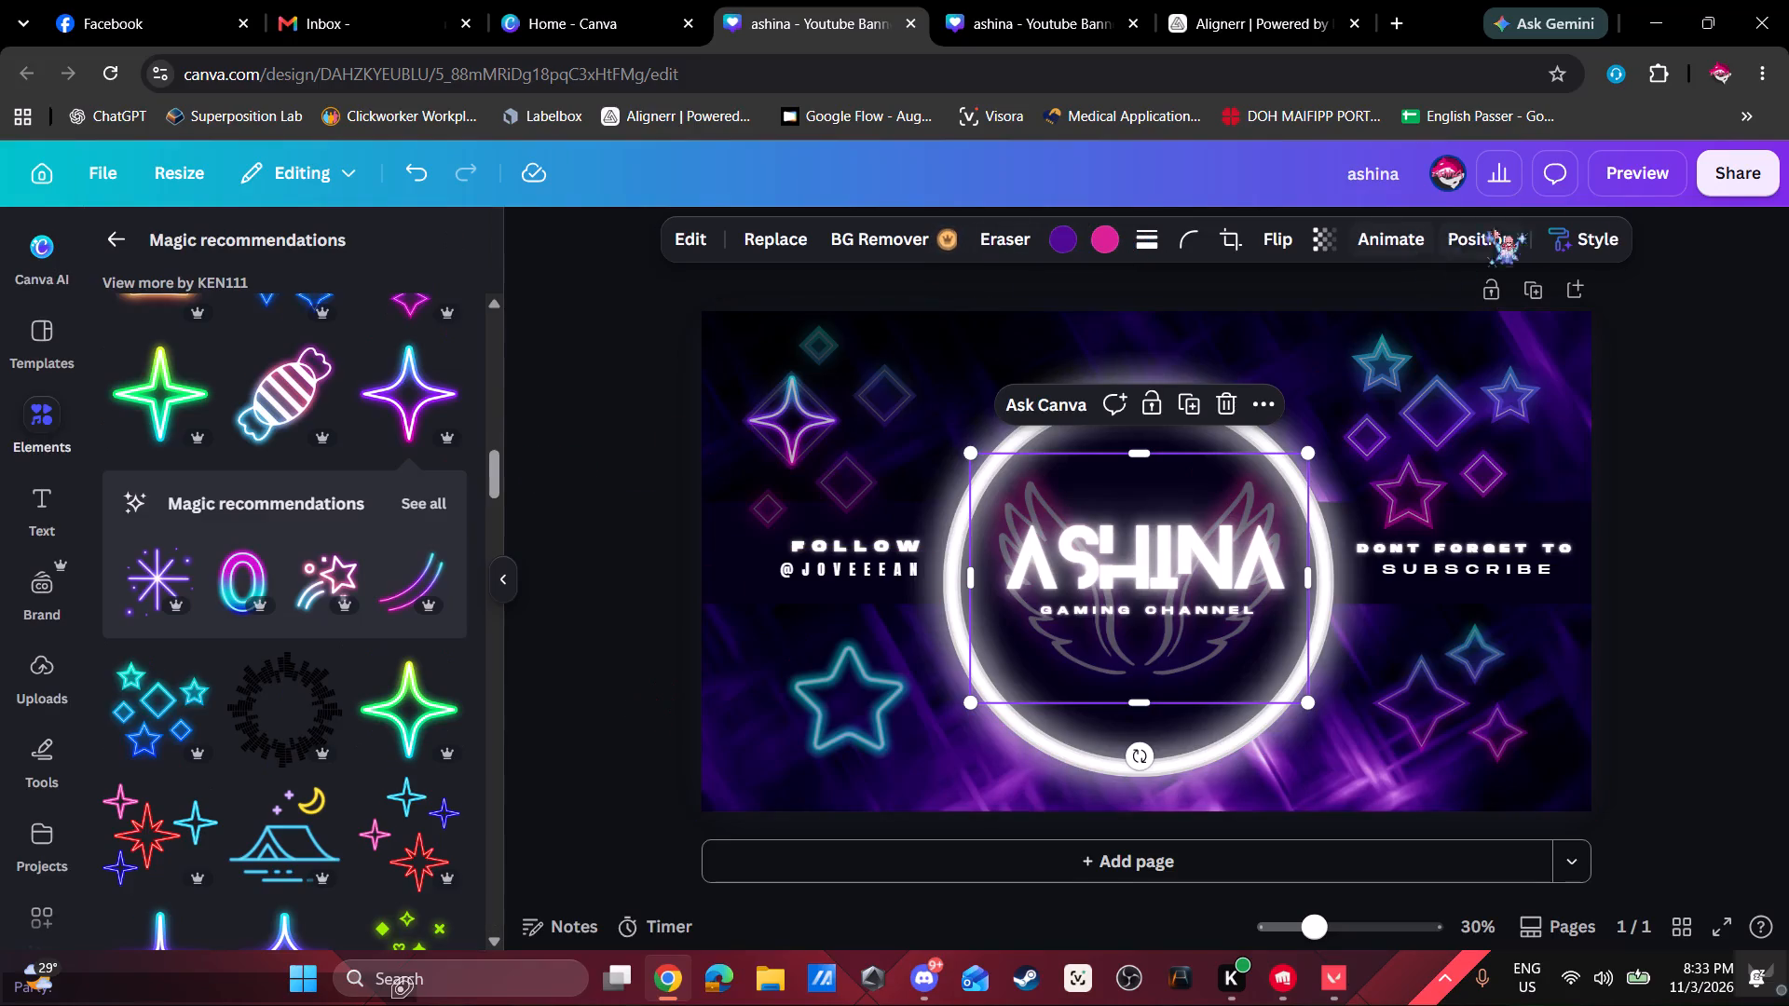
Play the banner preview to check the resized wings and the star animations.
click(1644, 178)
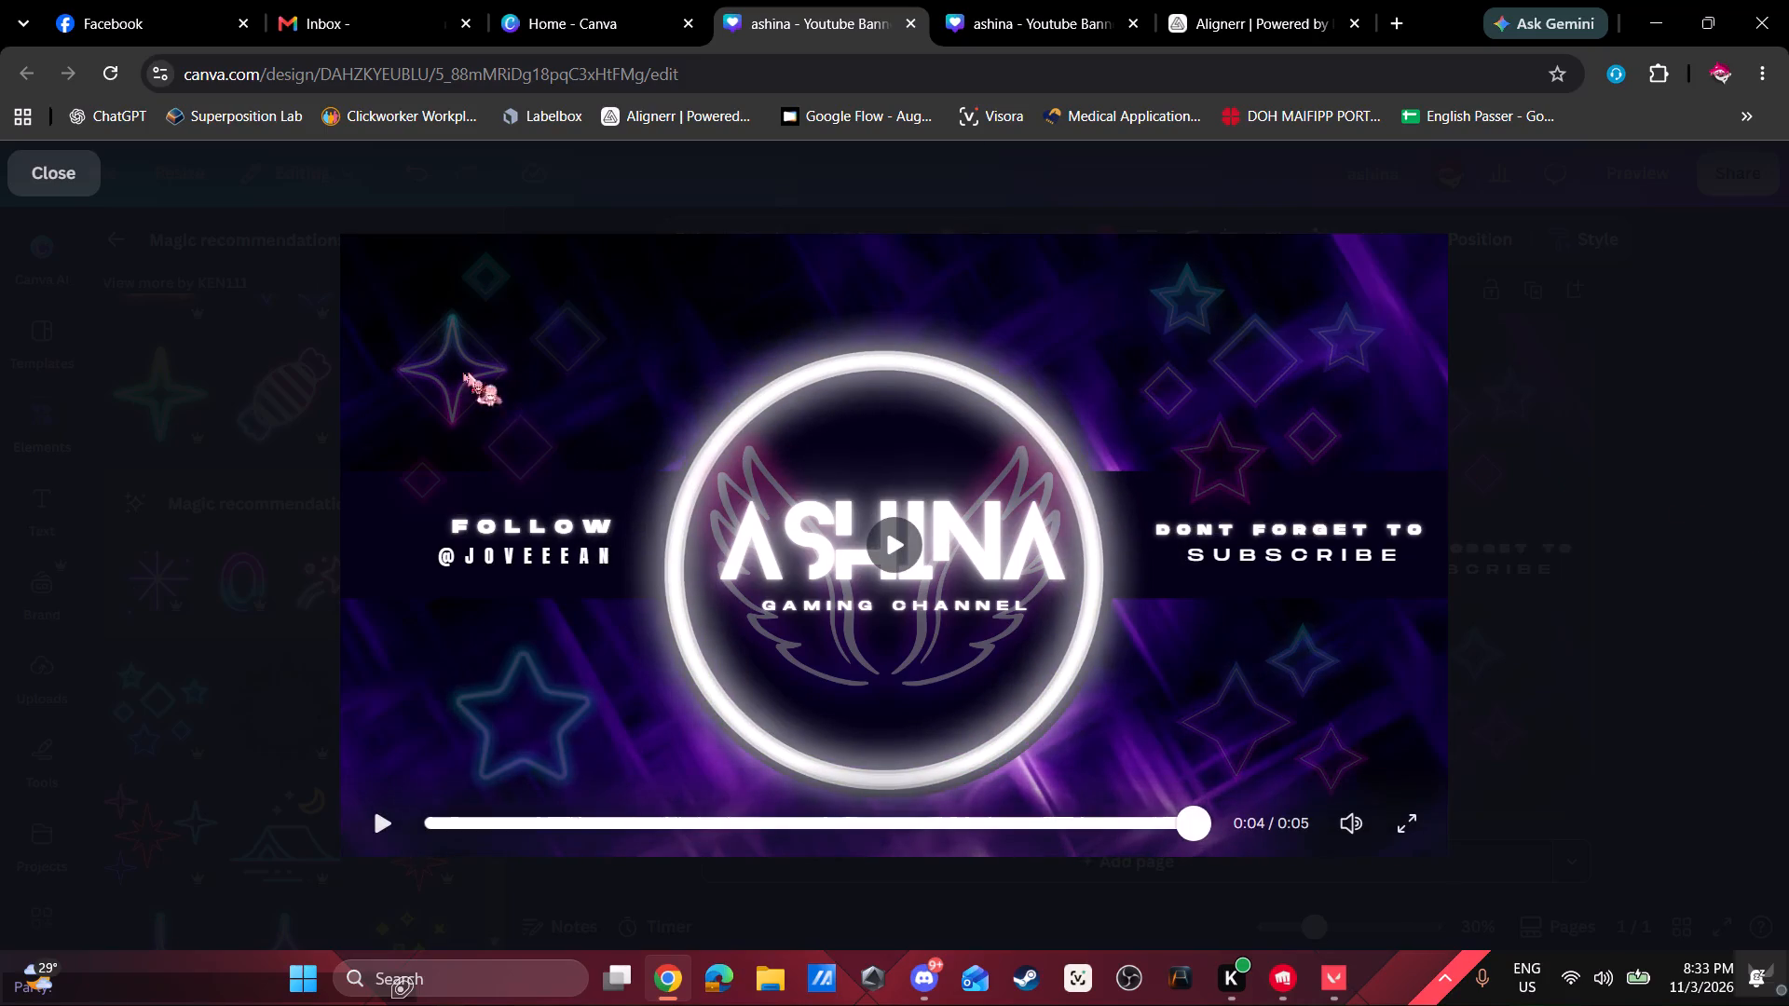
click(61, 172)
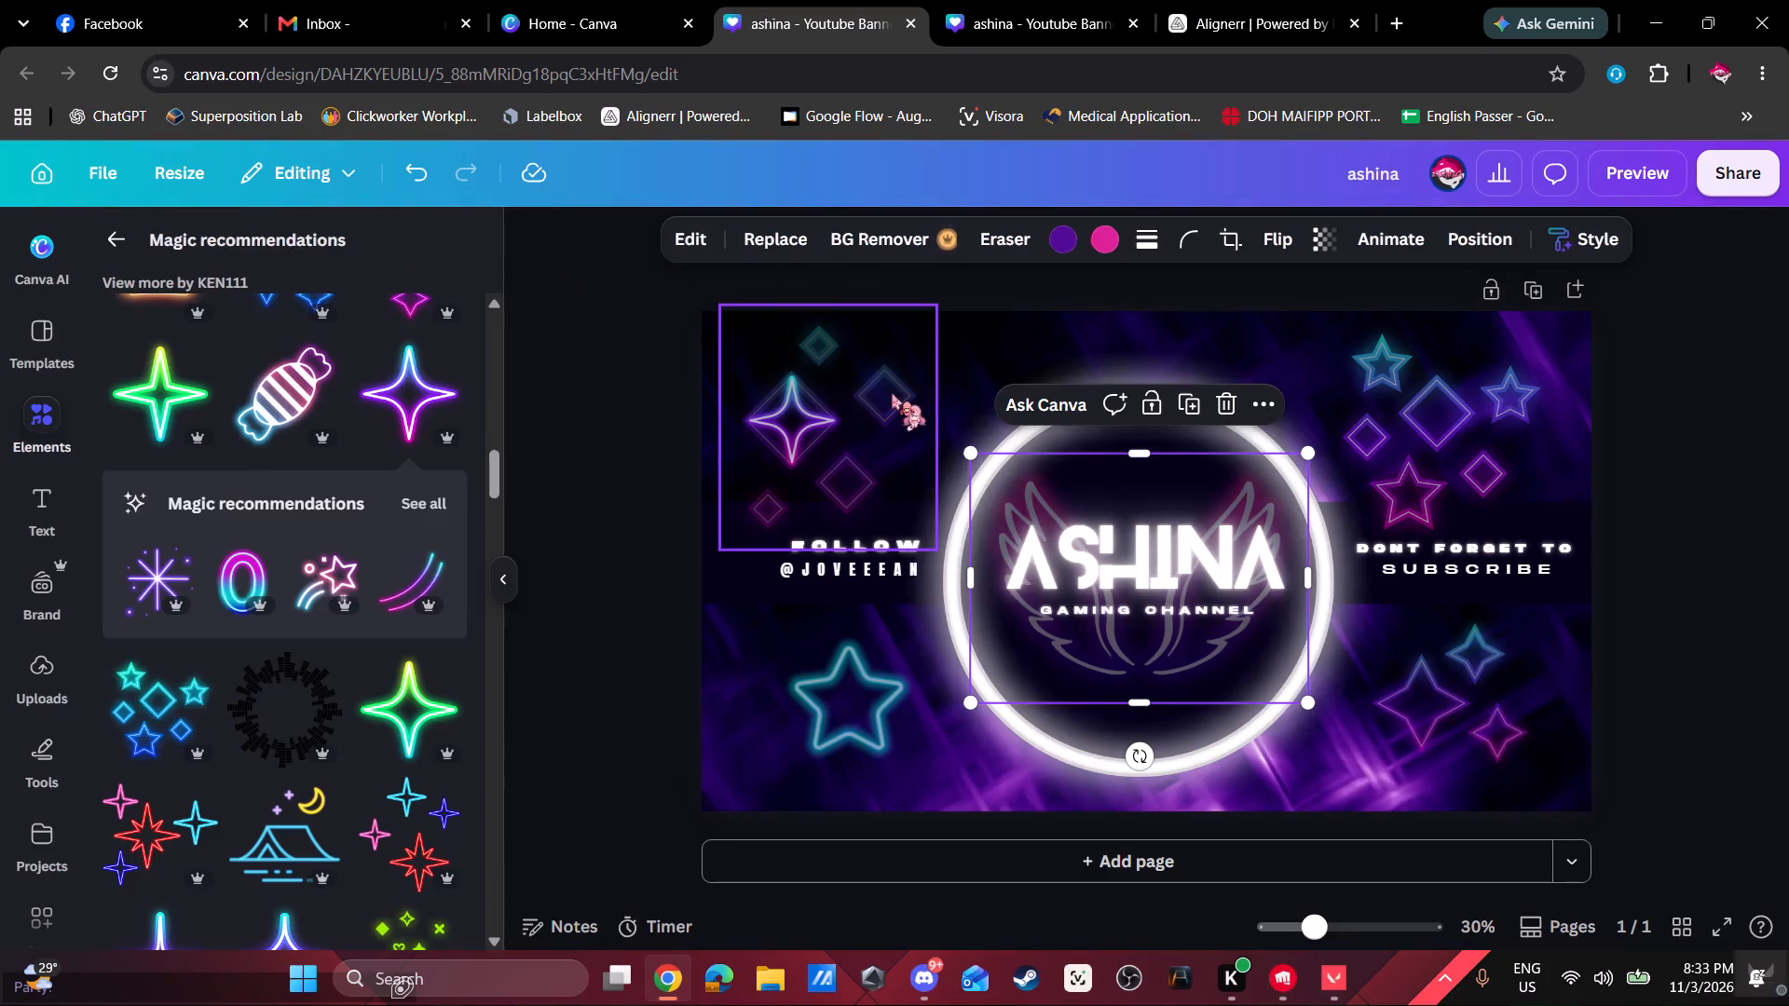
Set the transparency value of the diamonds graphic above FOLLOW to 35.
click(892, 394)
click(1343, 238)
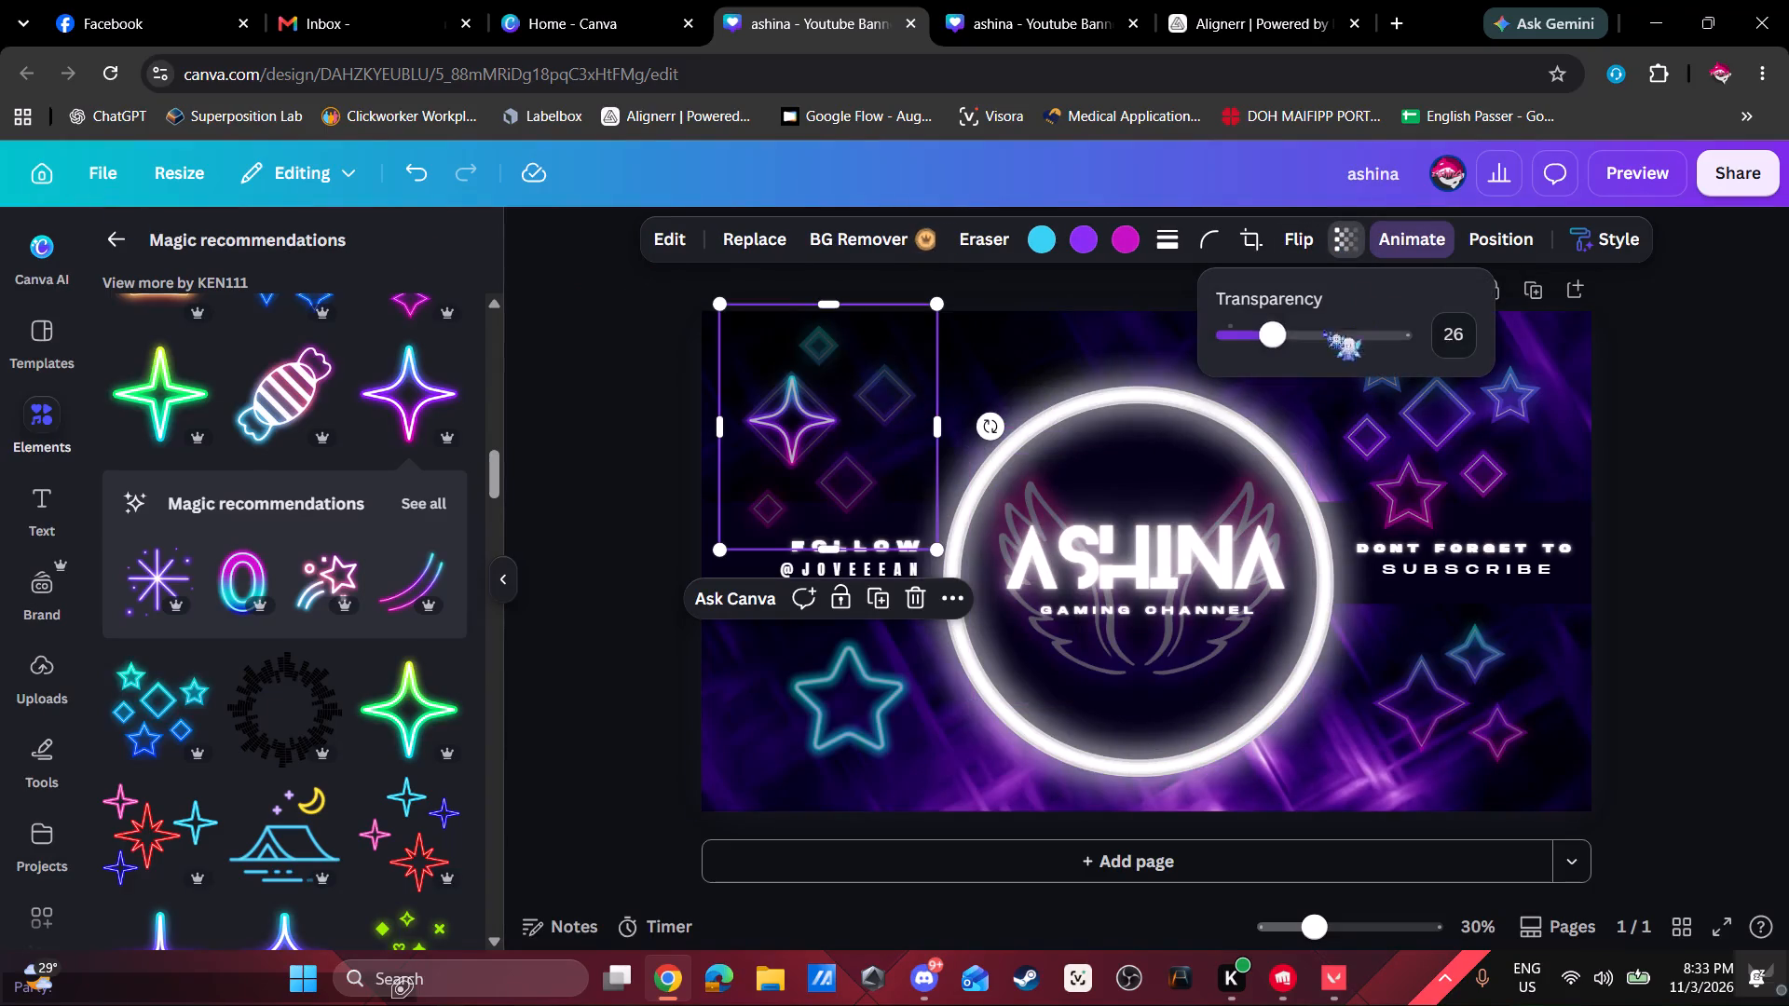
drag(1277, 331, 1287, 331)
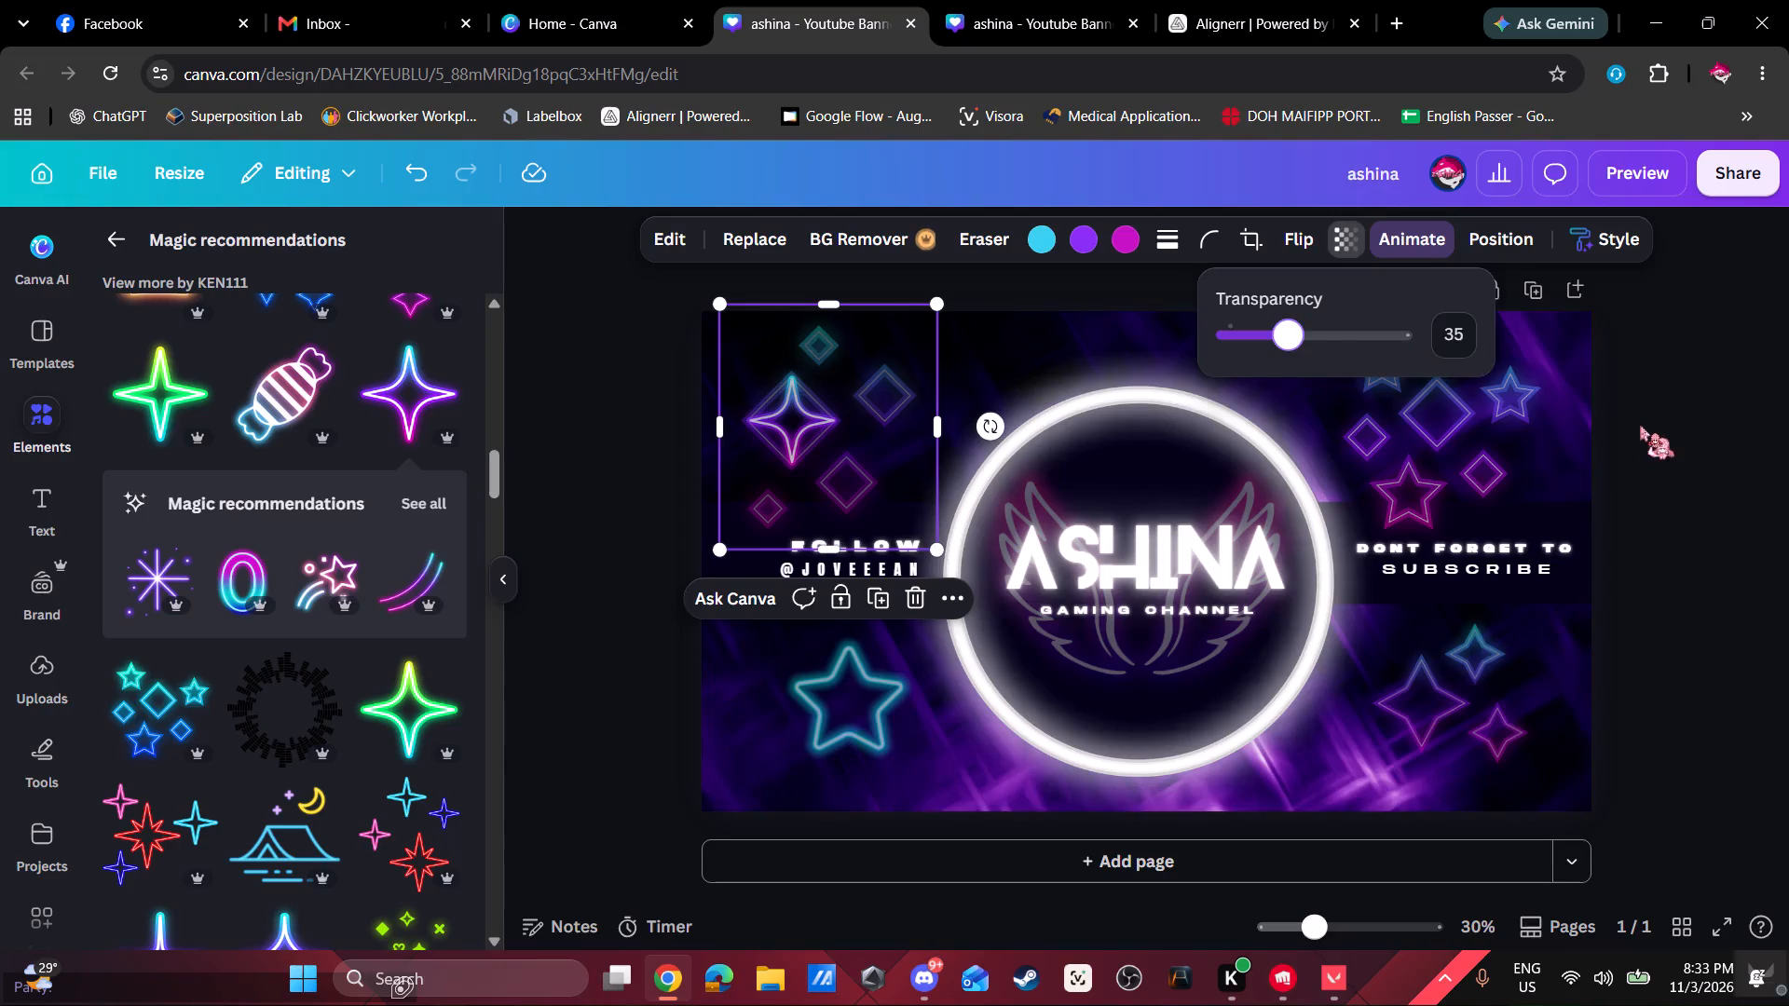
click(1640, 426)
click(1656, 350)
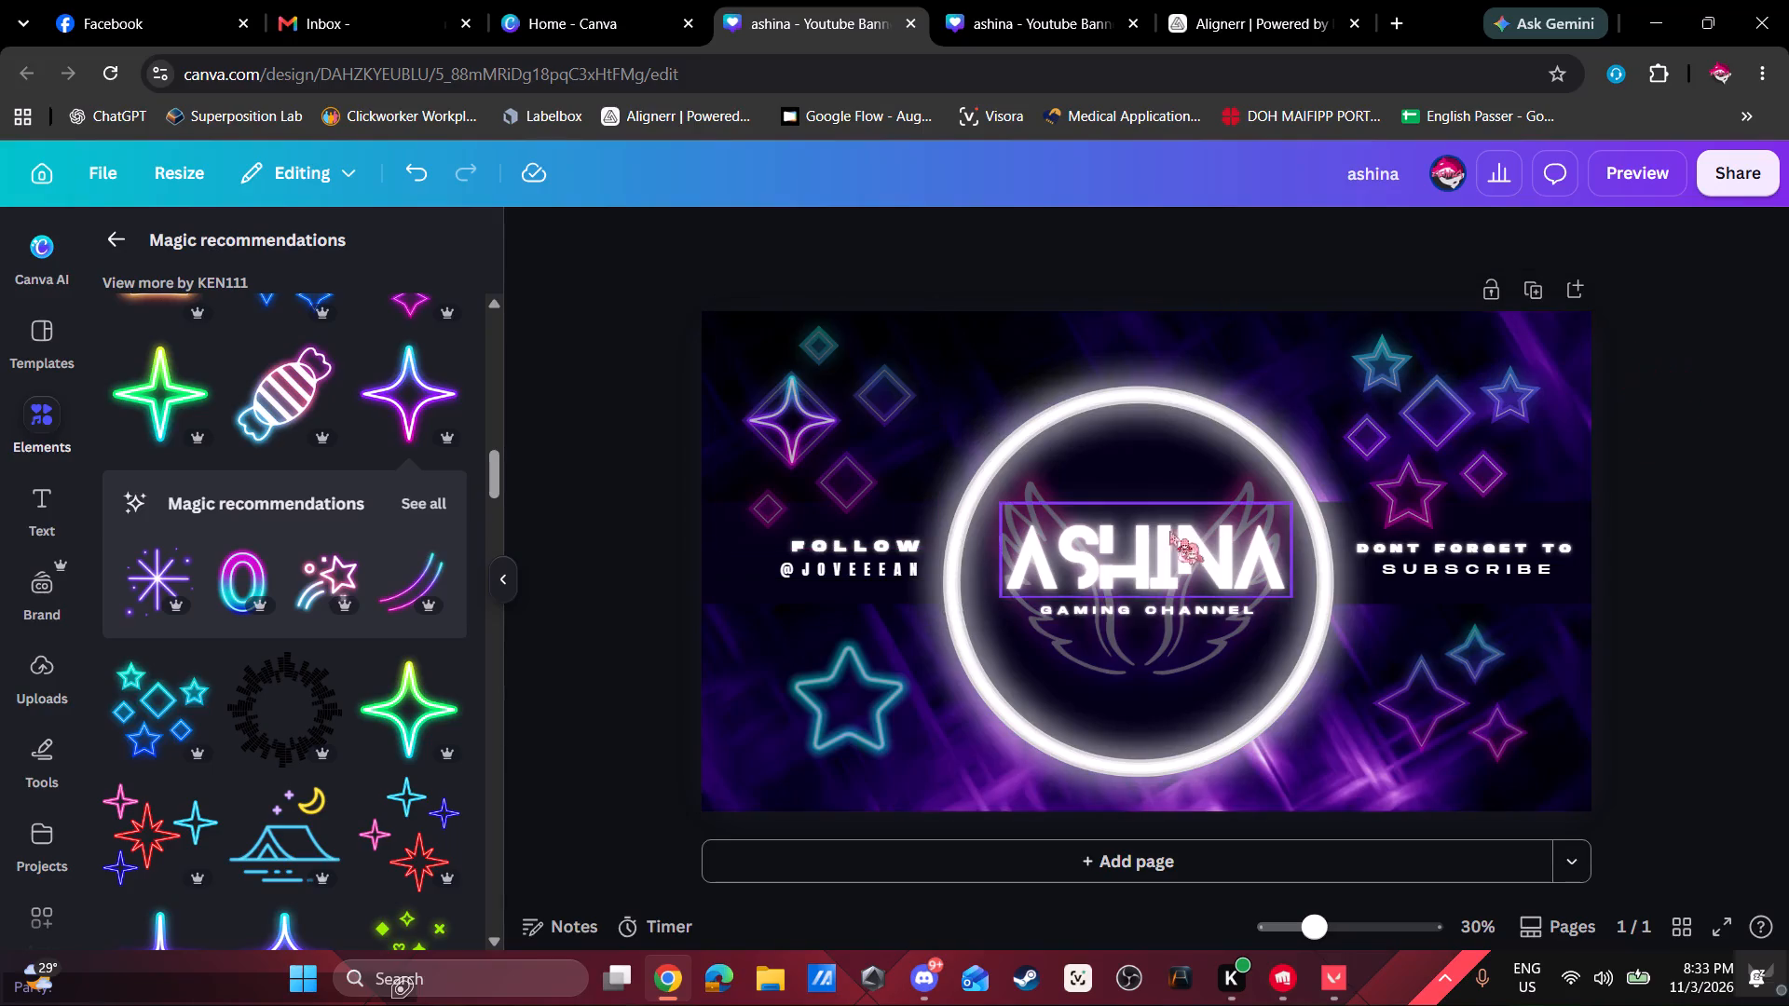
Switch the ASHINA title's text effect to Glitch.
click(1166, 536)
click(1372, 236)
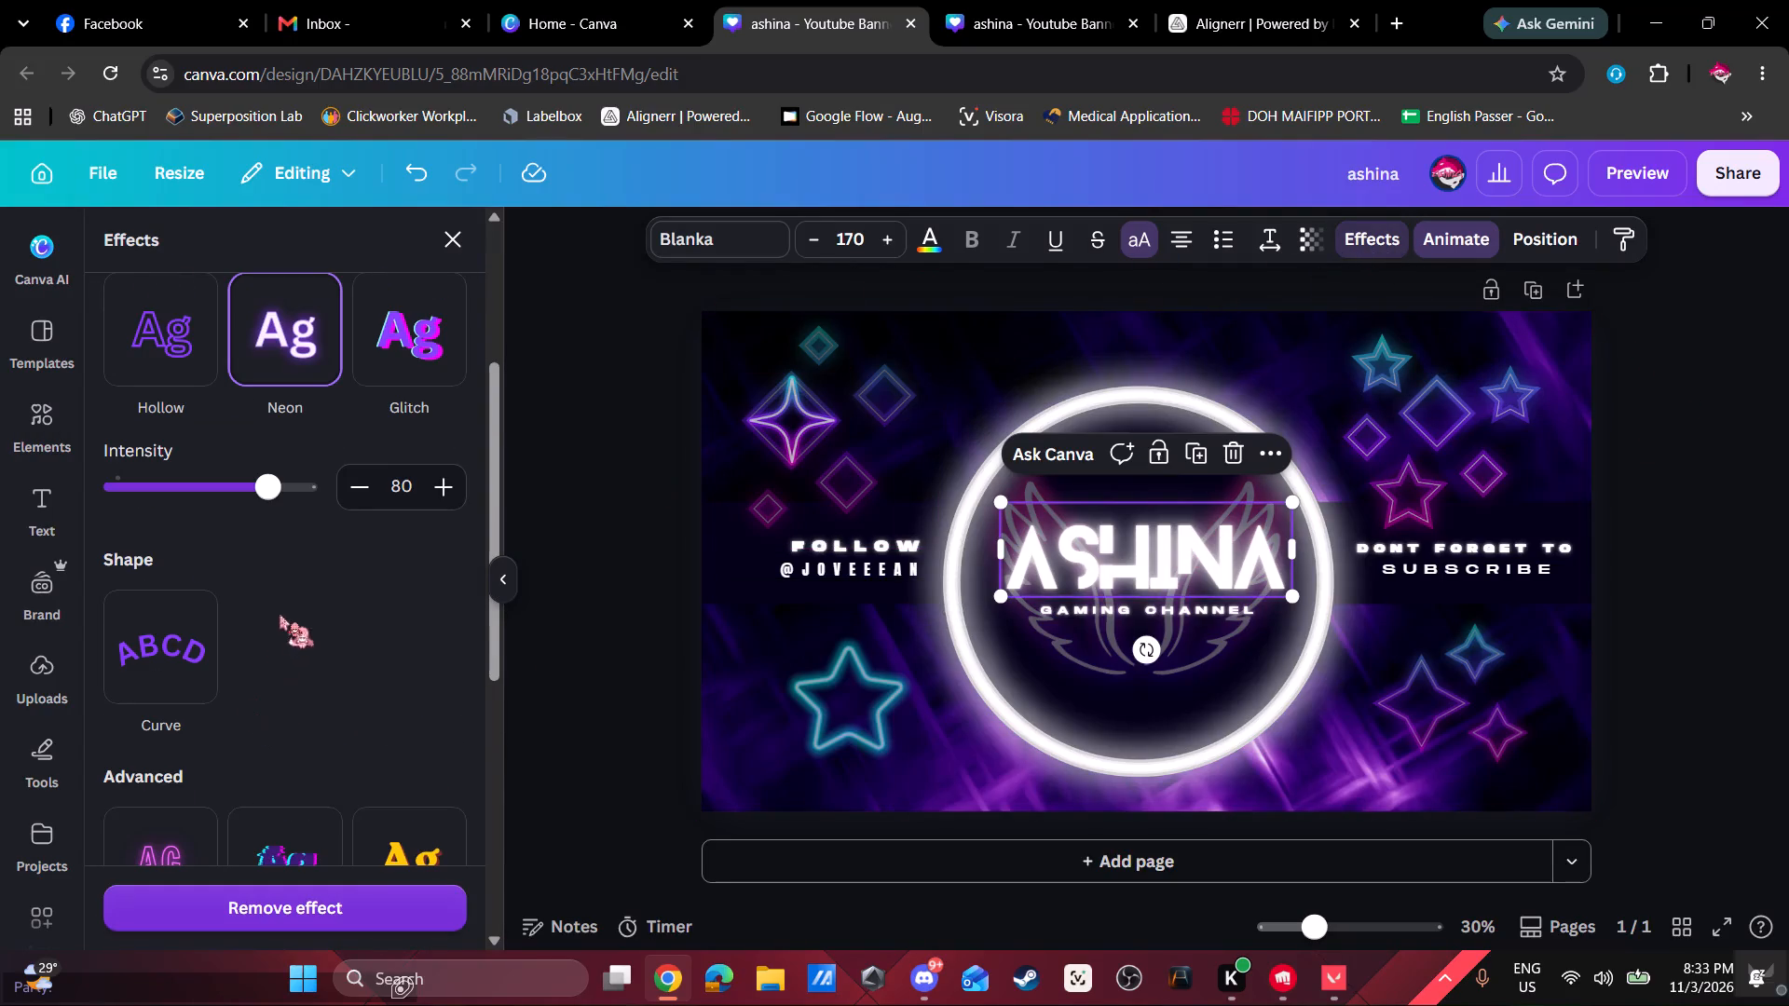
click(409, 351)
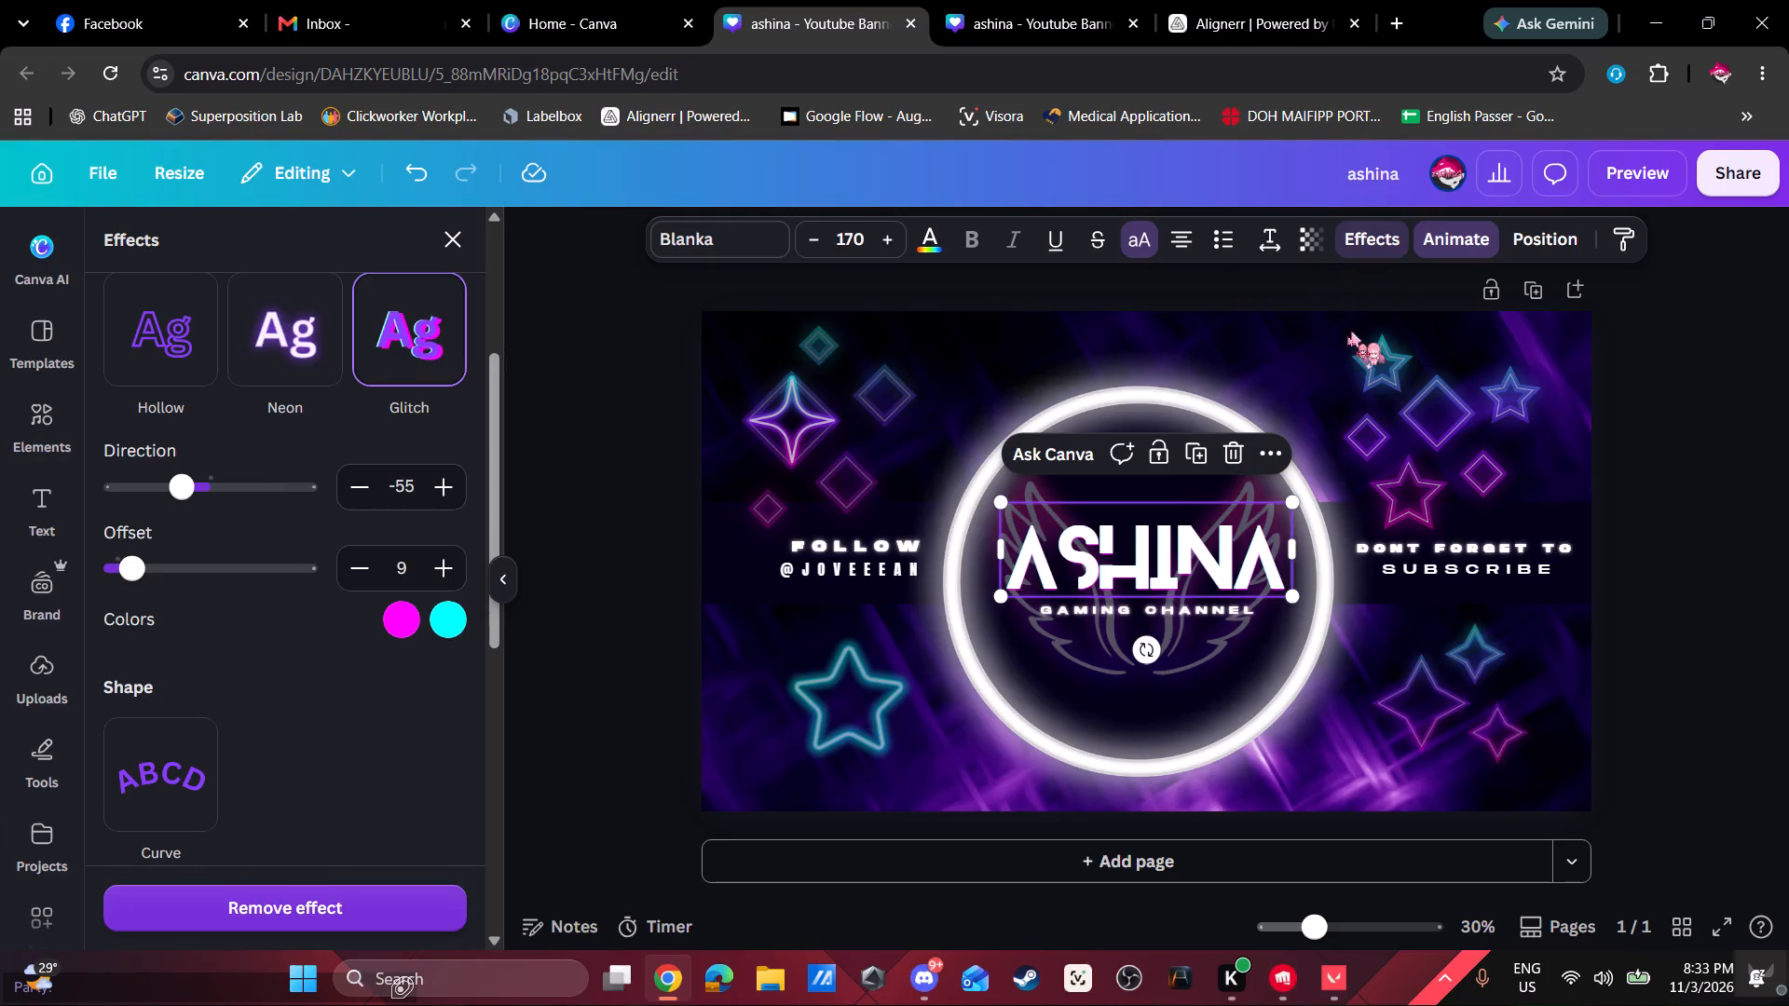
Preview the banner animation with the Glitch effect on the ASHINA title.
click(1629, 174)
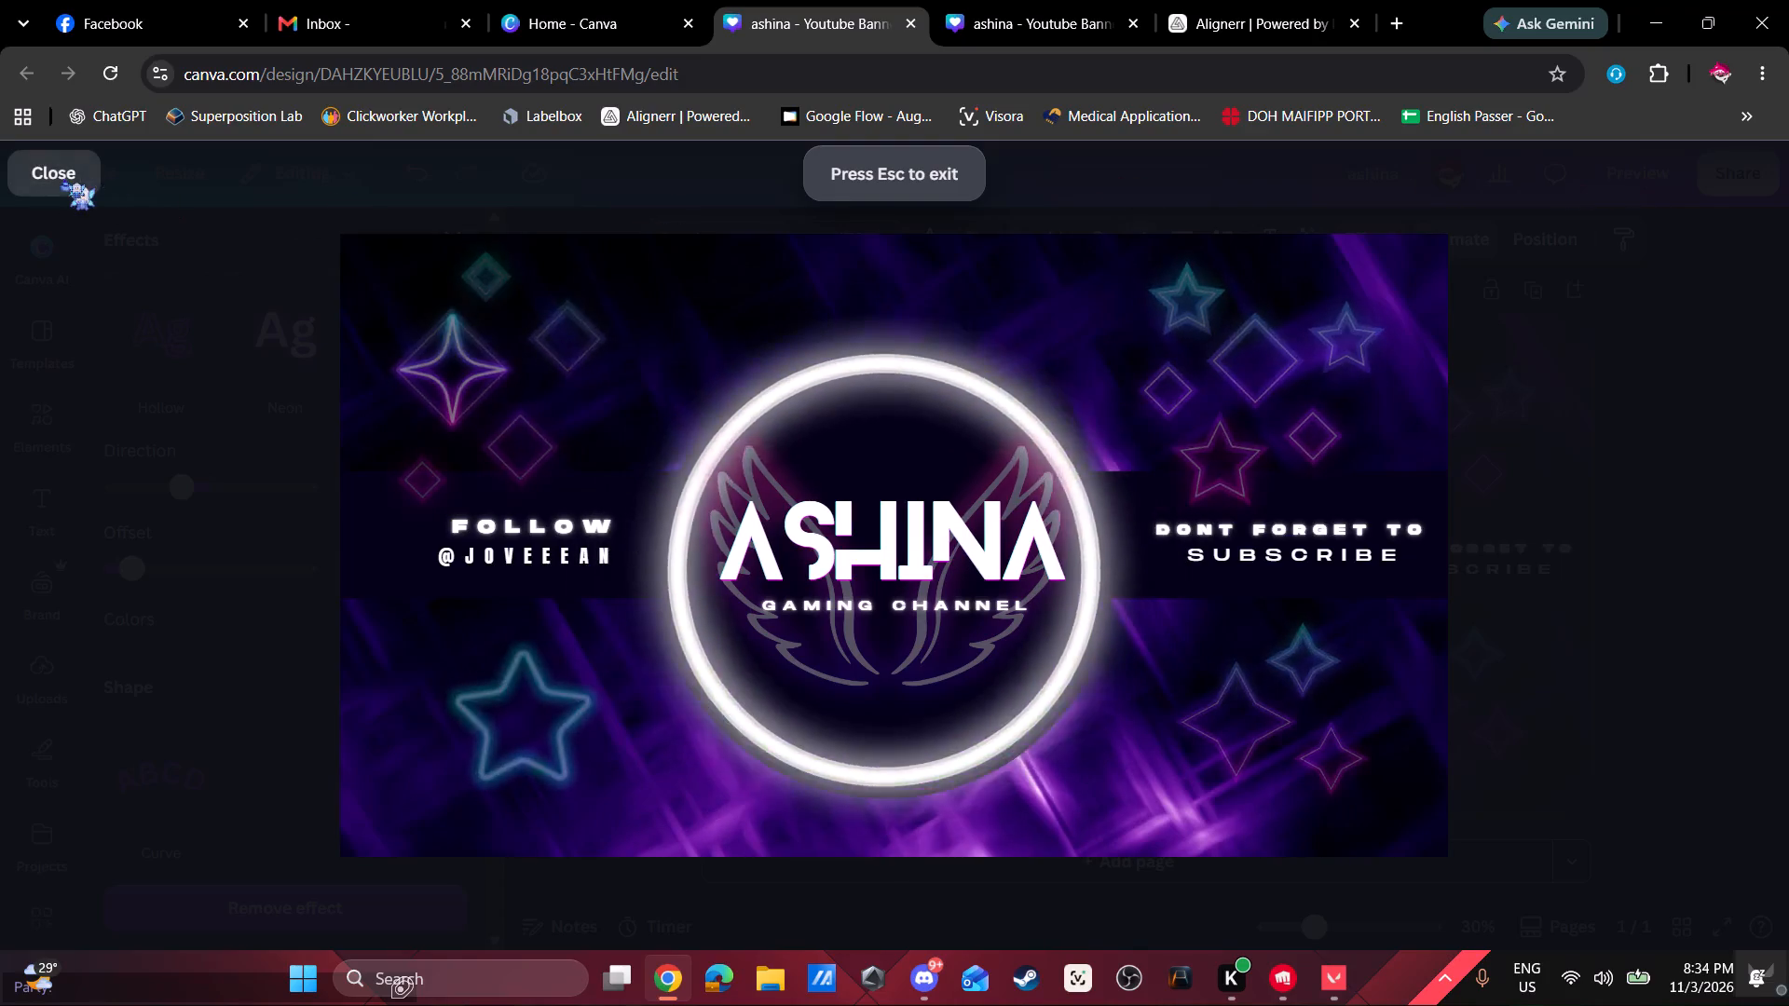
click(64, 175)
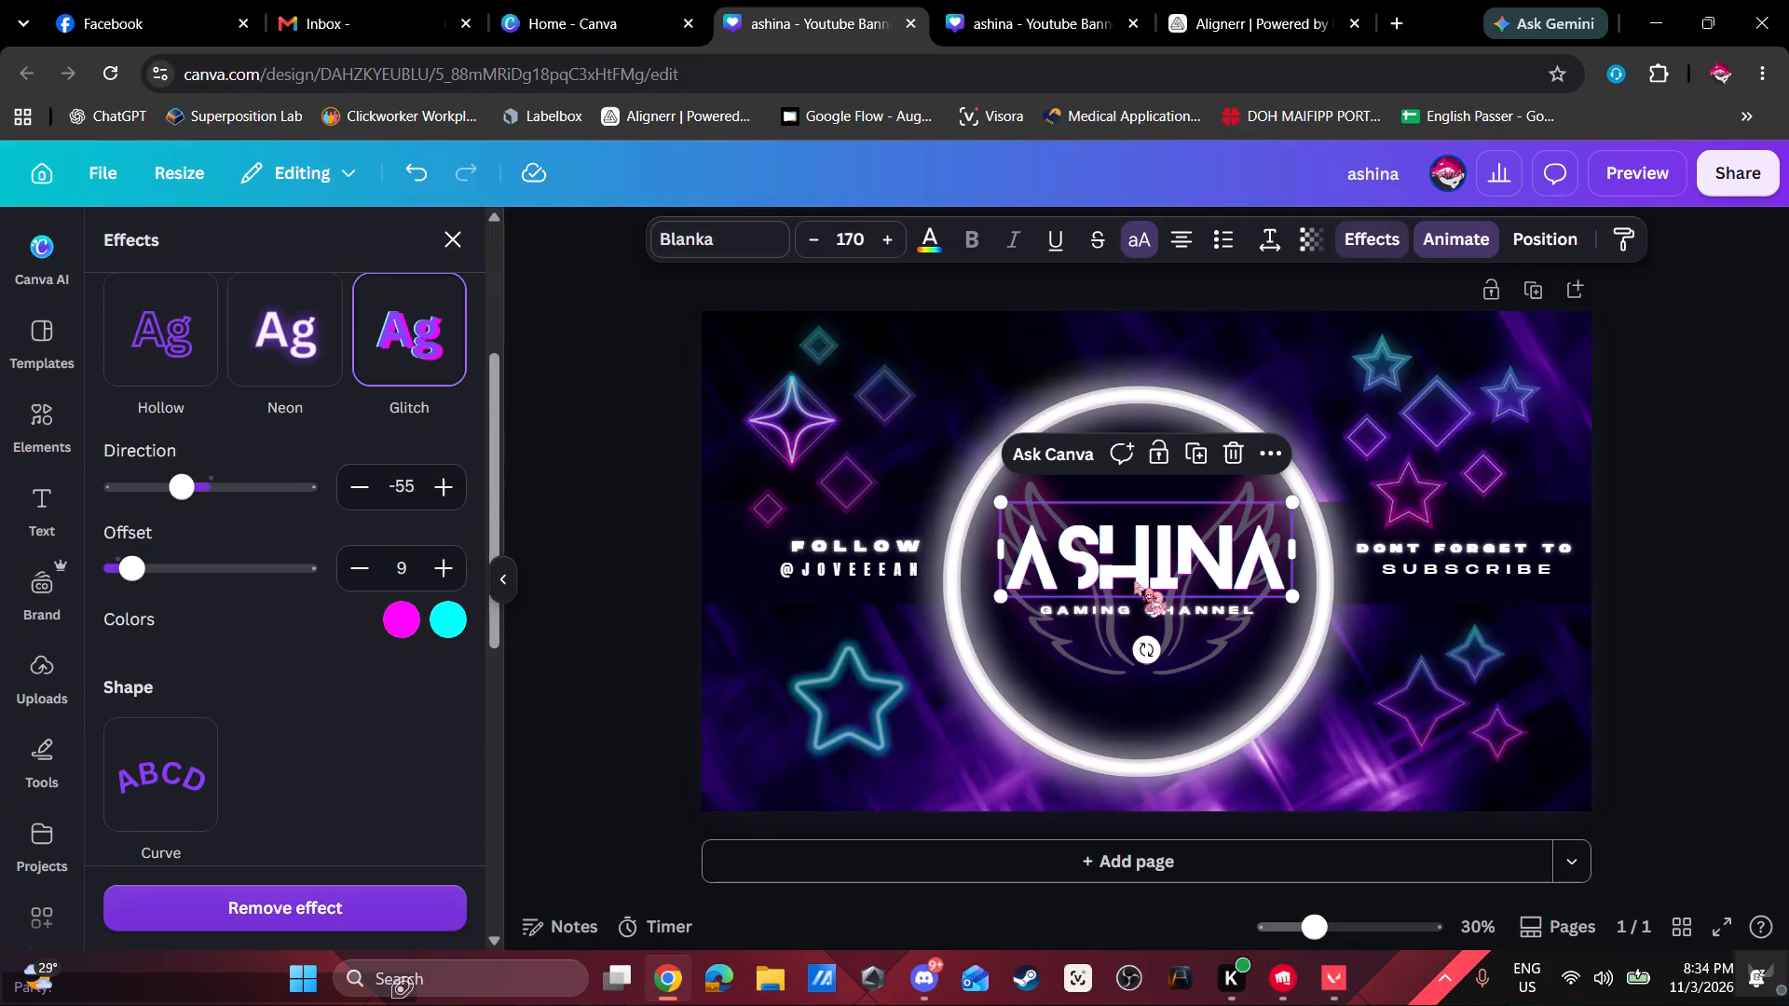
Enlarge the ASHINA title to a font size of about 187 and centre it inside the ring above GAMING CHANNEL.
click(1136, 566)
drag(998, 595, 982, 596)
drag(1178, 542, 1181, 543)
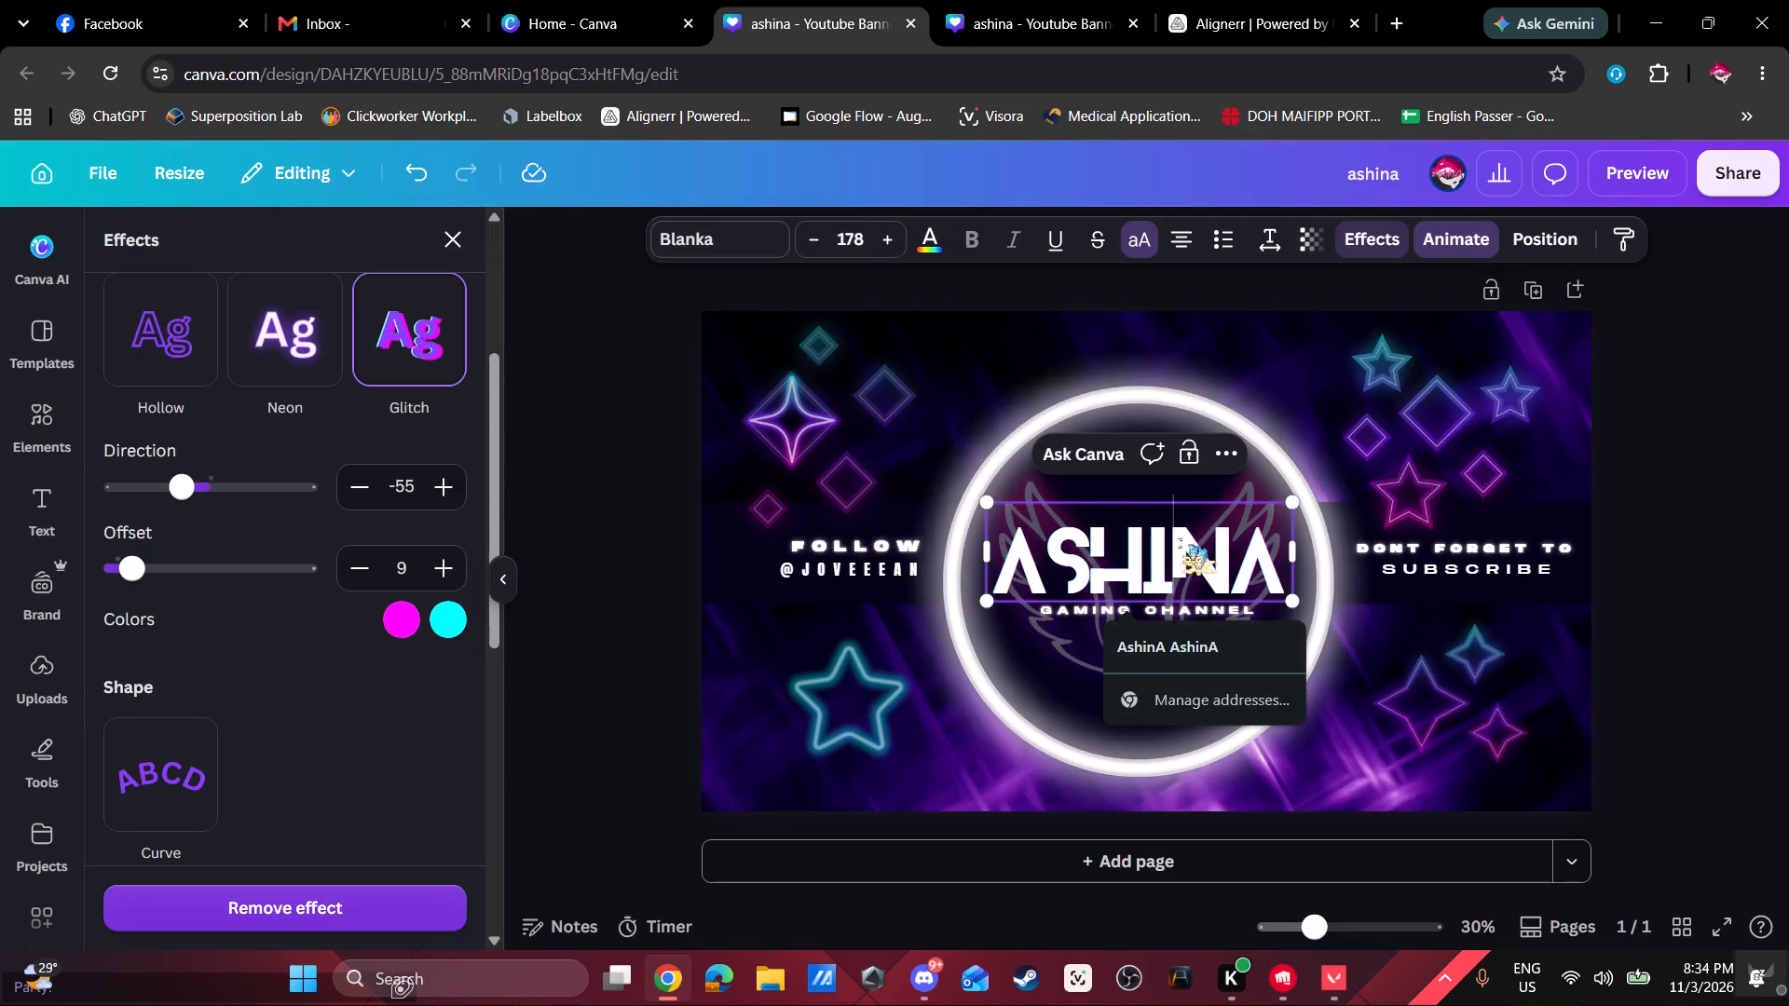
drag(1181, 543, 1190, 531)
click(1014, 673)
click(1104, 565)
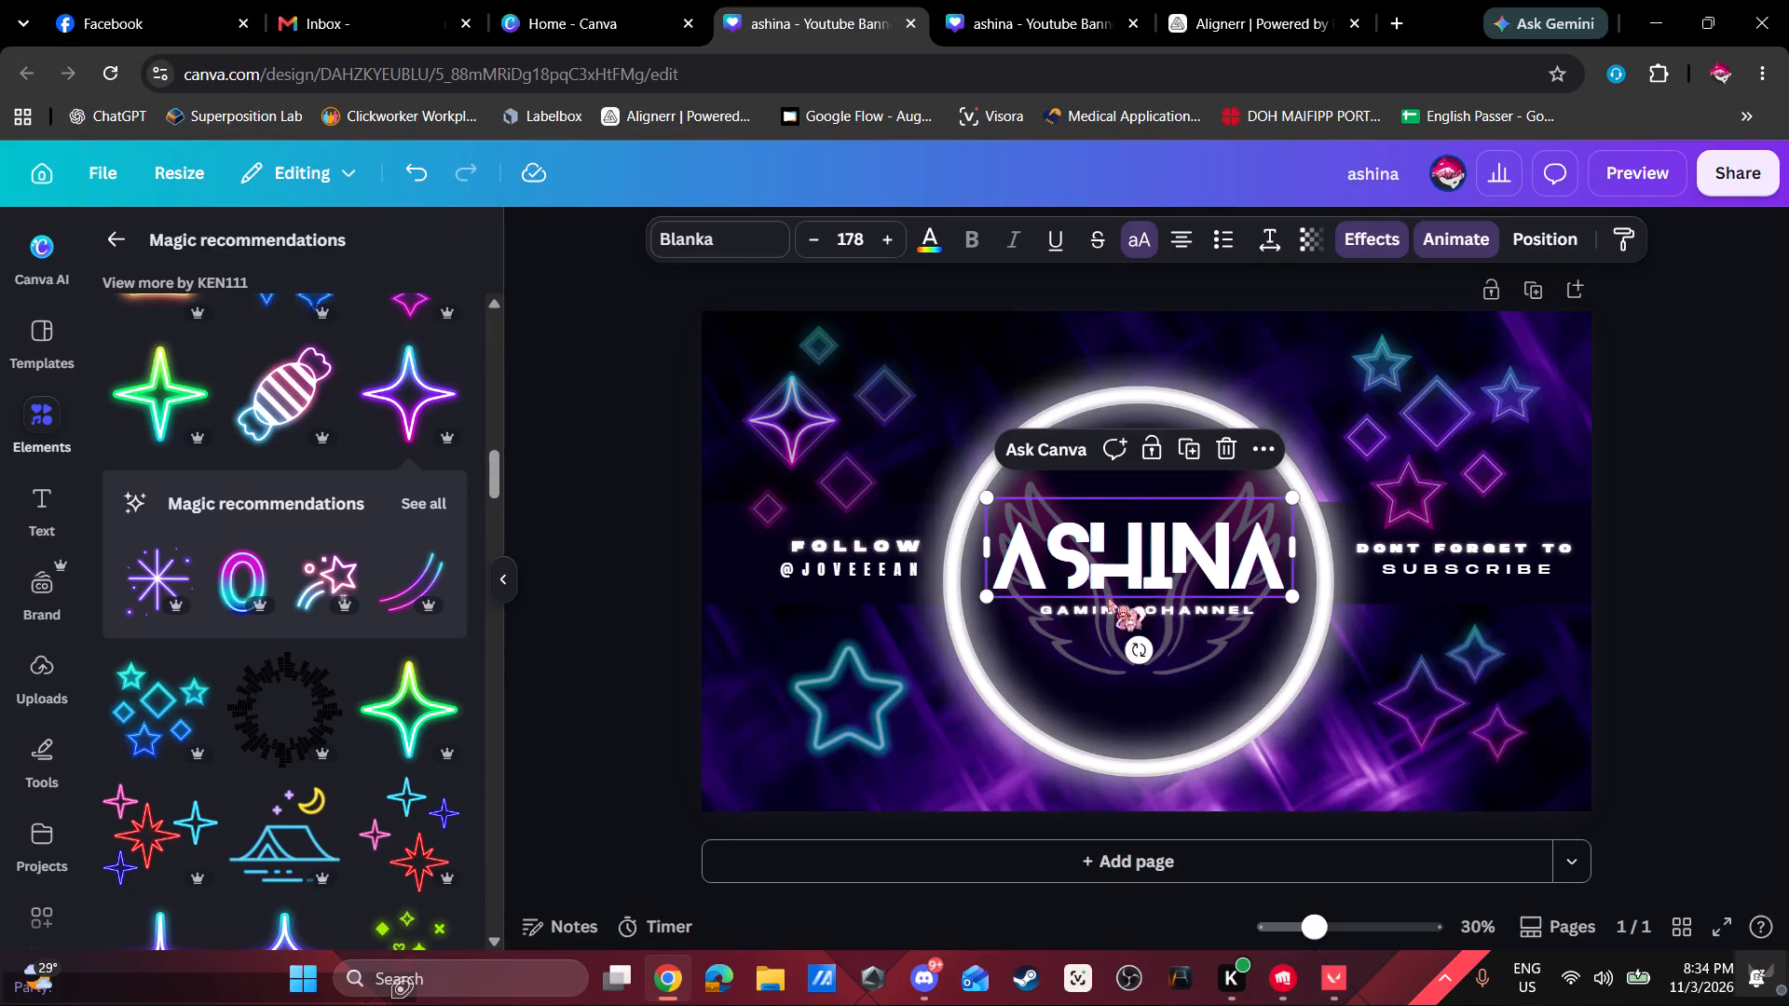
drag(986, 592, 974, 607)
drag(1131, 559, 1138, 559)
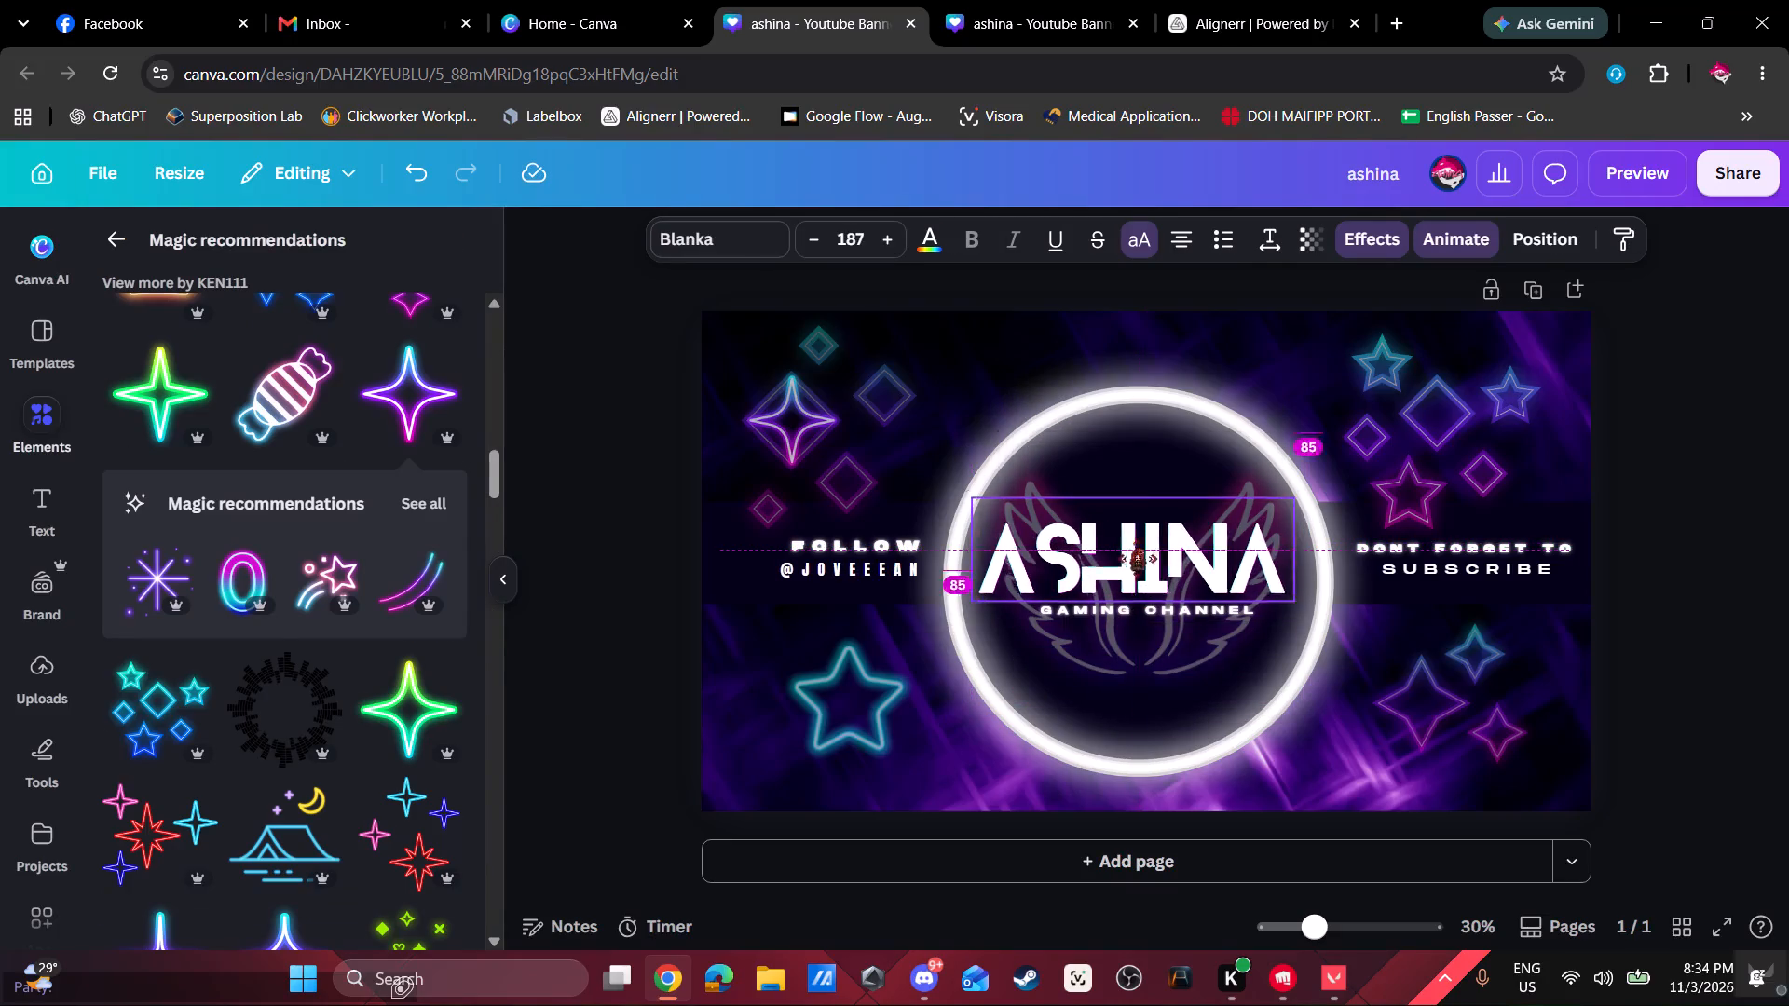
drag(1138, 559, 1140, 559)
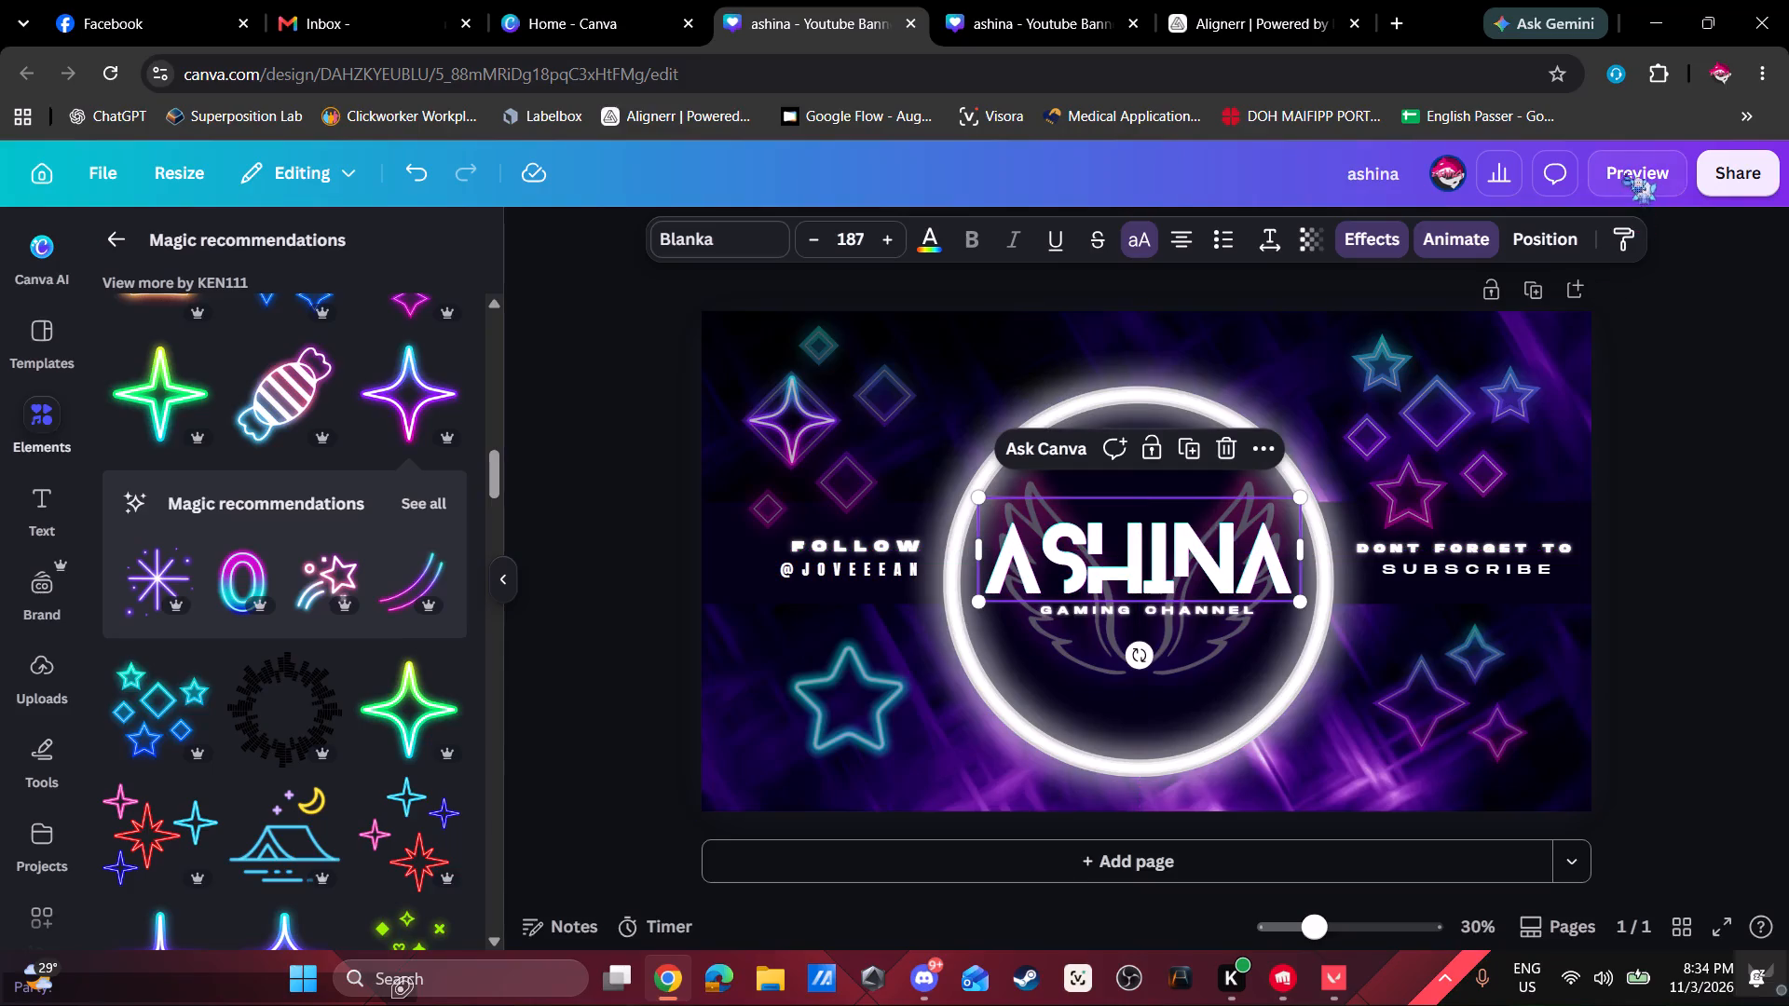
Preview the banner animation with the enlarged ASHINA title.
click(1626, 170)
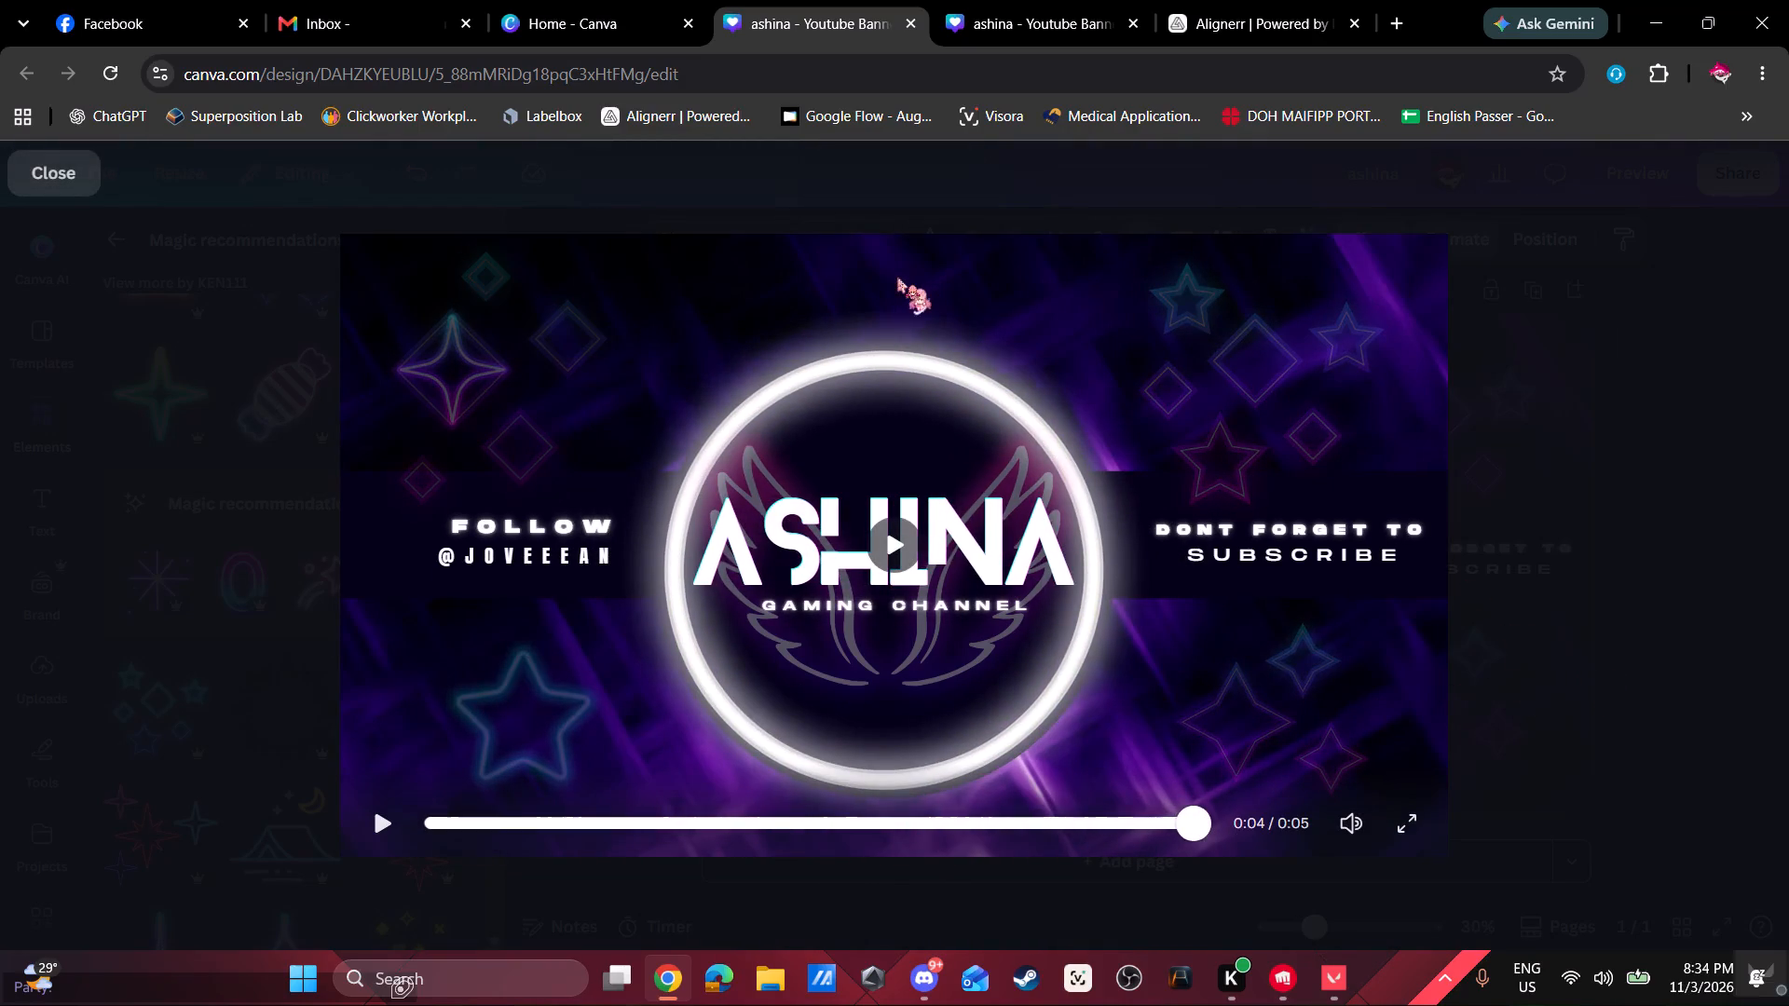
click(61, 172)
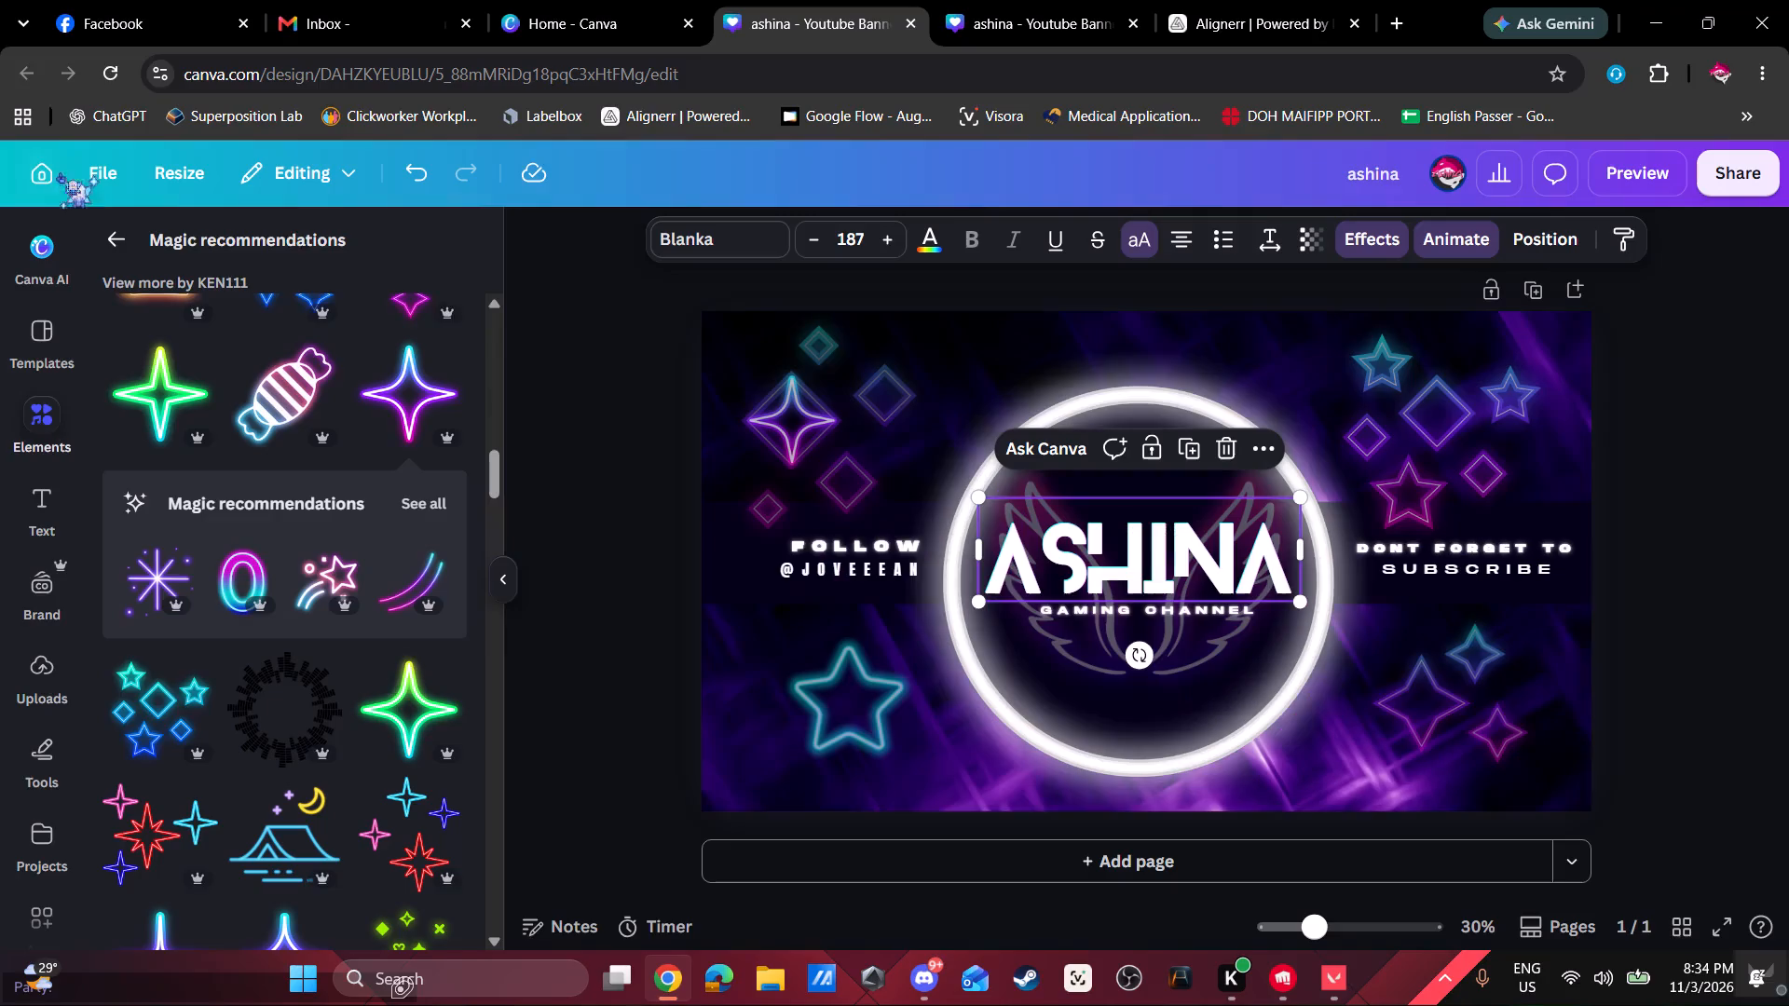
Reduce the ASHINA title slightly to font size 186.
click(977, 604)
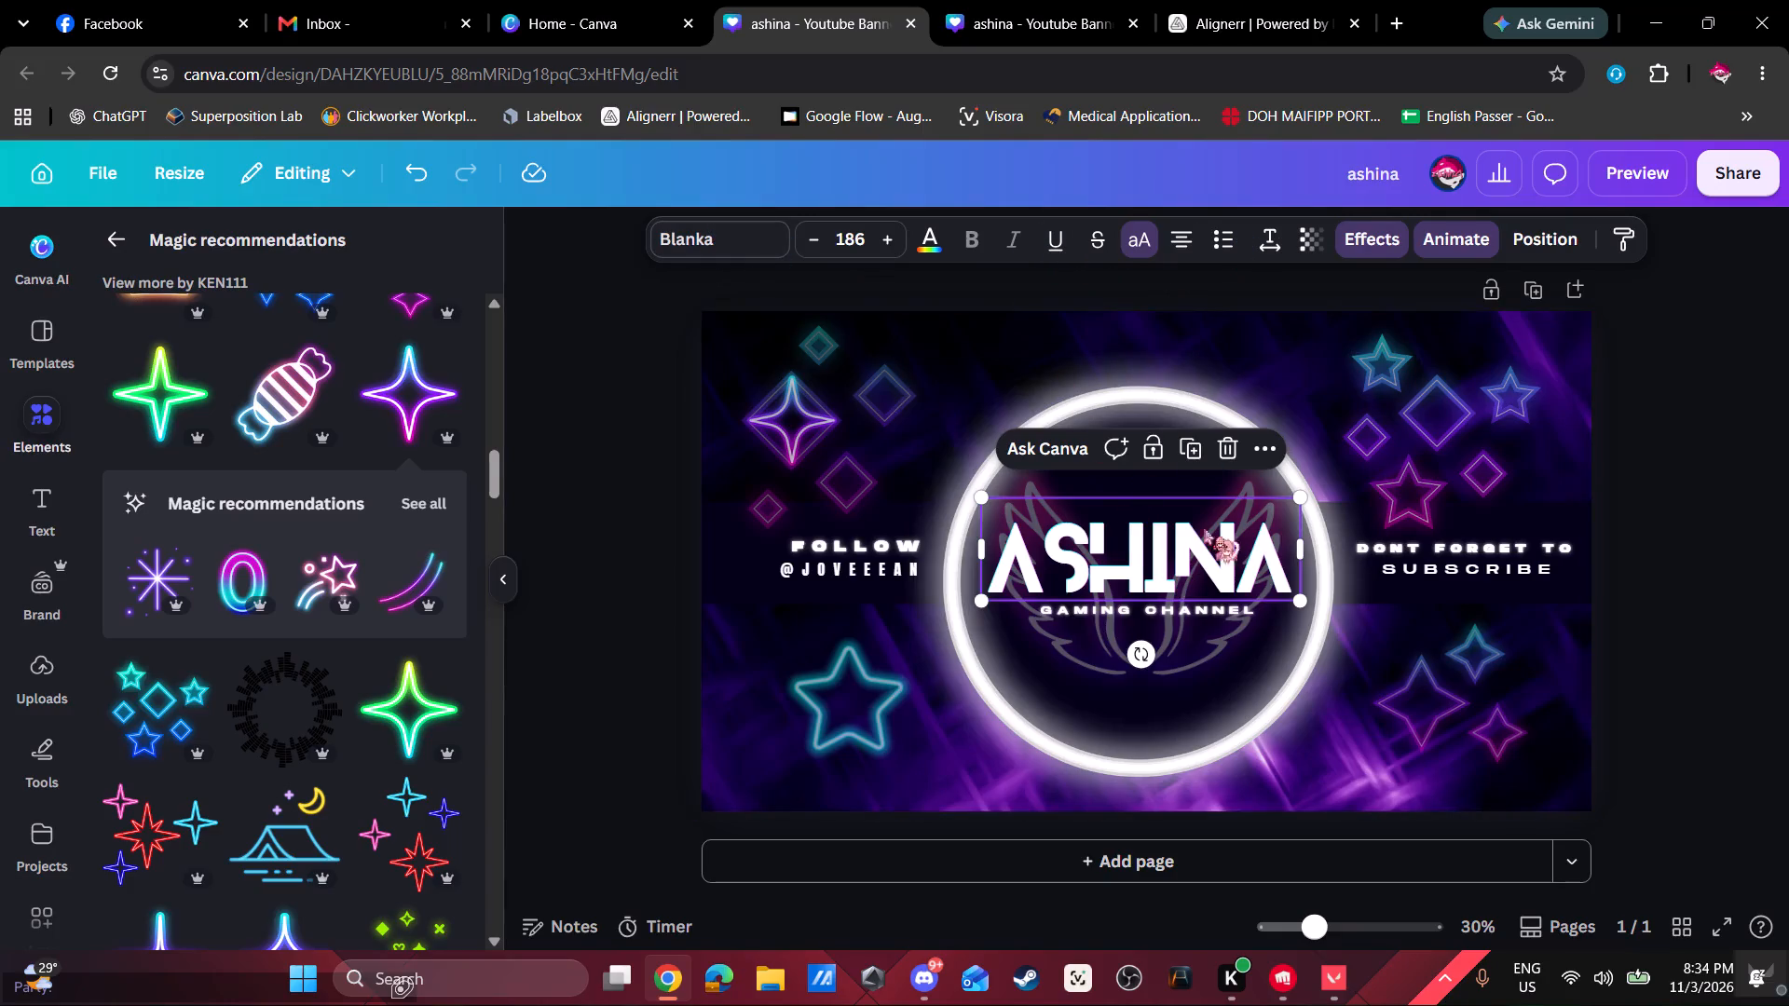
Browse the suggested text animations for the ASHINA title and apply Spread in place of Clarify.
click(1444, 241)
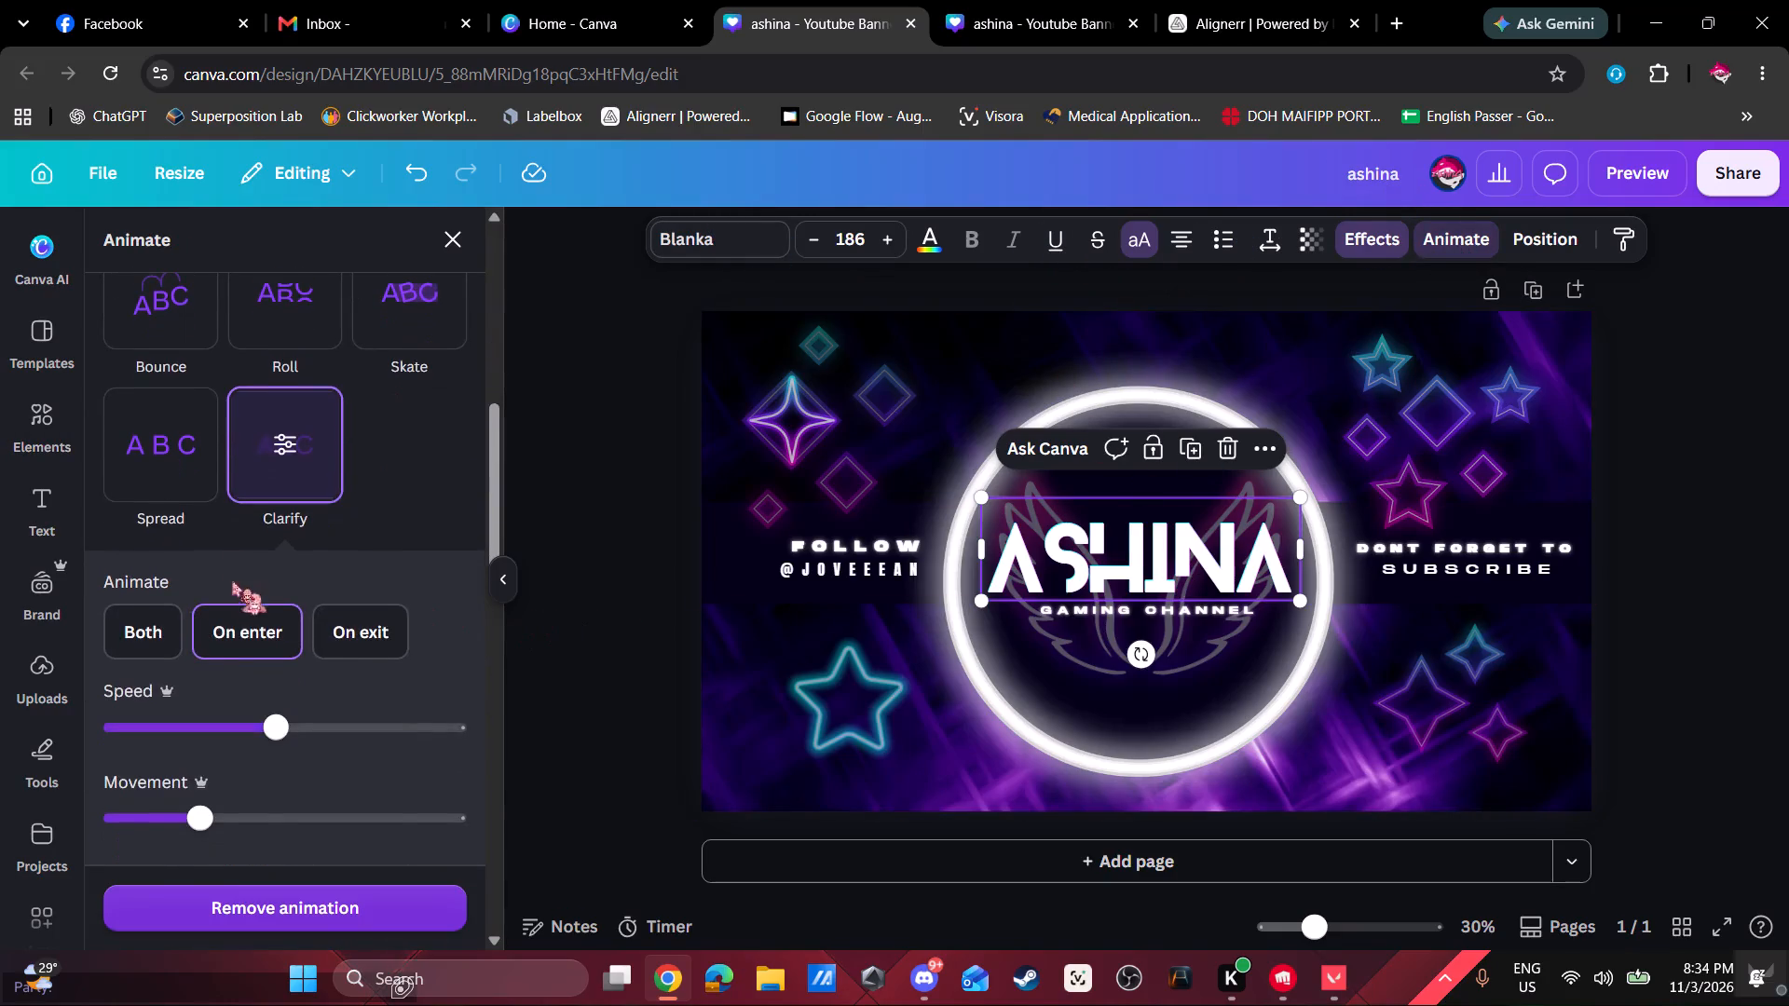
scroll(212, 679, up, 2)
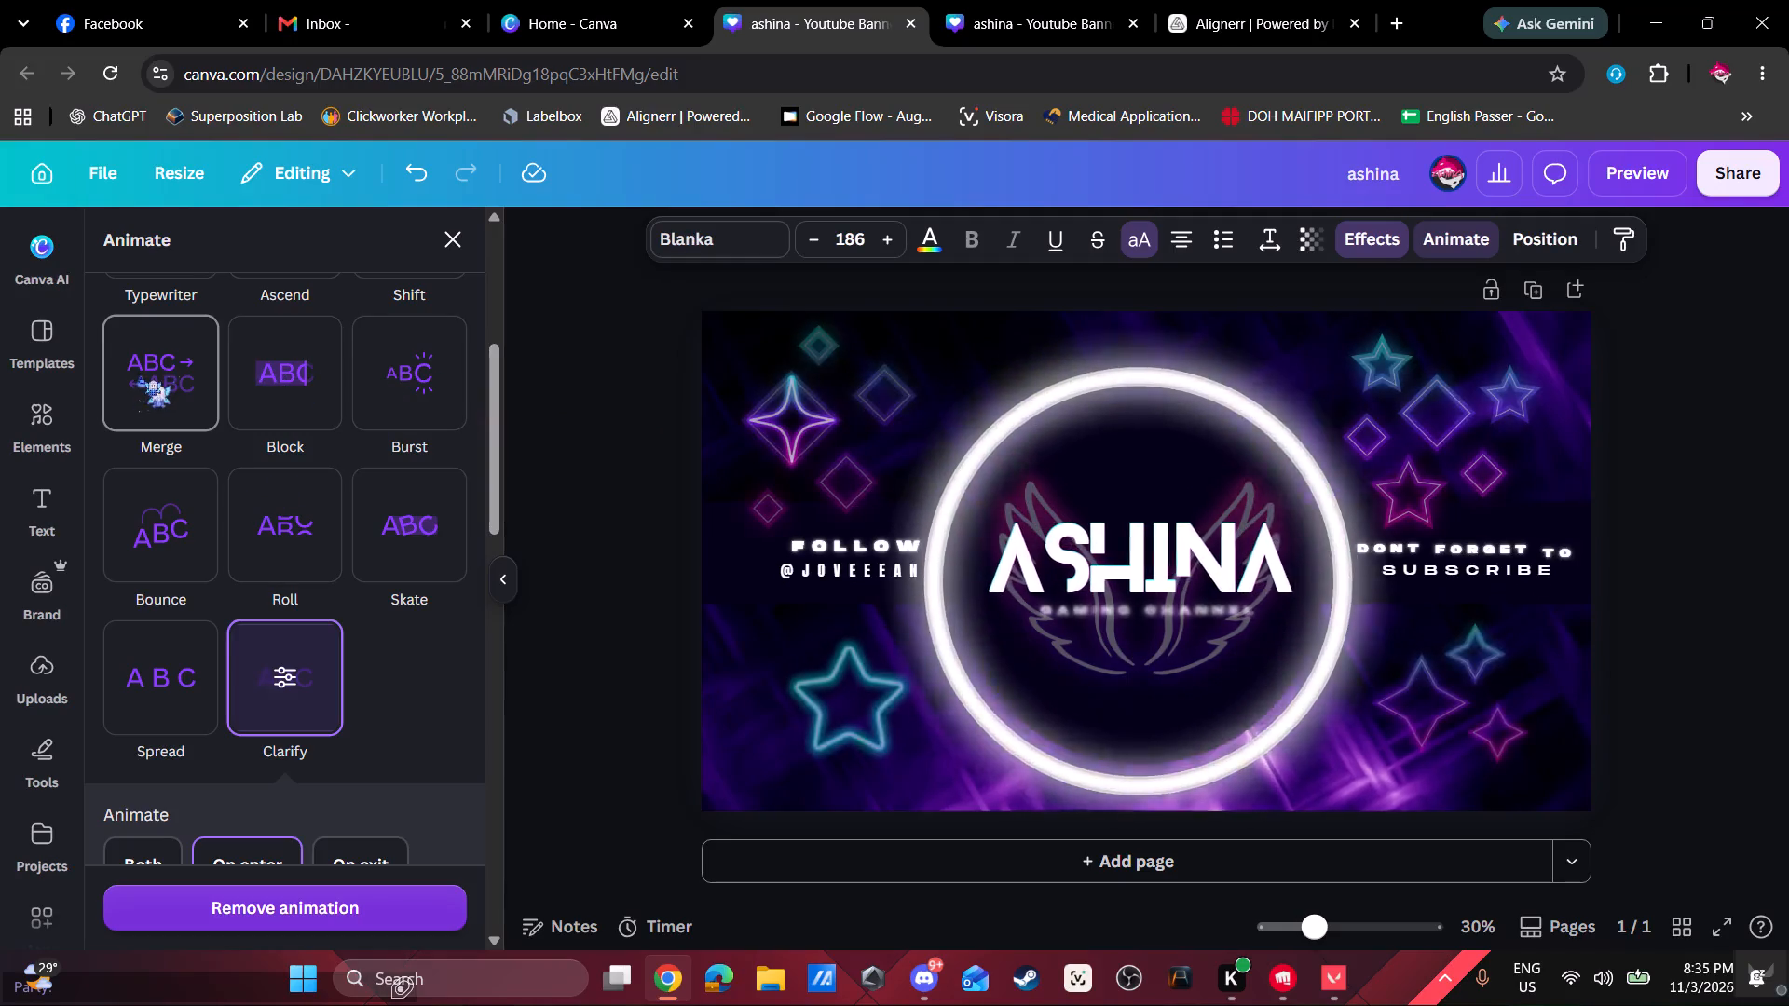
scroll(304, 647, up, 3)
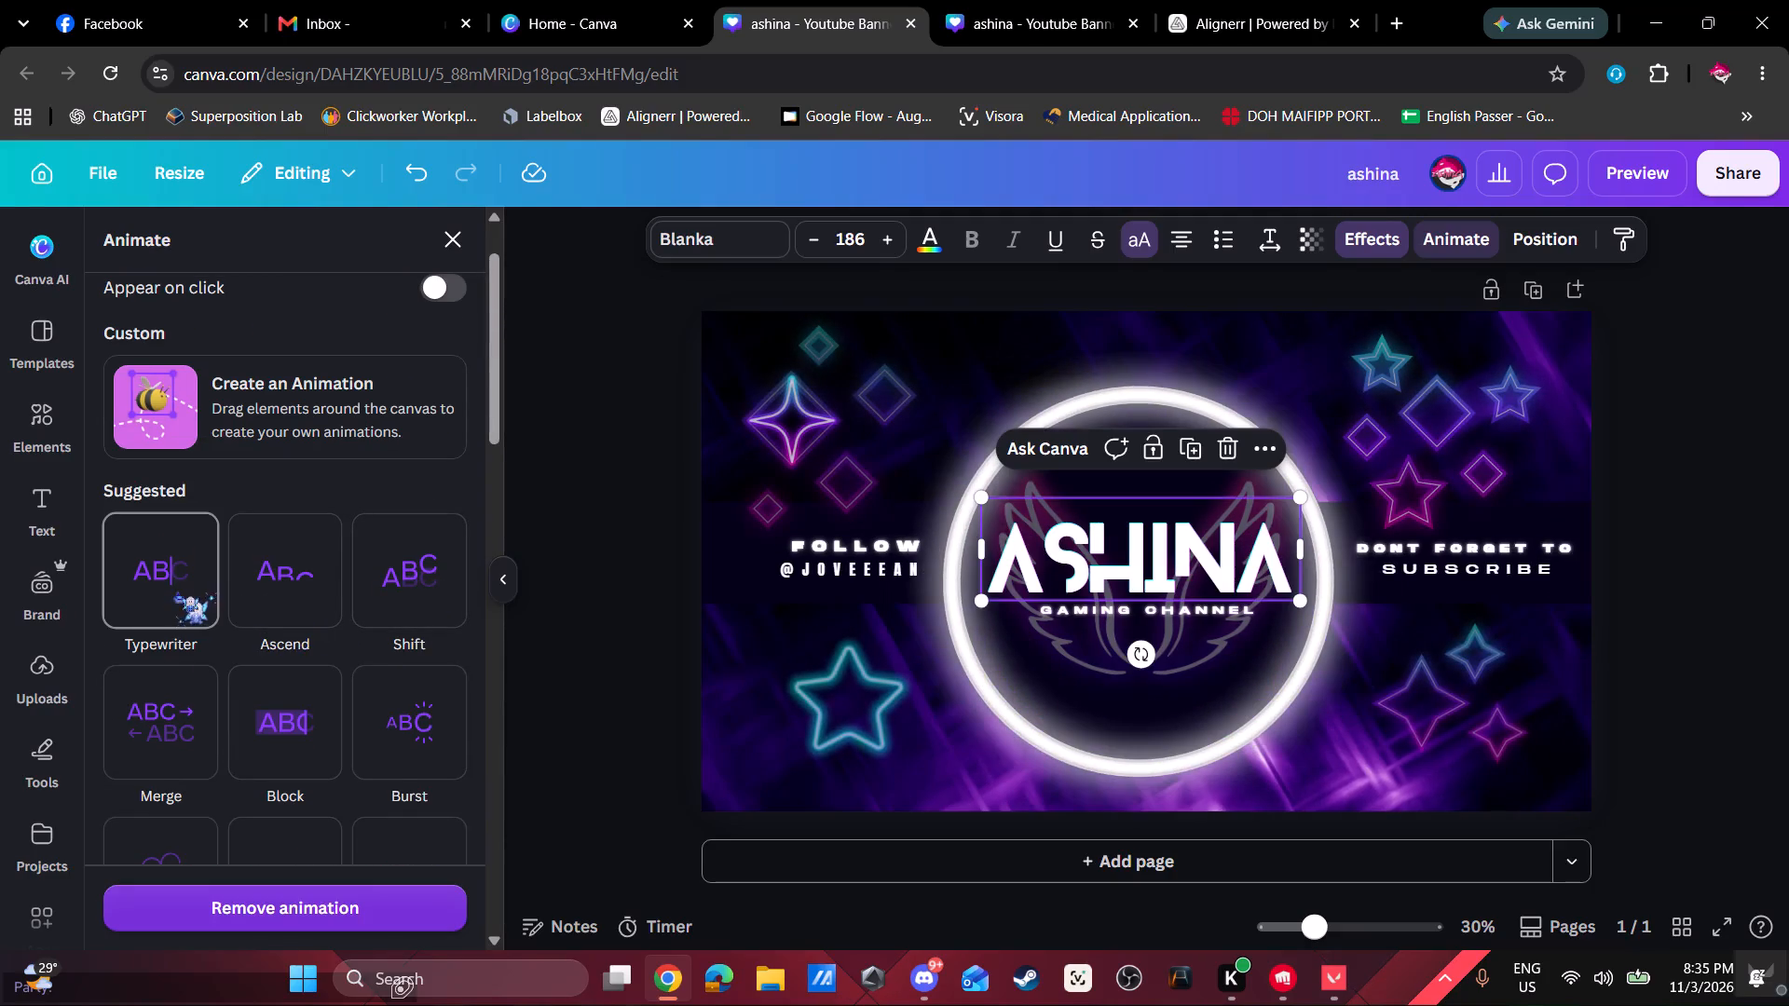
scroll(259, 703, down, 3)
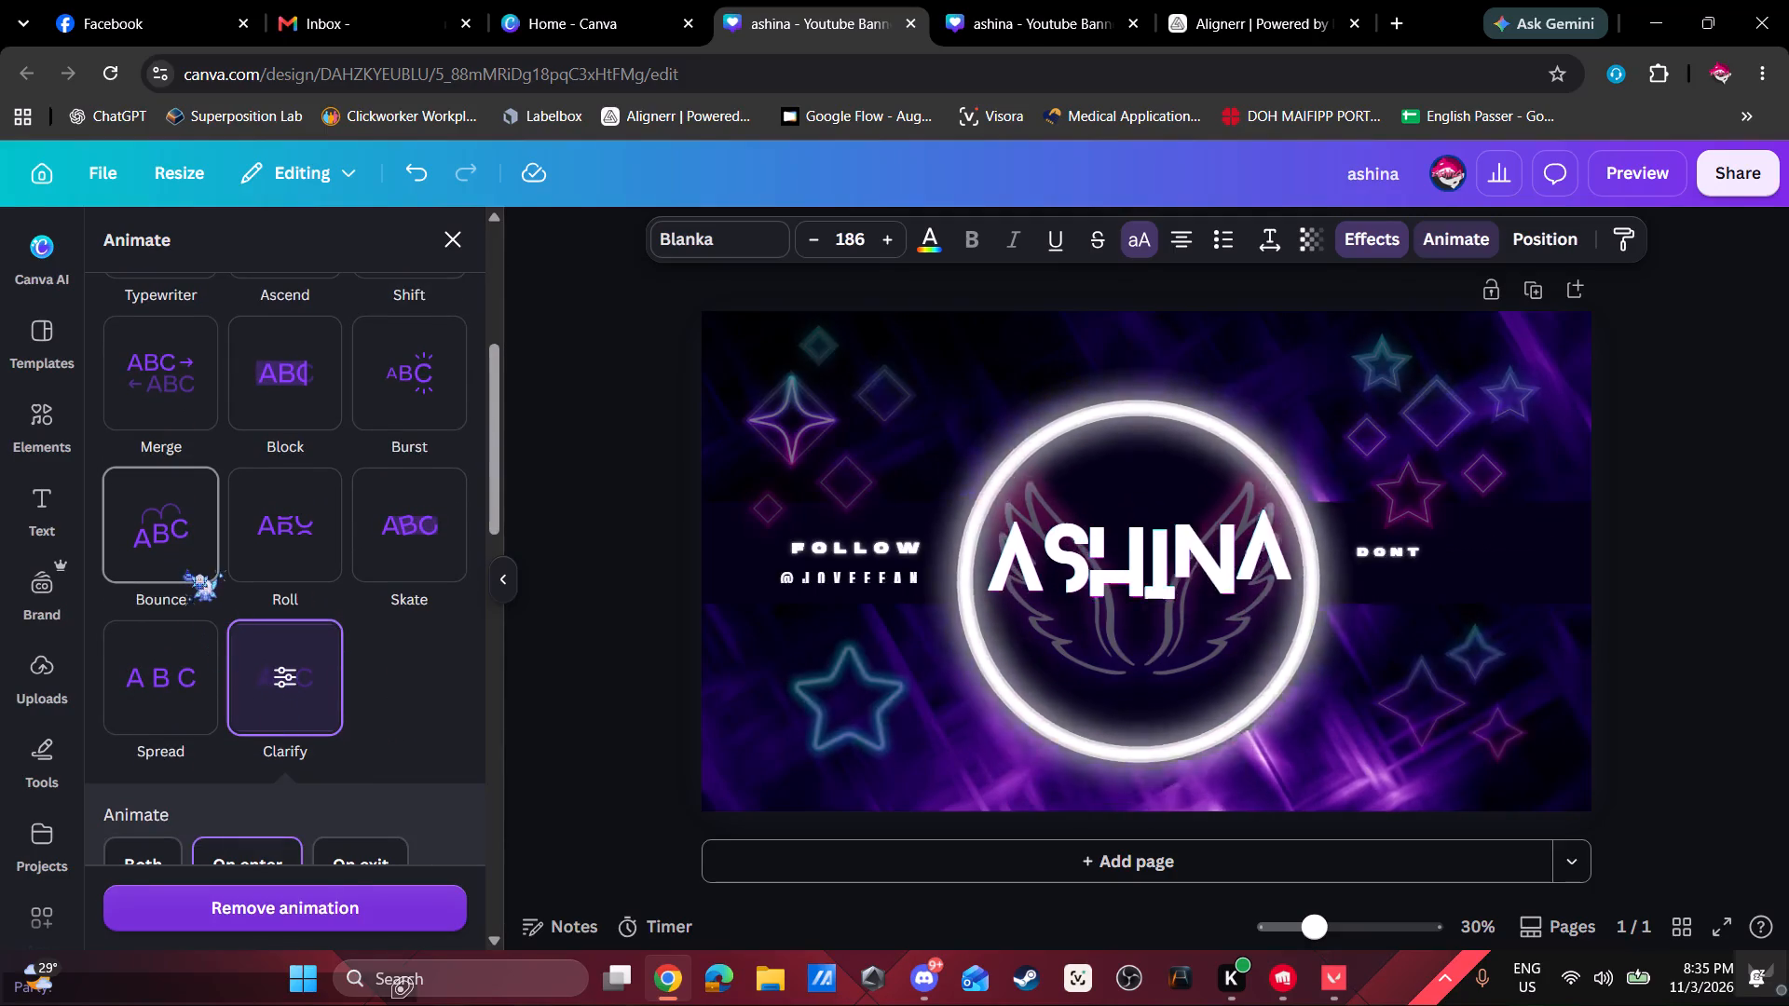
click(157, 693)
Enlarge the glowing white ring to nearly the banner's full height and centre it around the ASHINA title.
click(1123, 397)
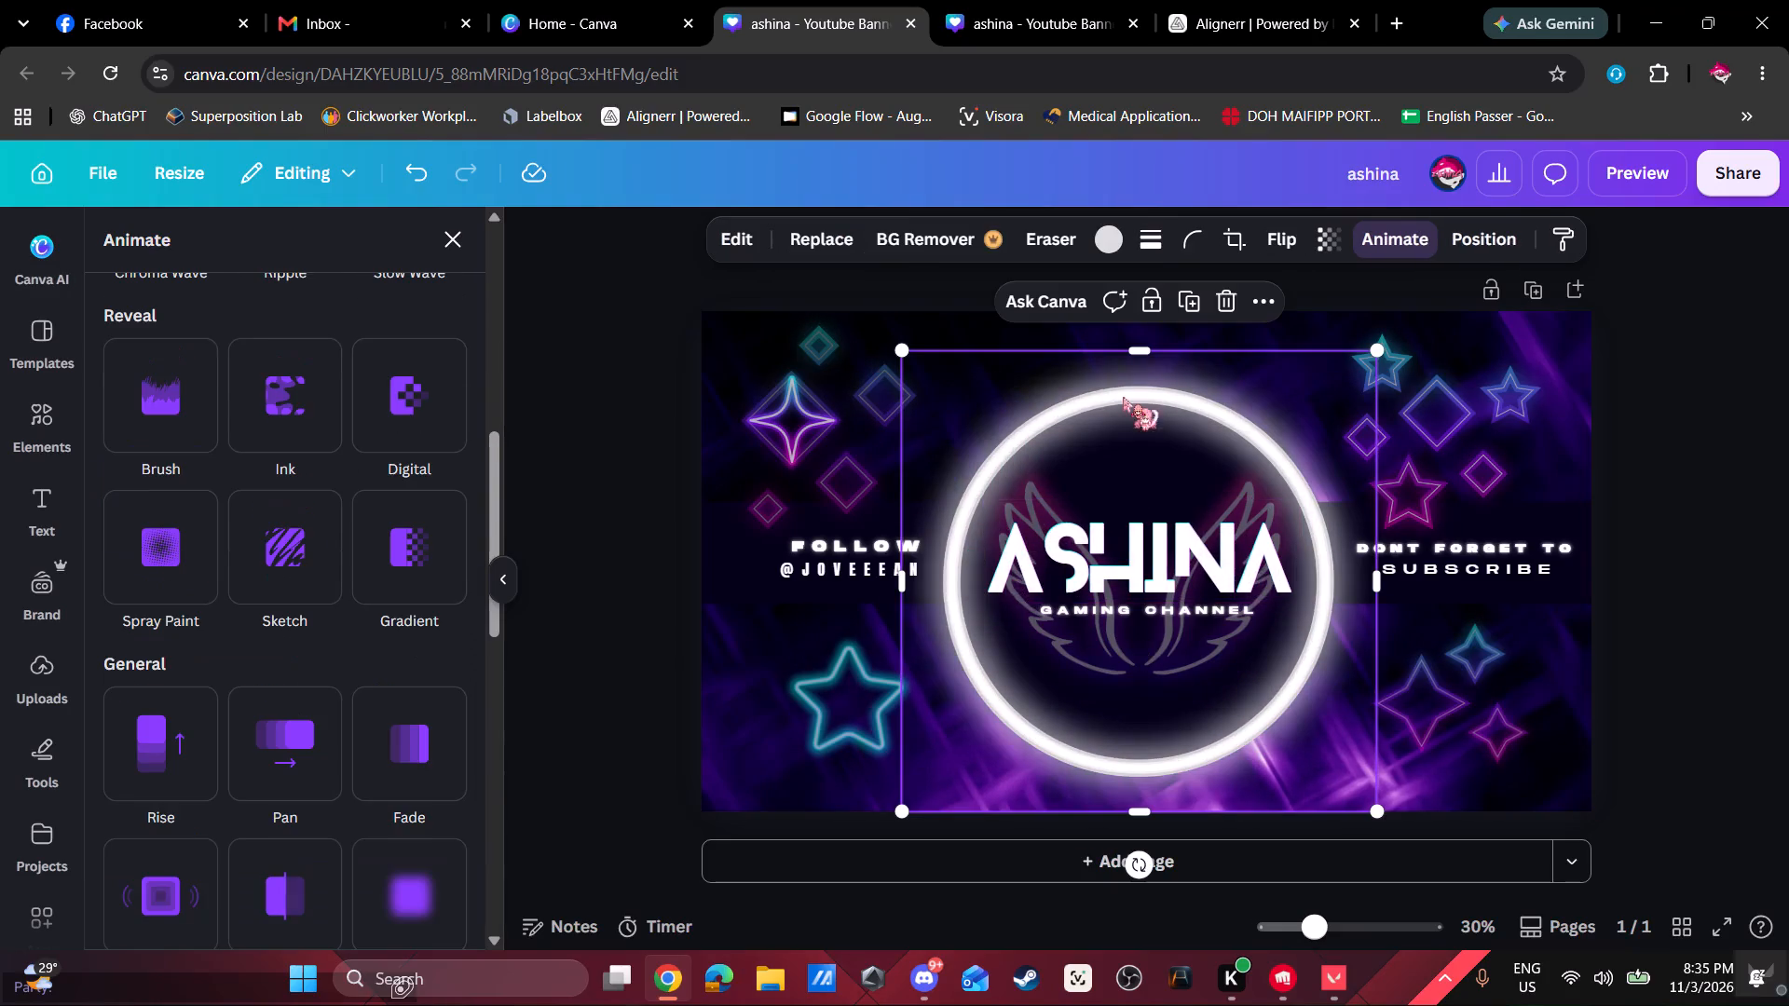
drag(908, 811, 762, 826)
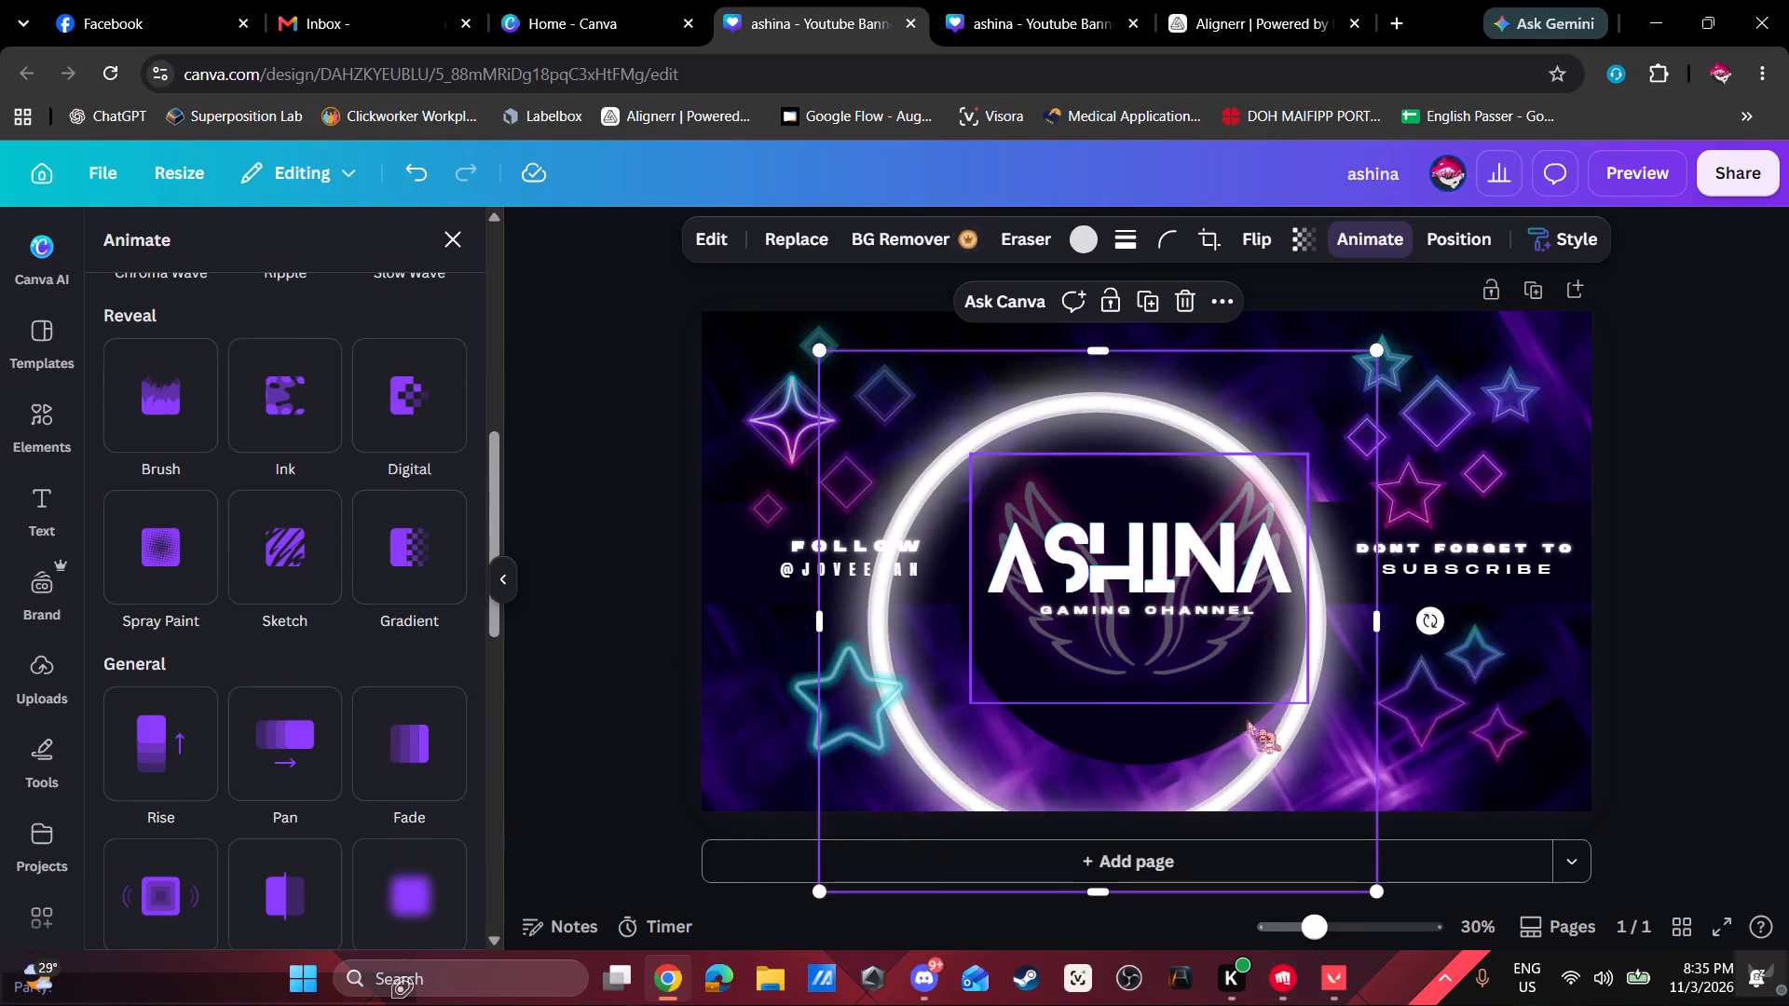
drag(1315, 775, 1349, 722)
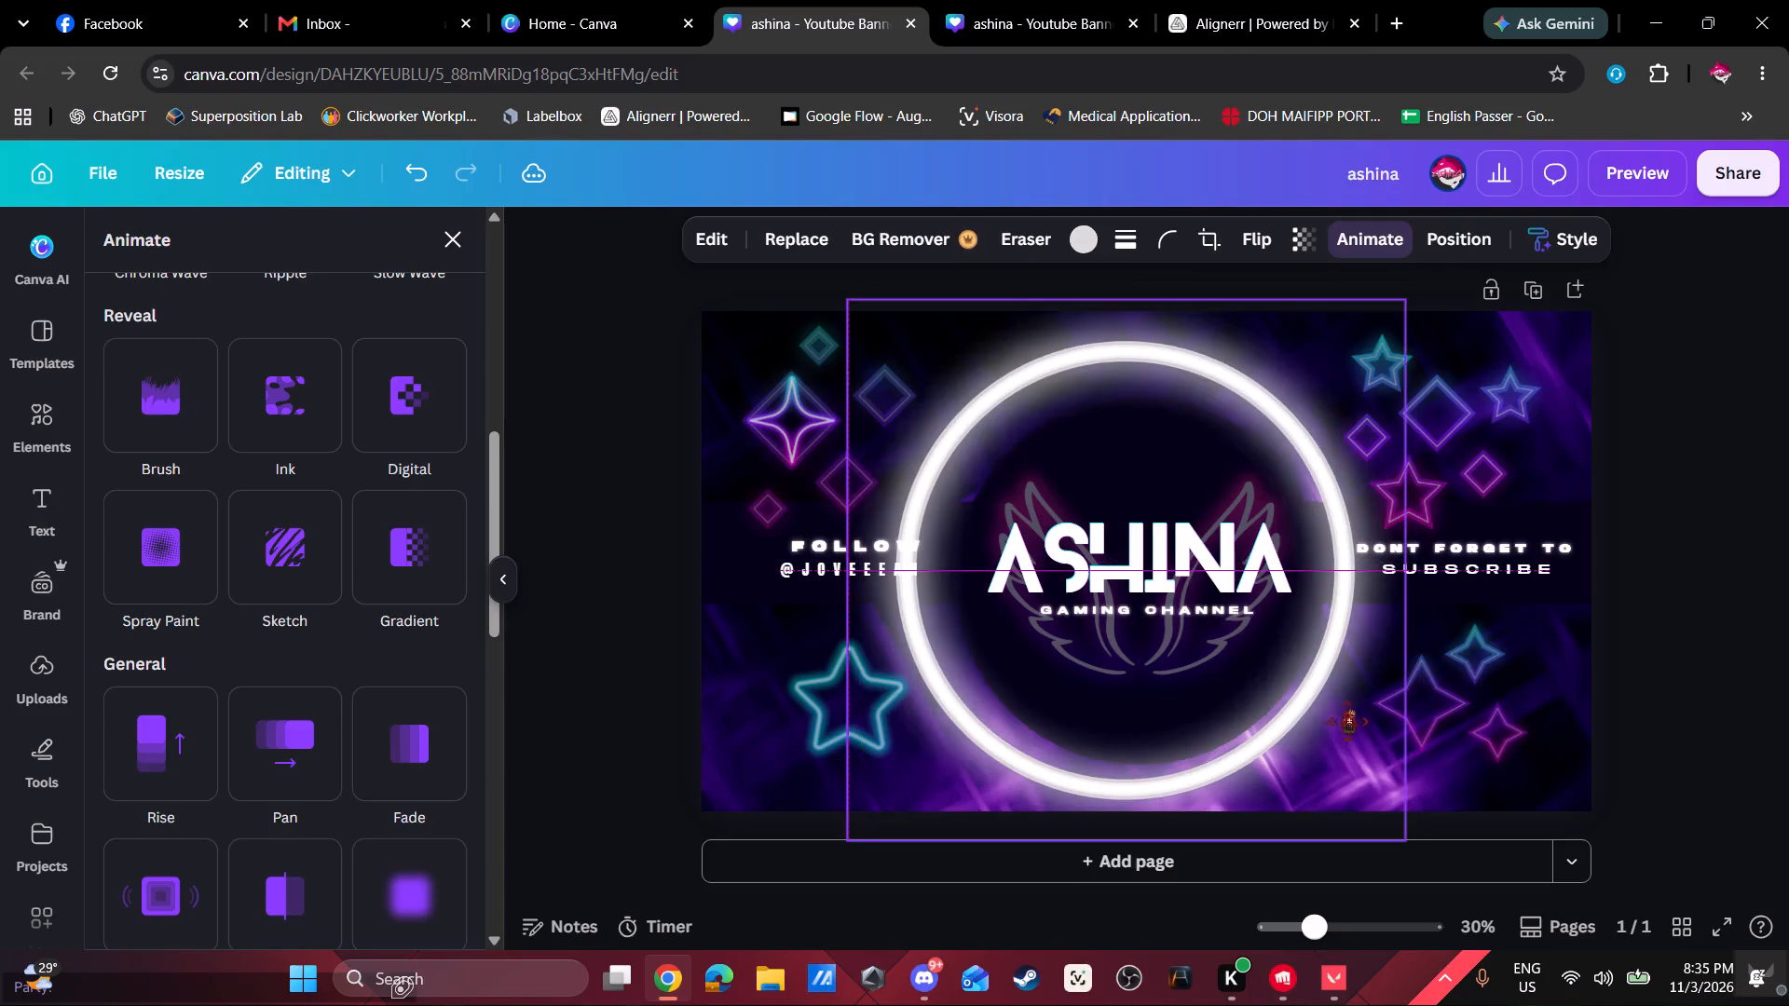
drag(1349, 722, 1355, 722)
Preview the banner animation with the Spread title and the enlarged ring.
click(1646, 179)
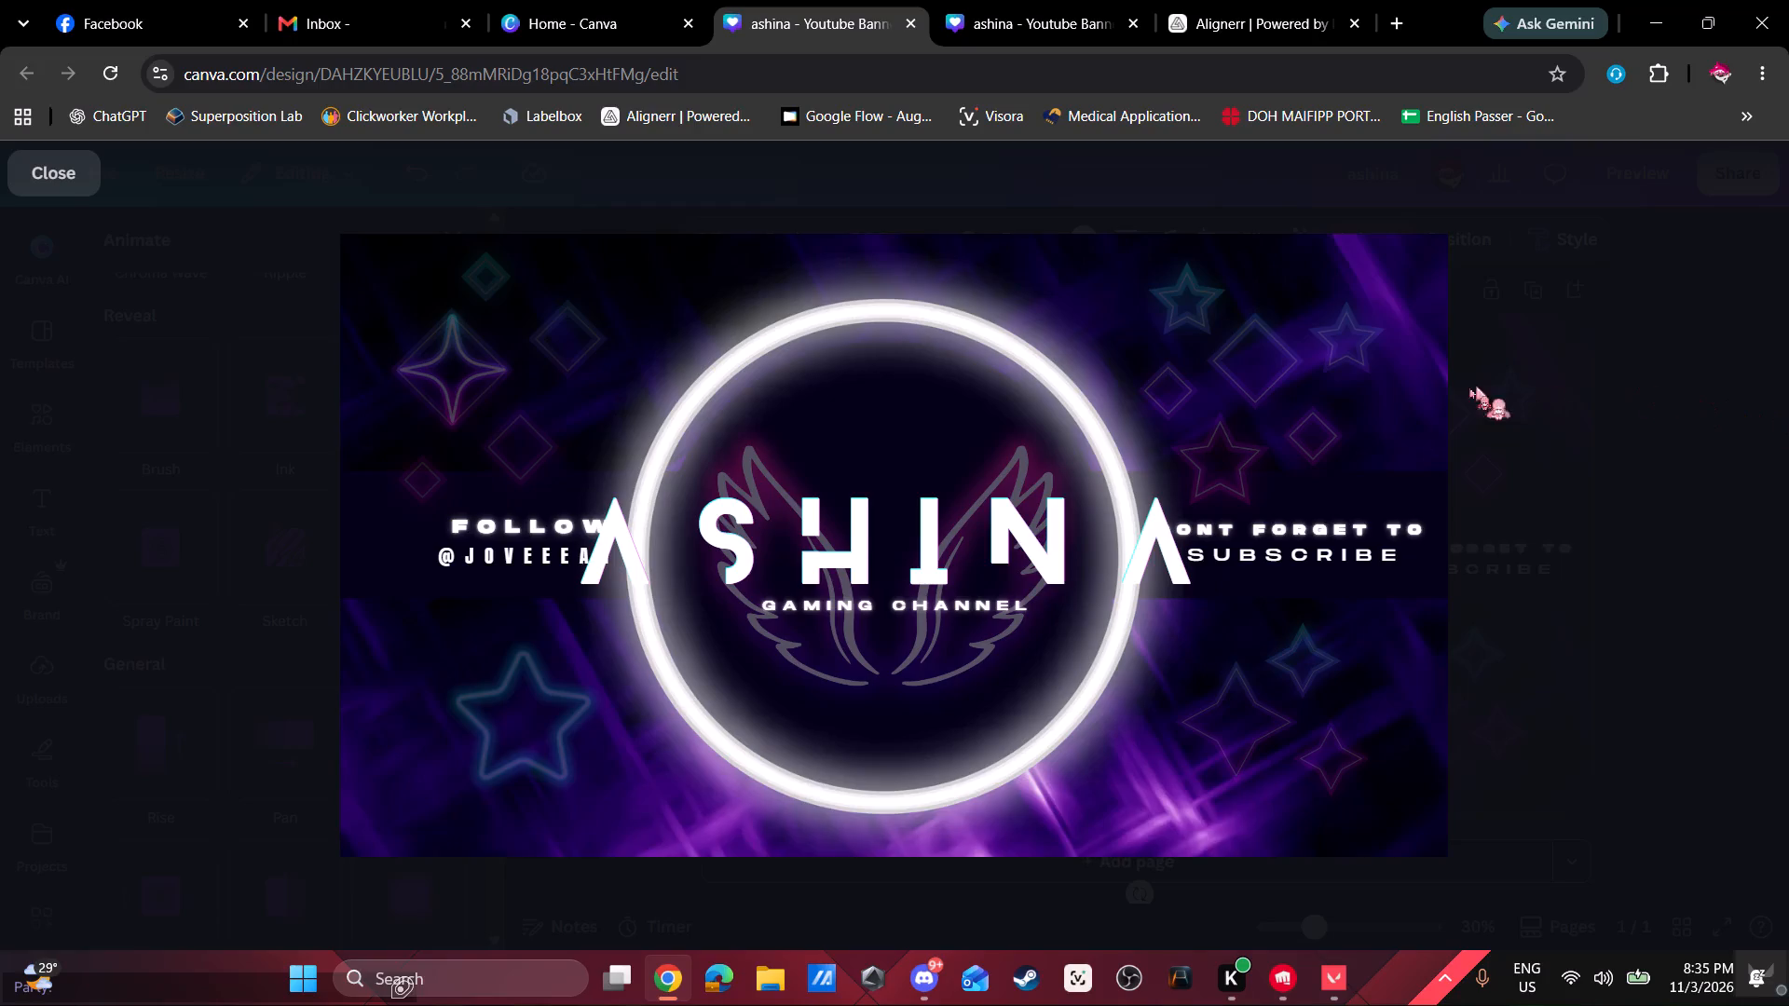
click(56, 174)
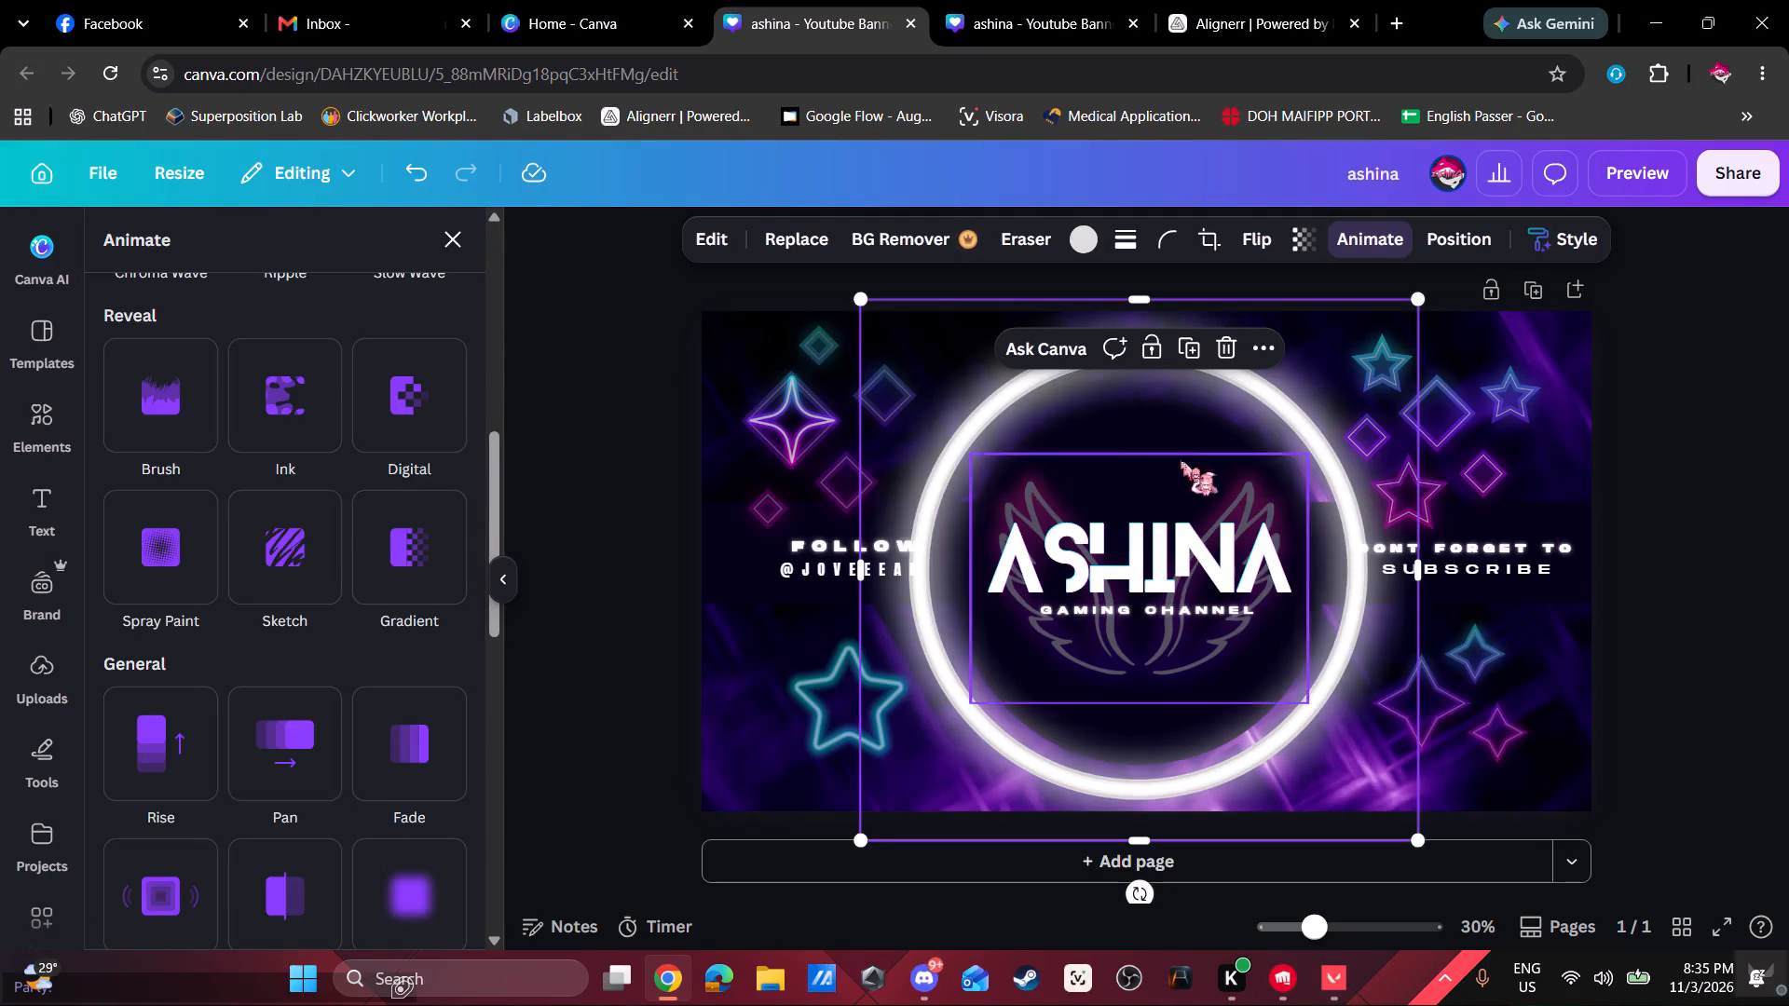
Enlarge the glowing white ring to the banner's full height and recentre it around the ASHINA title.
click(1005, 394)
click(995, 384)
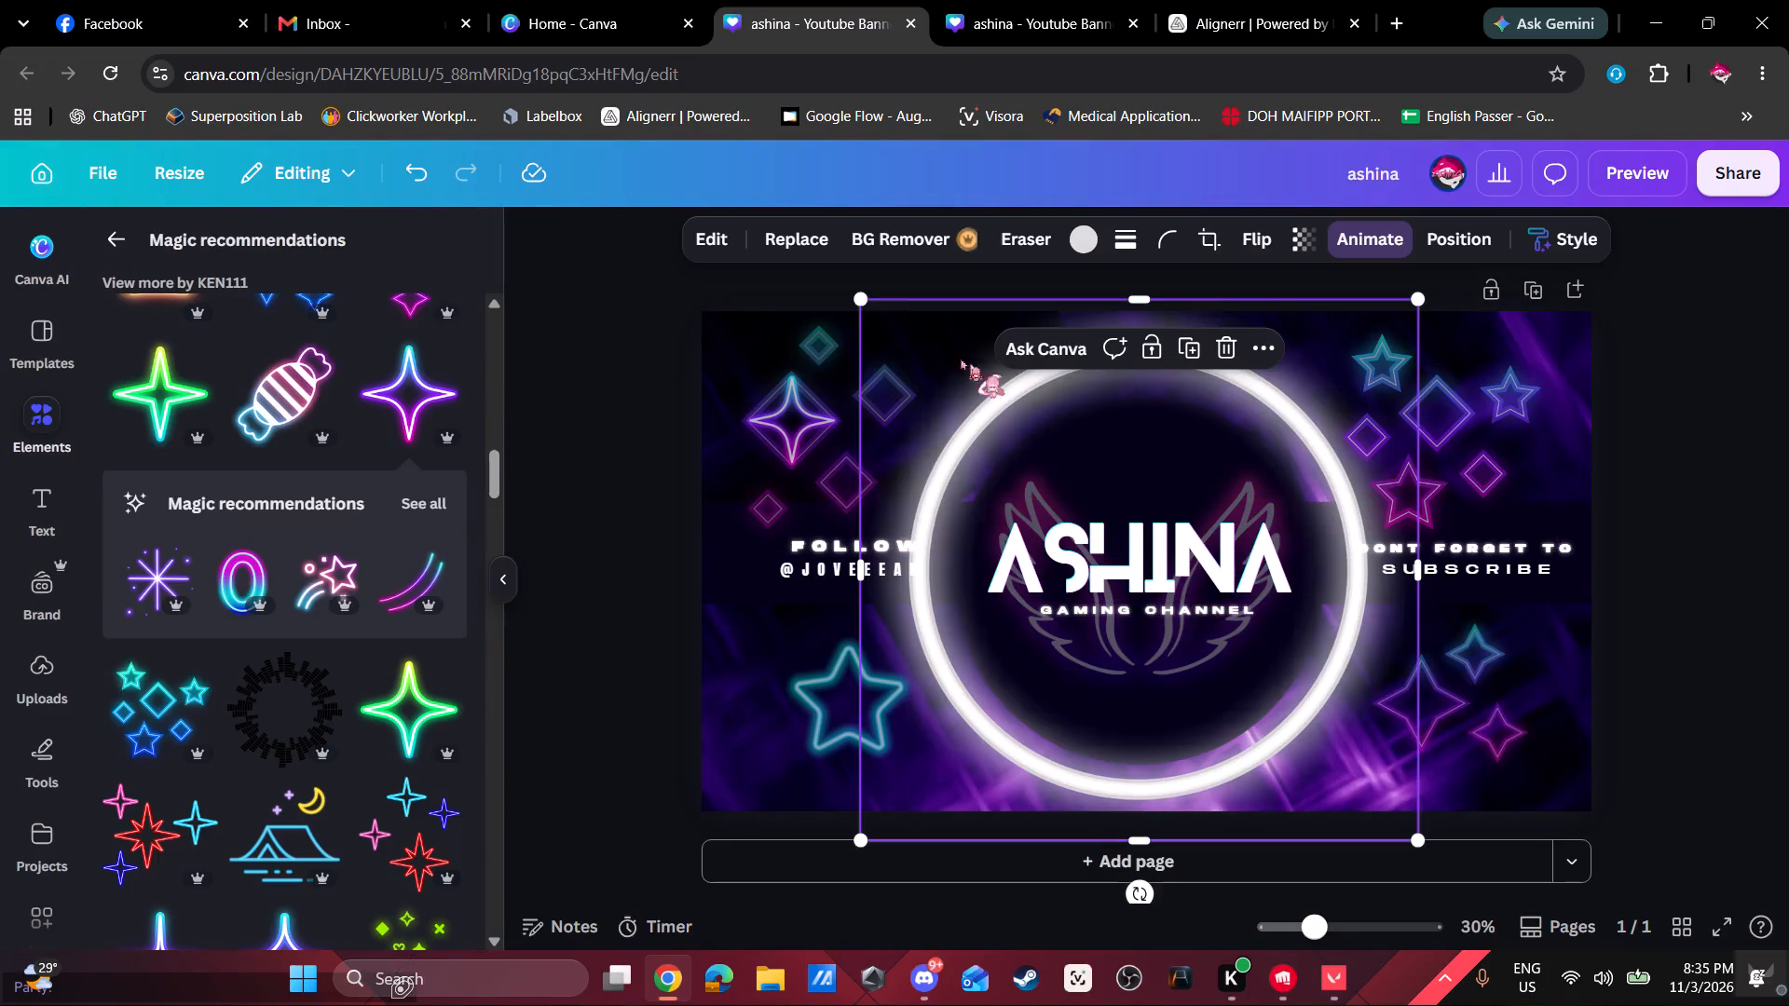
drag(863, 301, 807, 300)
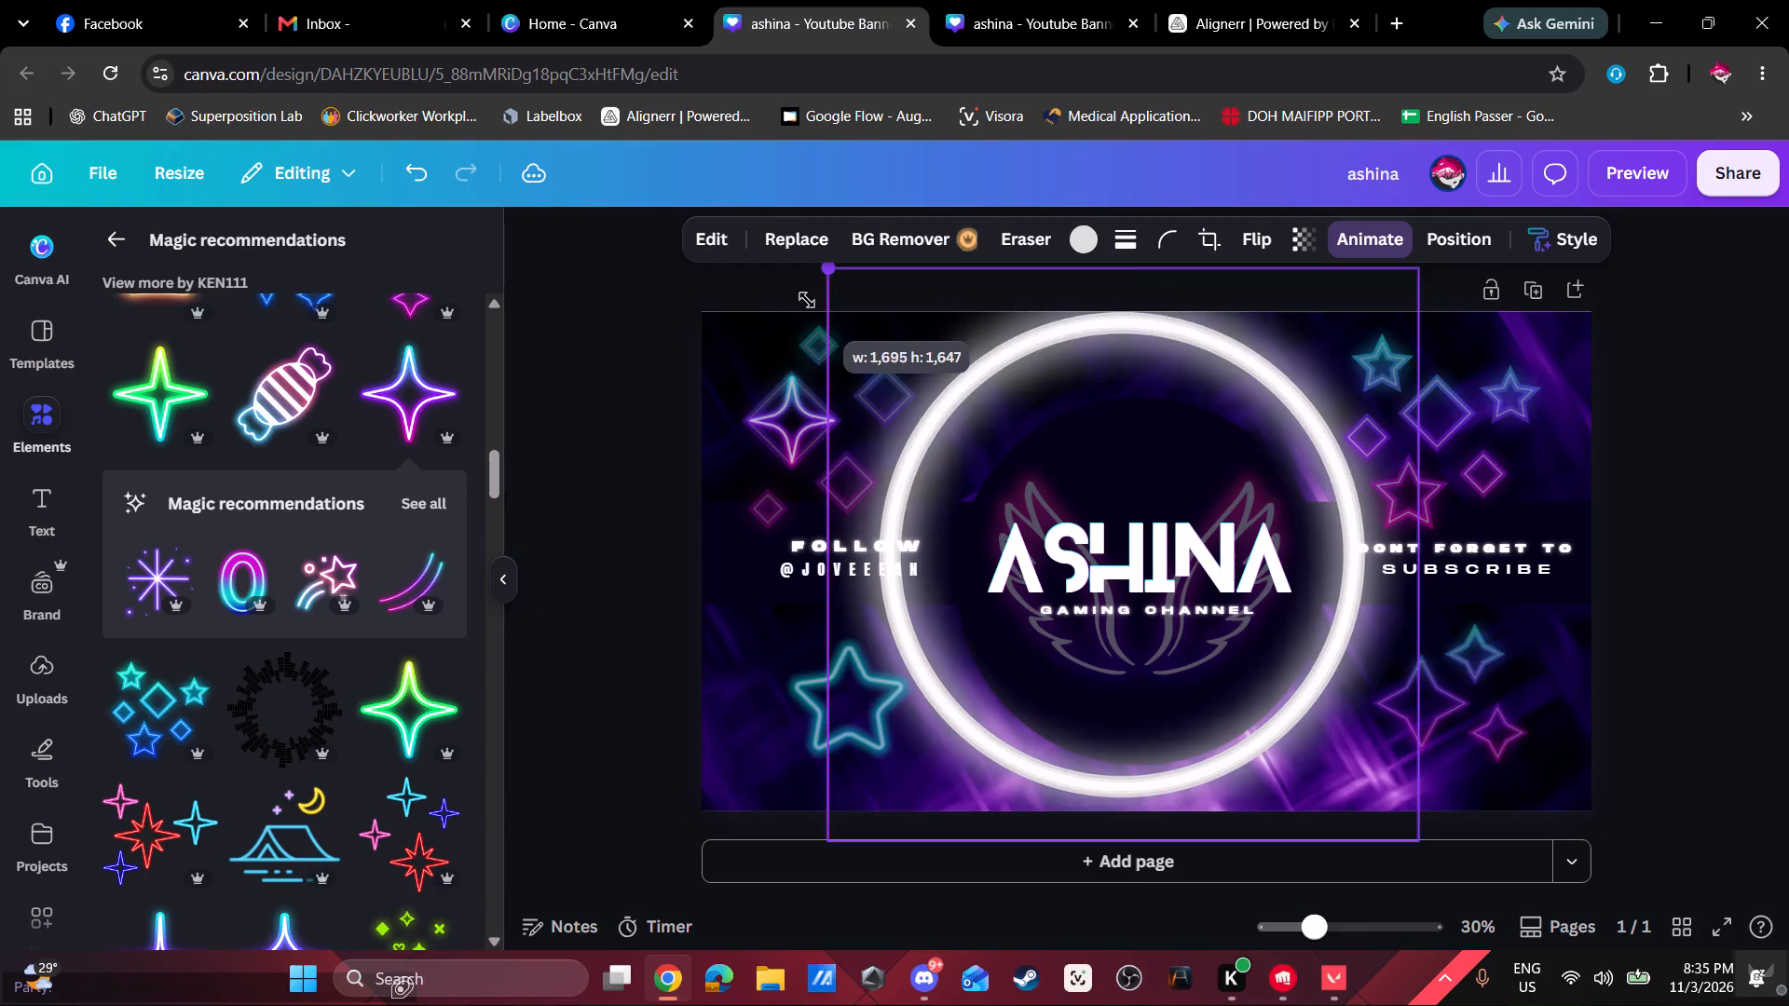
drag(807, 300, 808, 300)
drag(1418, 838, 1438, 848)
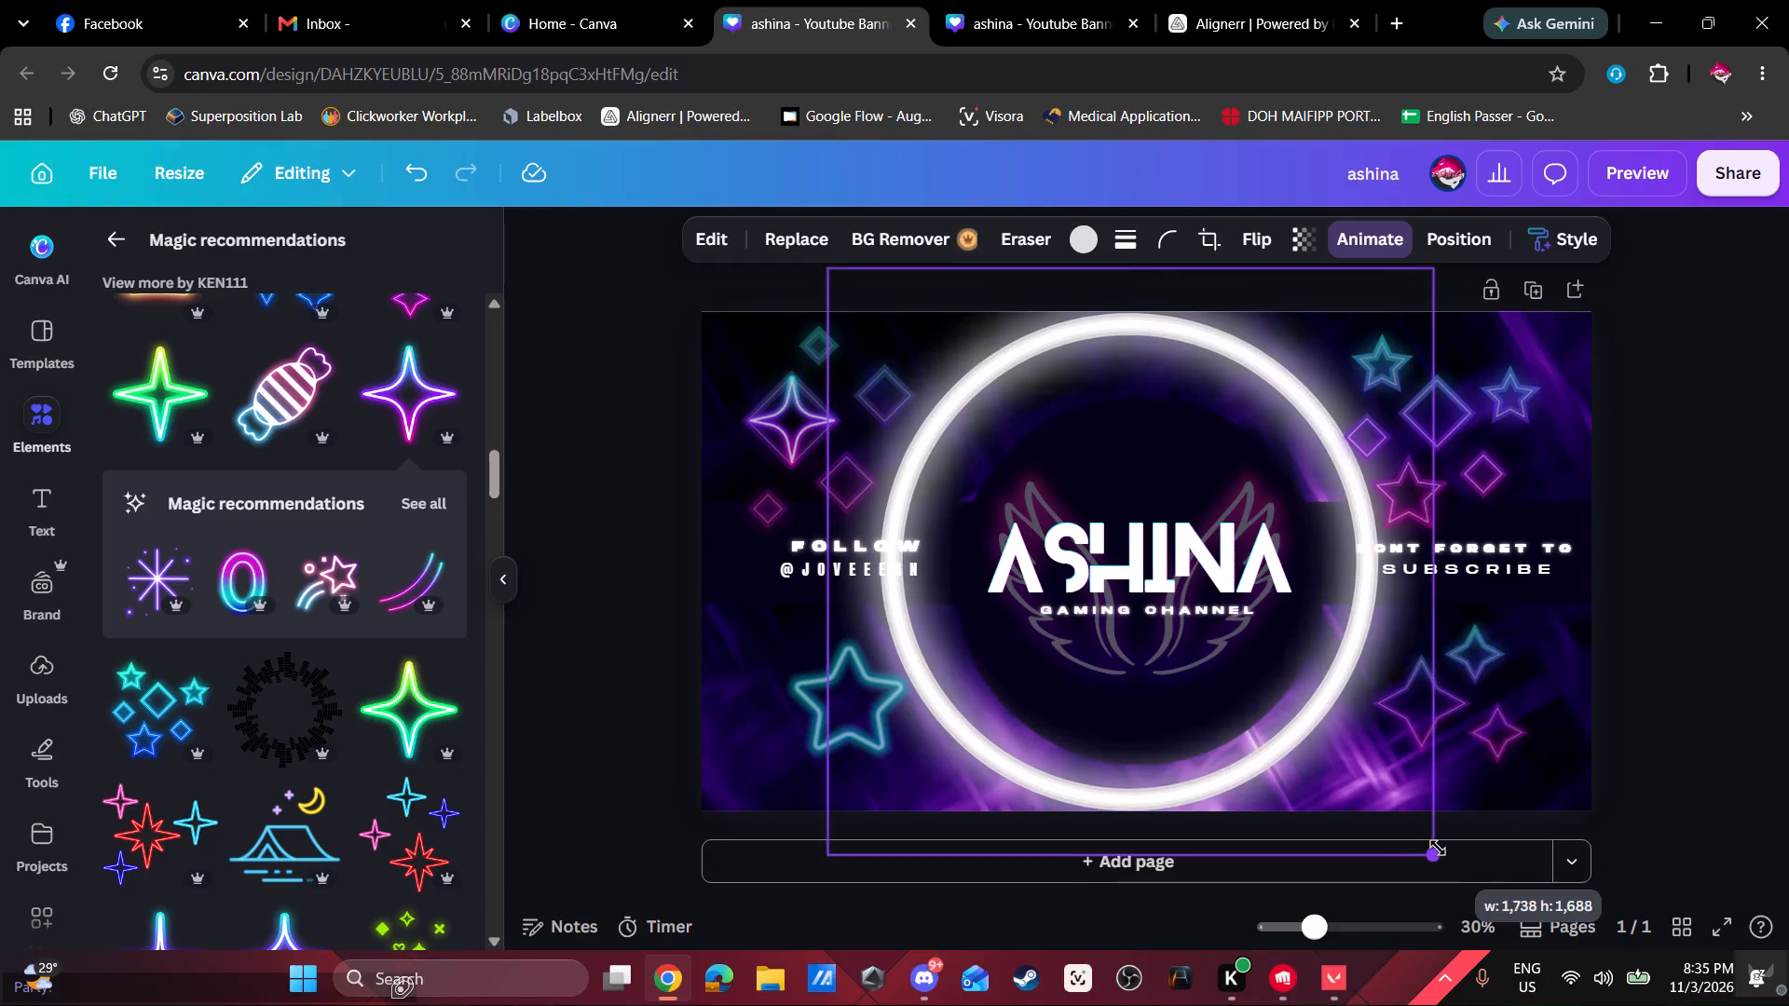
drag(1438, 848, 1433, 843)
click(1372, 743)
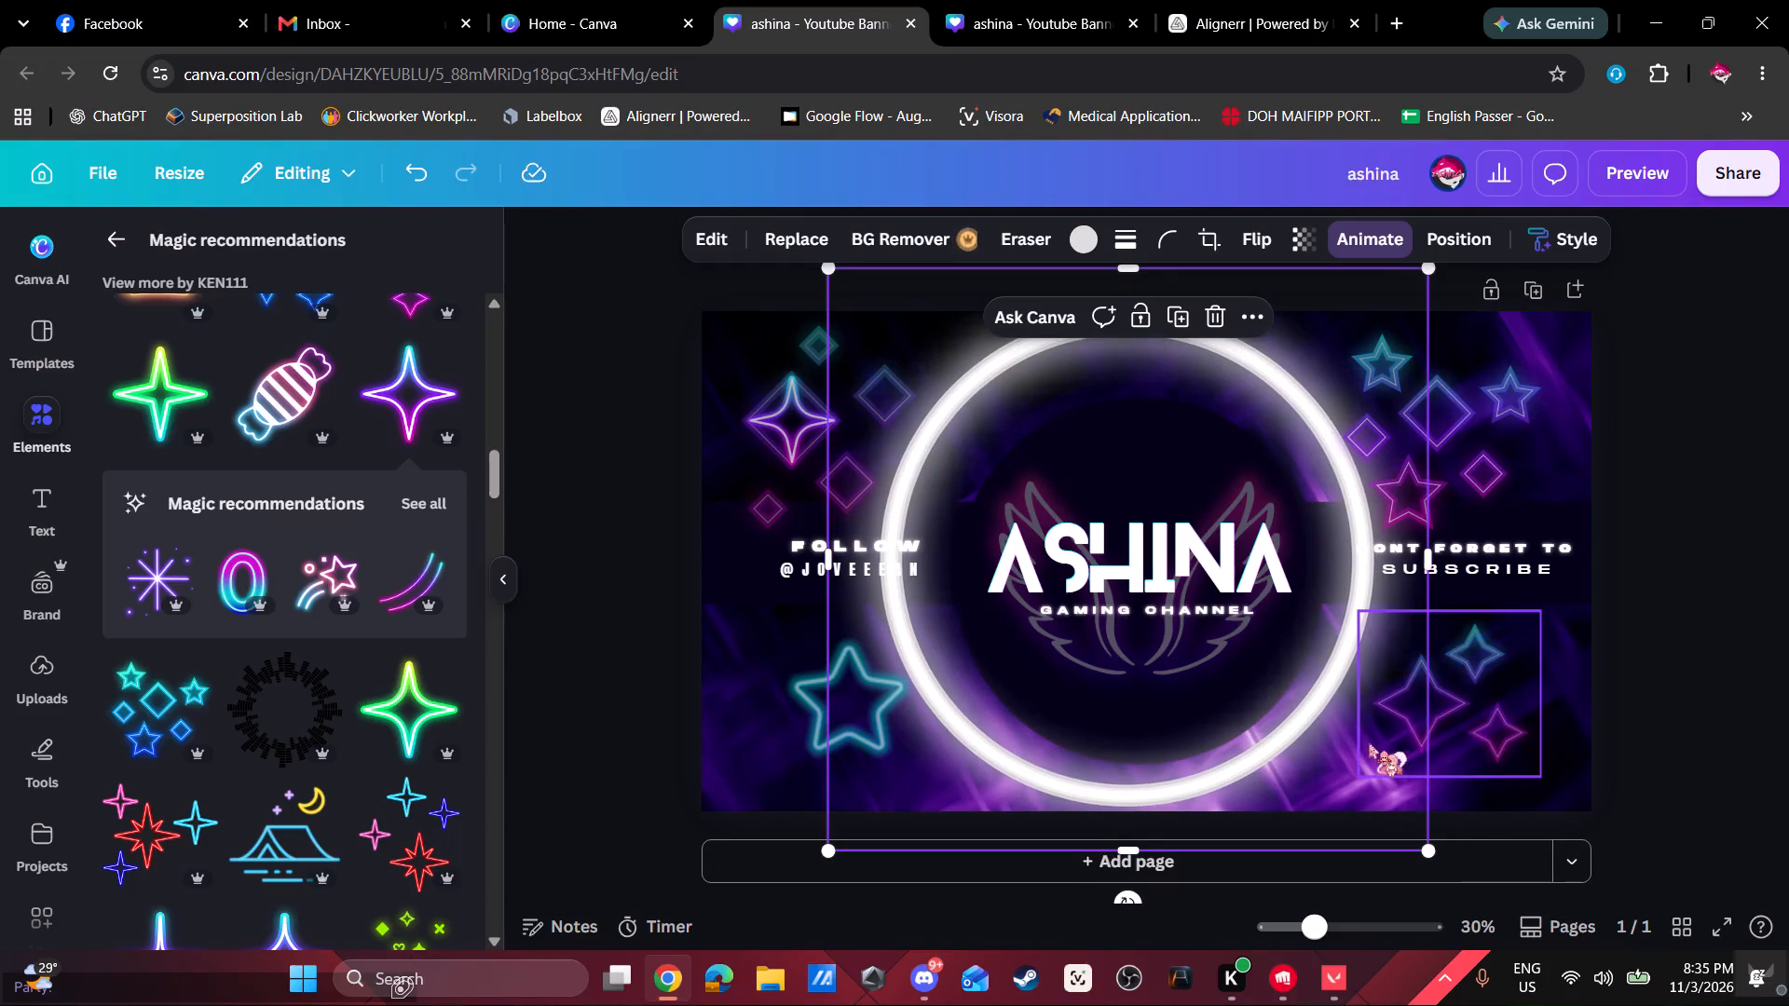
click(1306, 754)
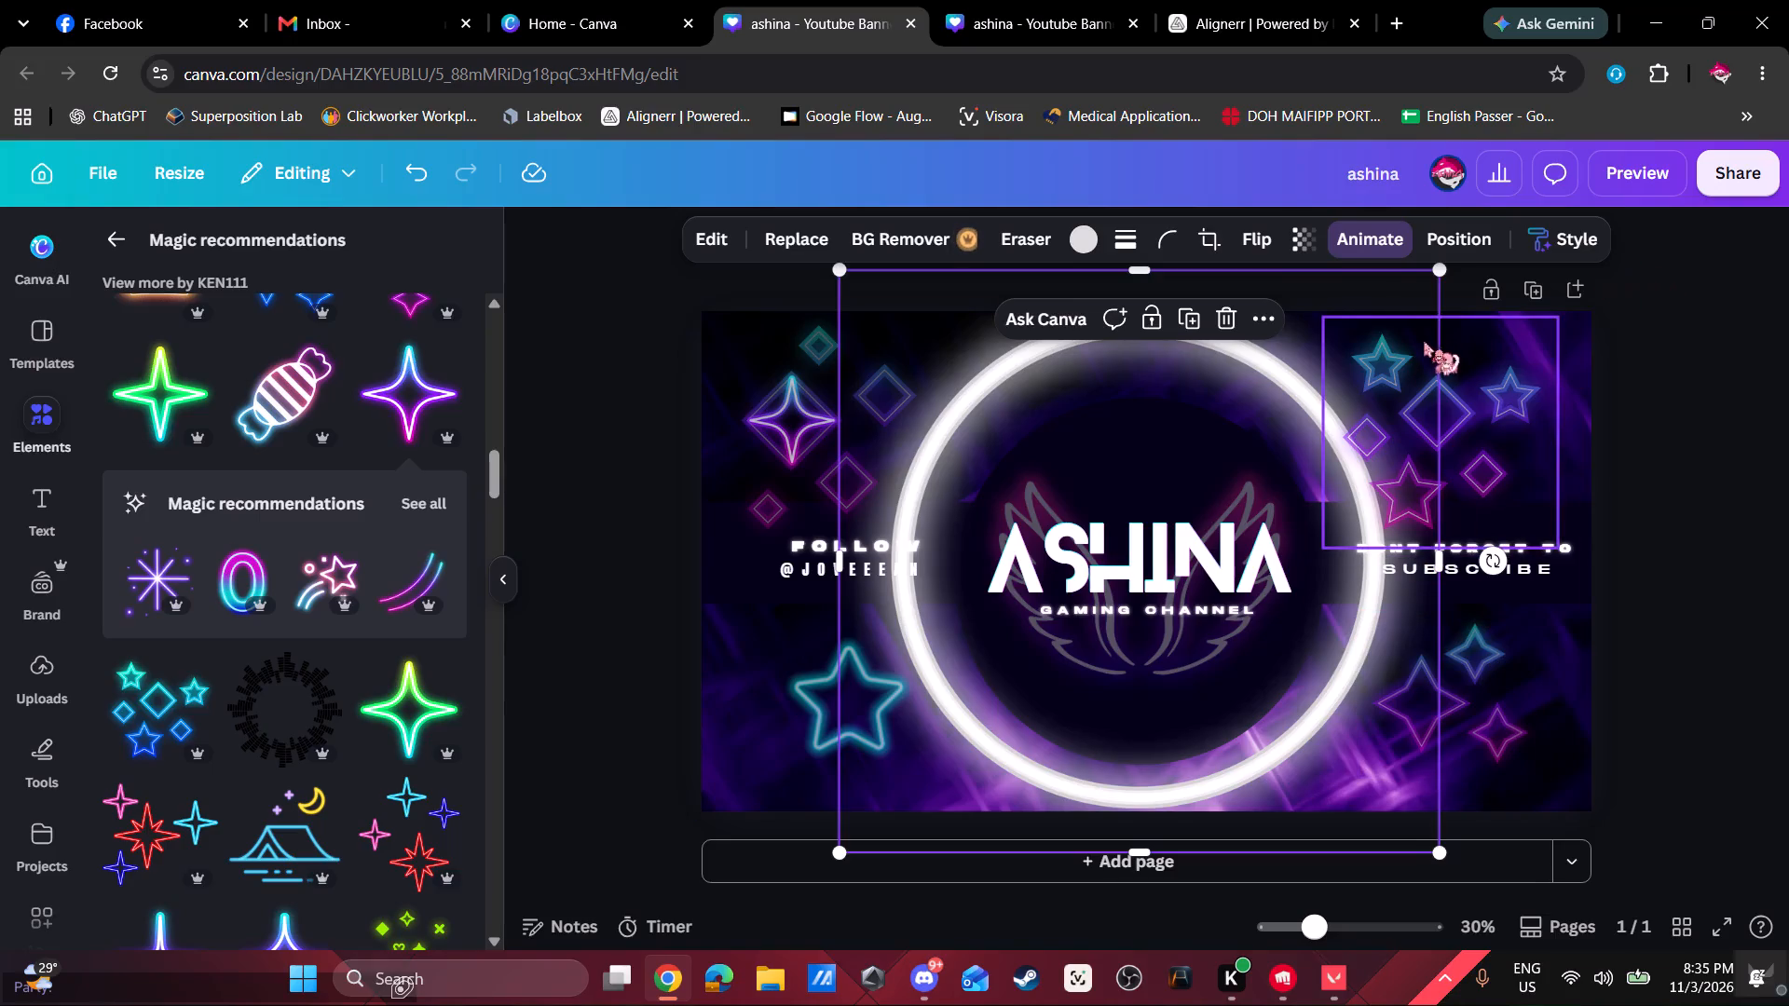
Preview the banner animation with the full-height ring around the Spread title.
click(1643, 174)
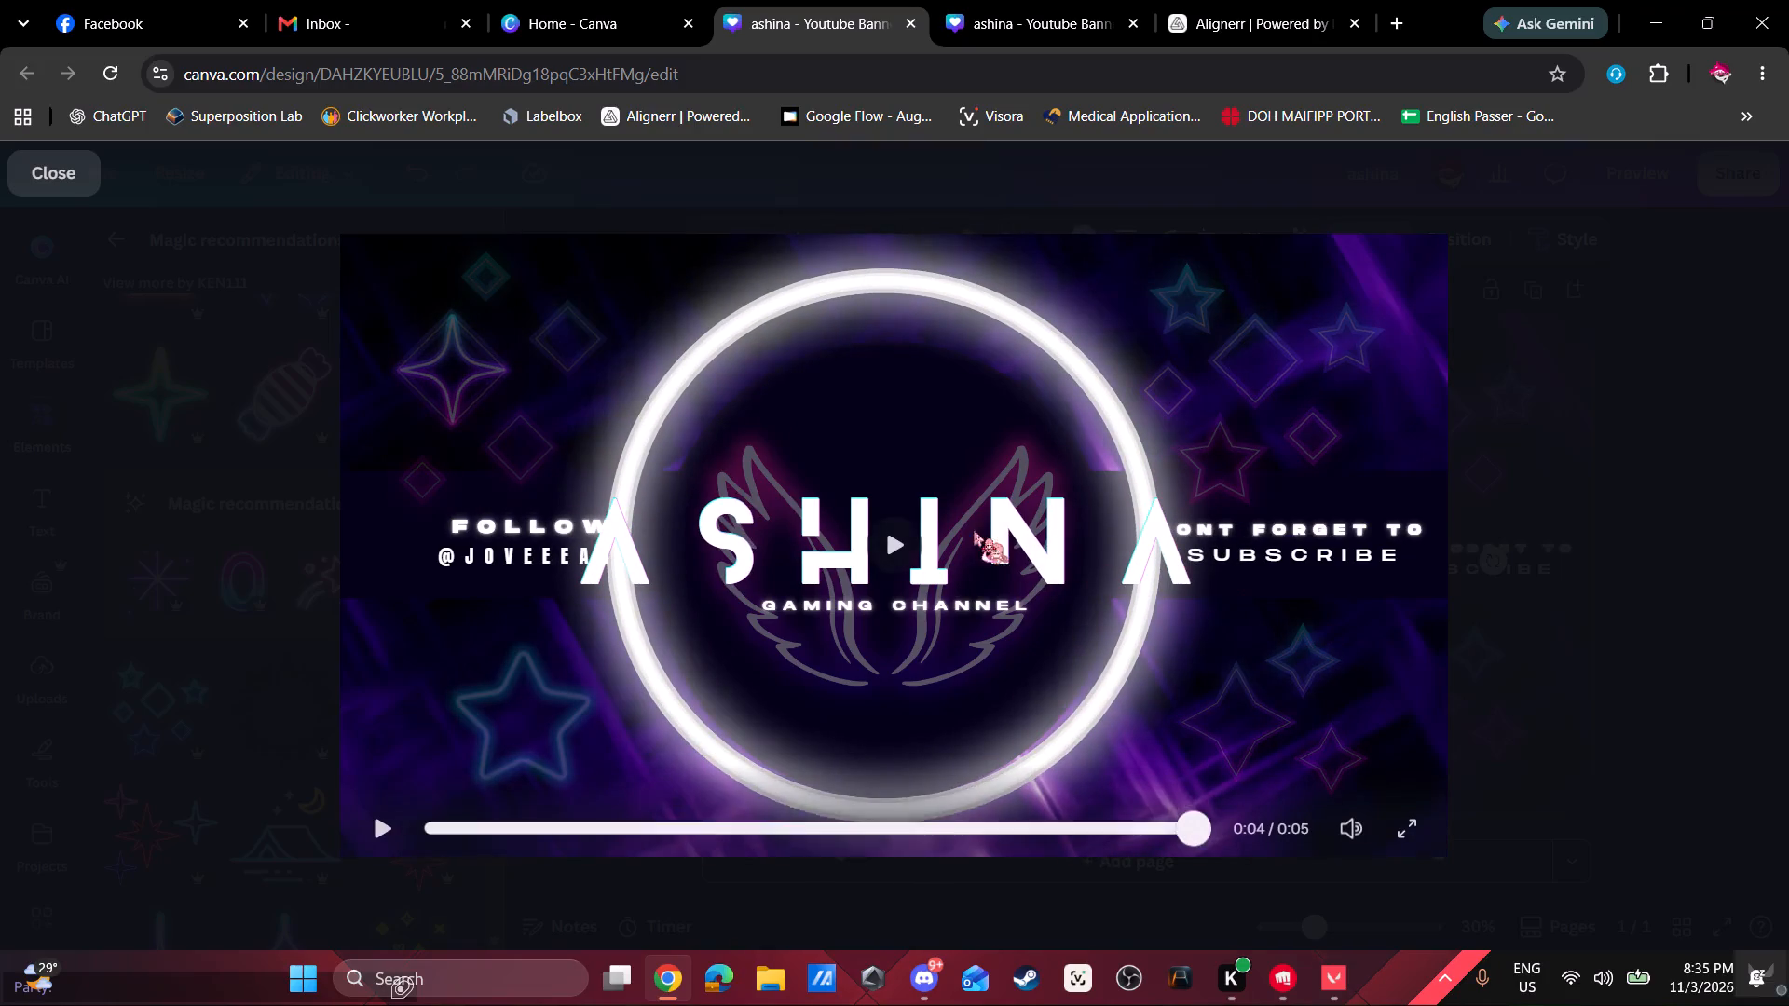
click(75, 174)
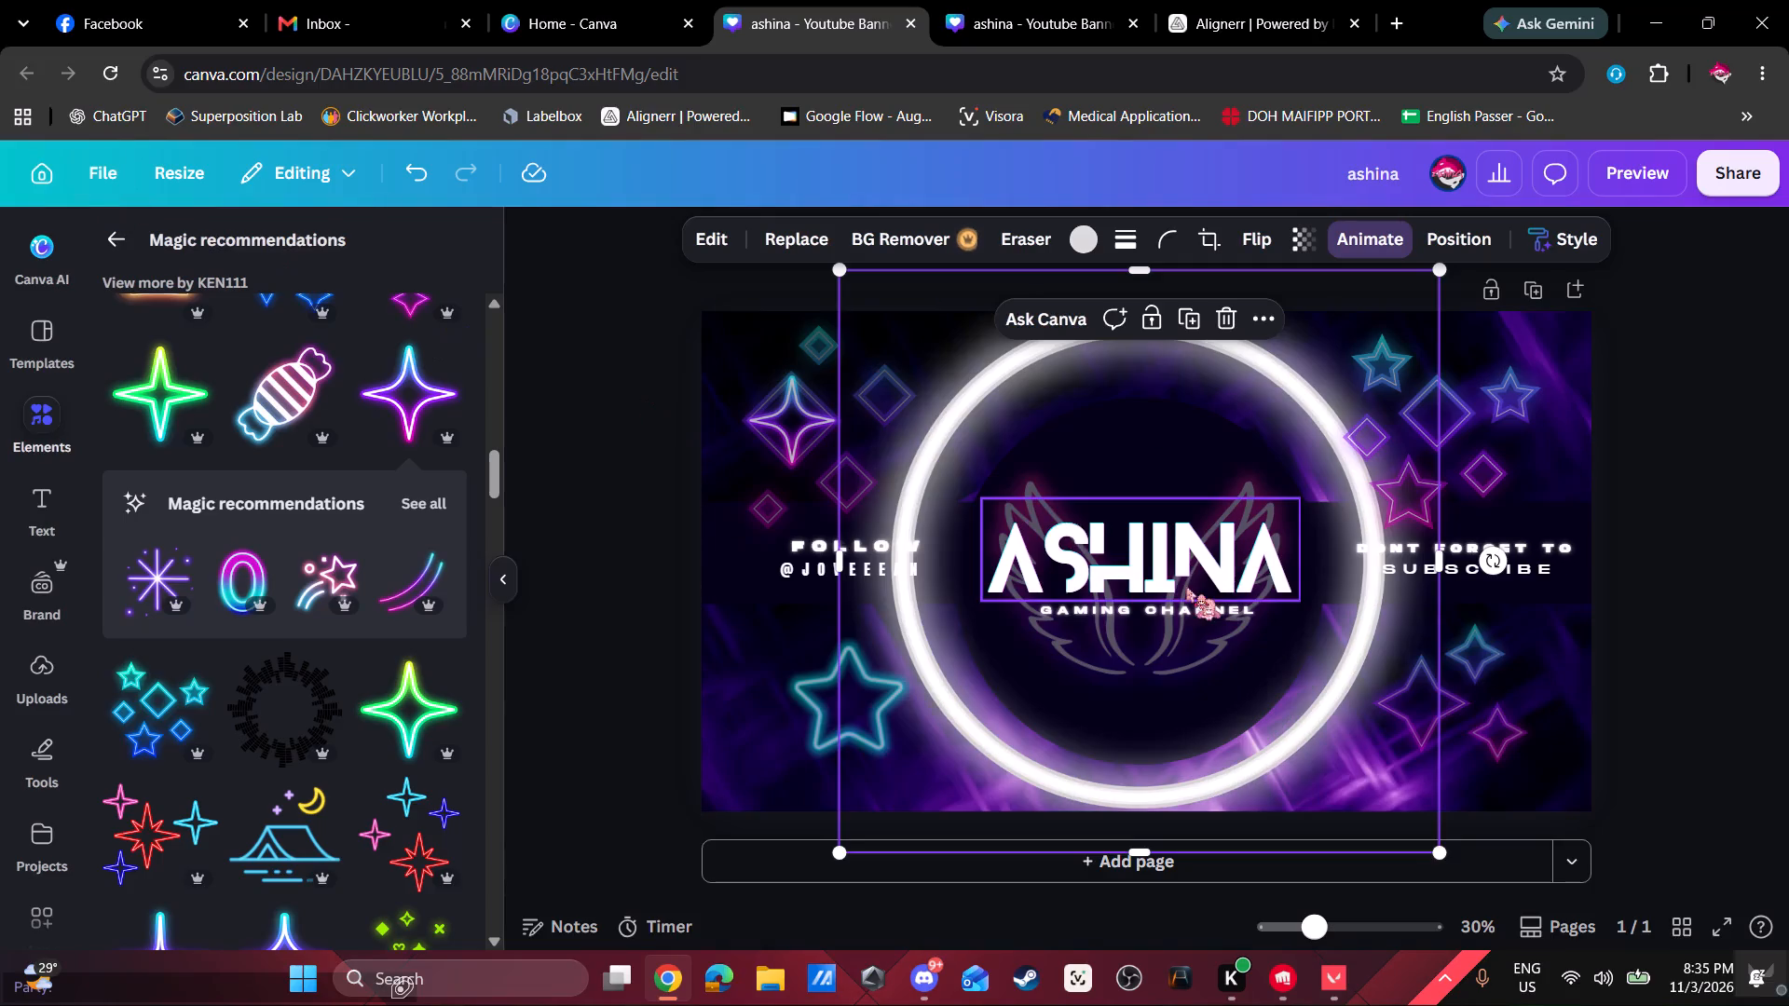
Shrink the glowing white ring to slightly less than the banner's height and recentre it horizontally around the ASHINA title.
click(1097, 569)
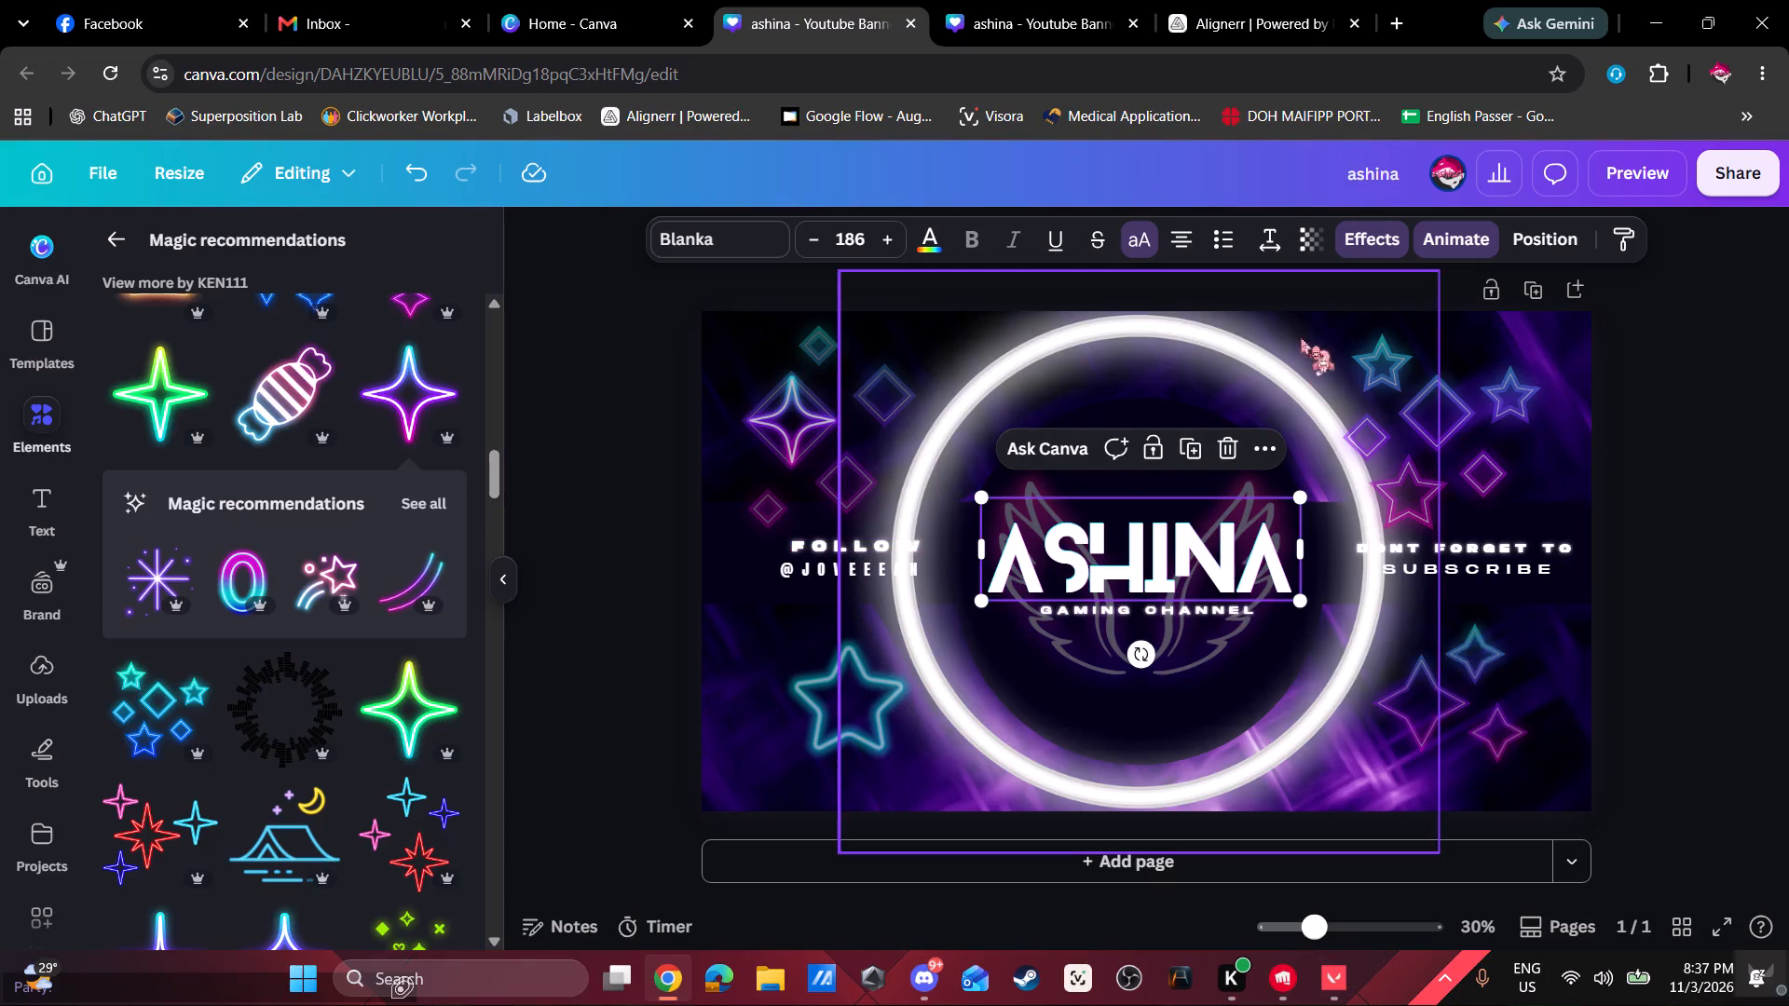
click(866, 352)
click(1006, 337)
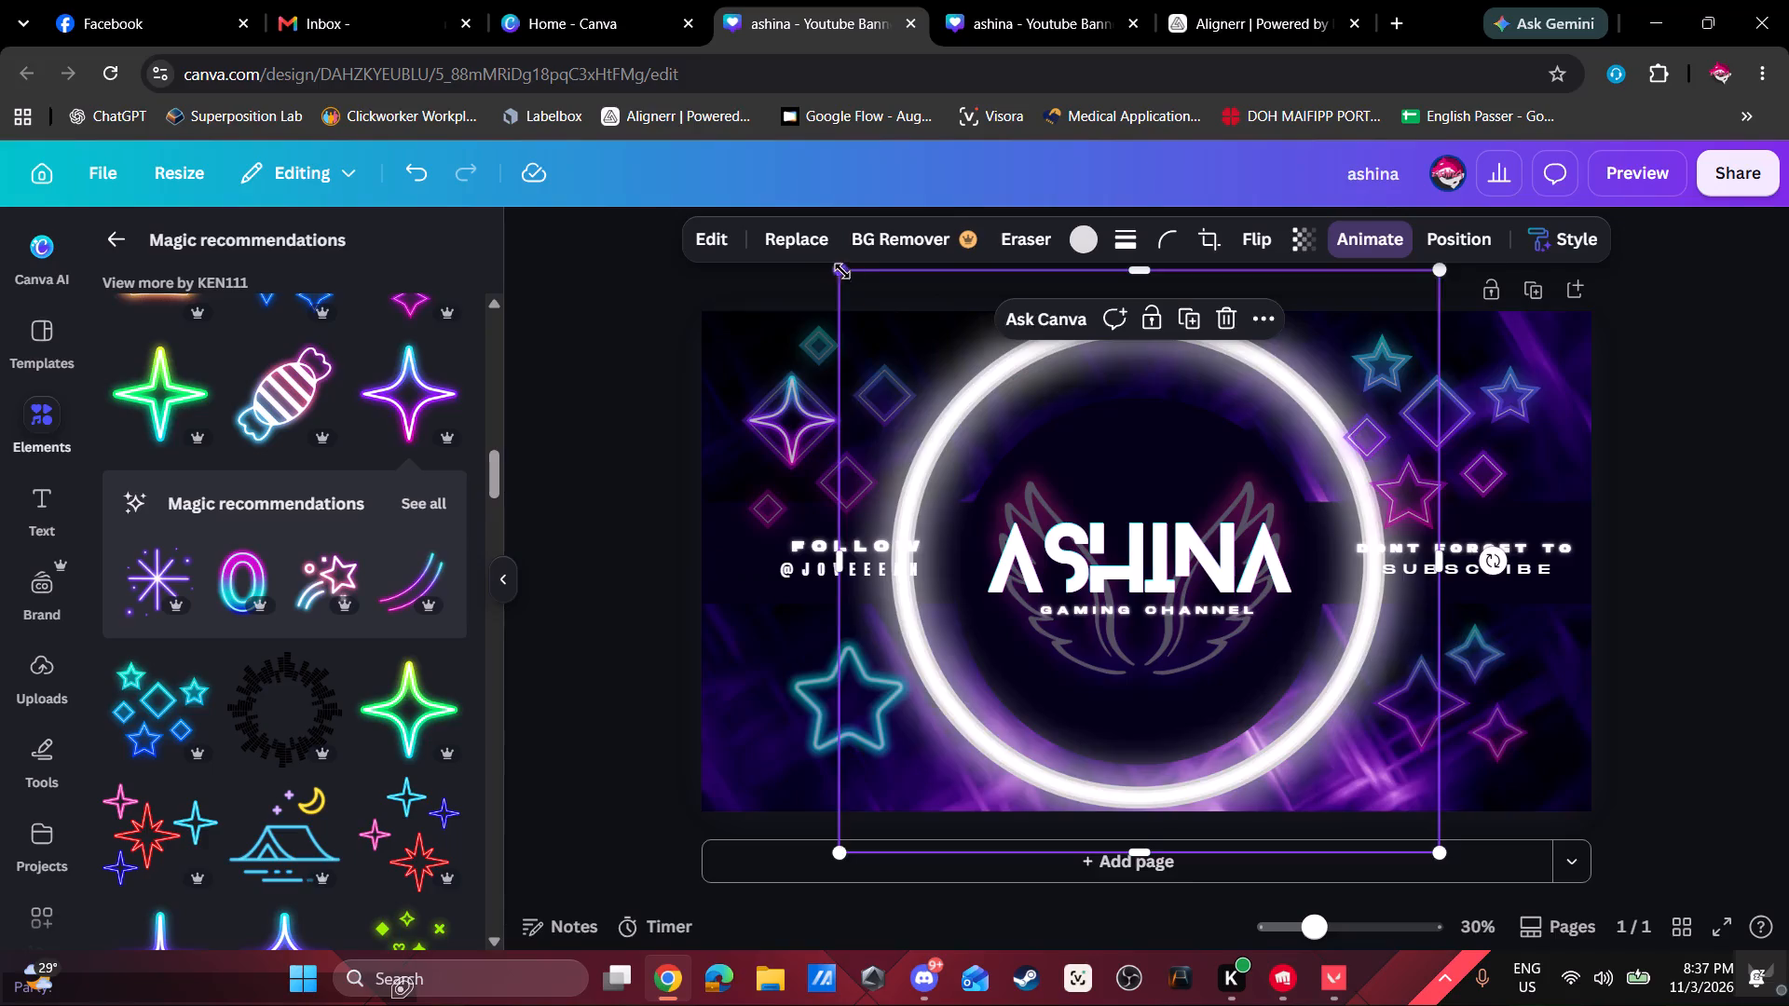
drag(840, 271, 901, 306)
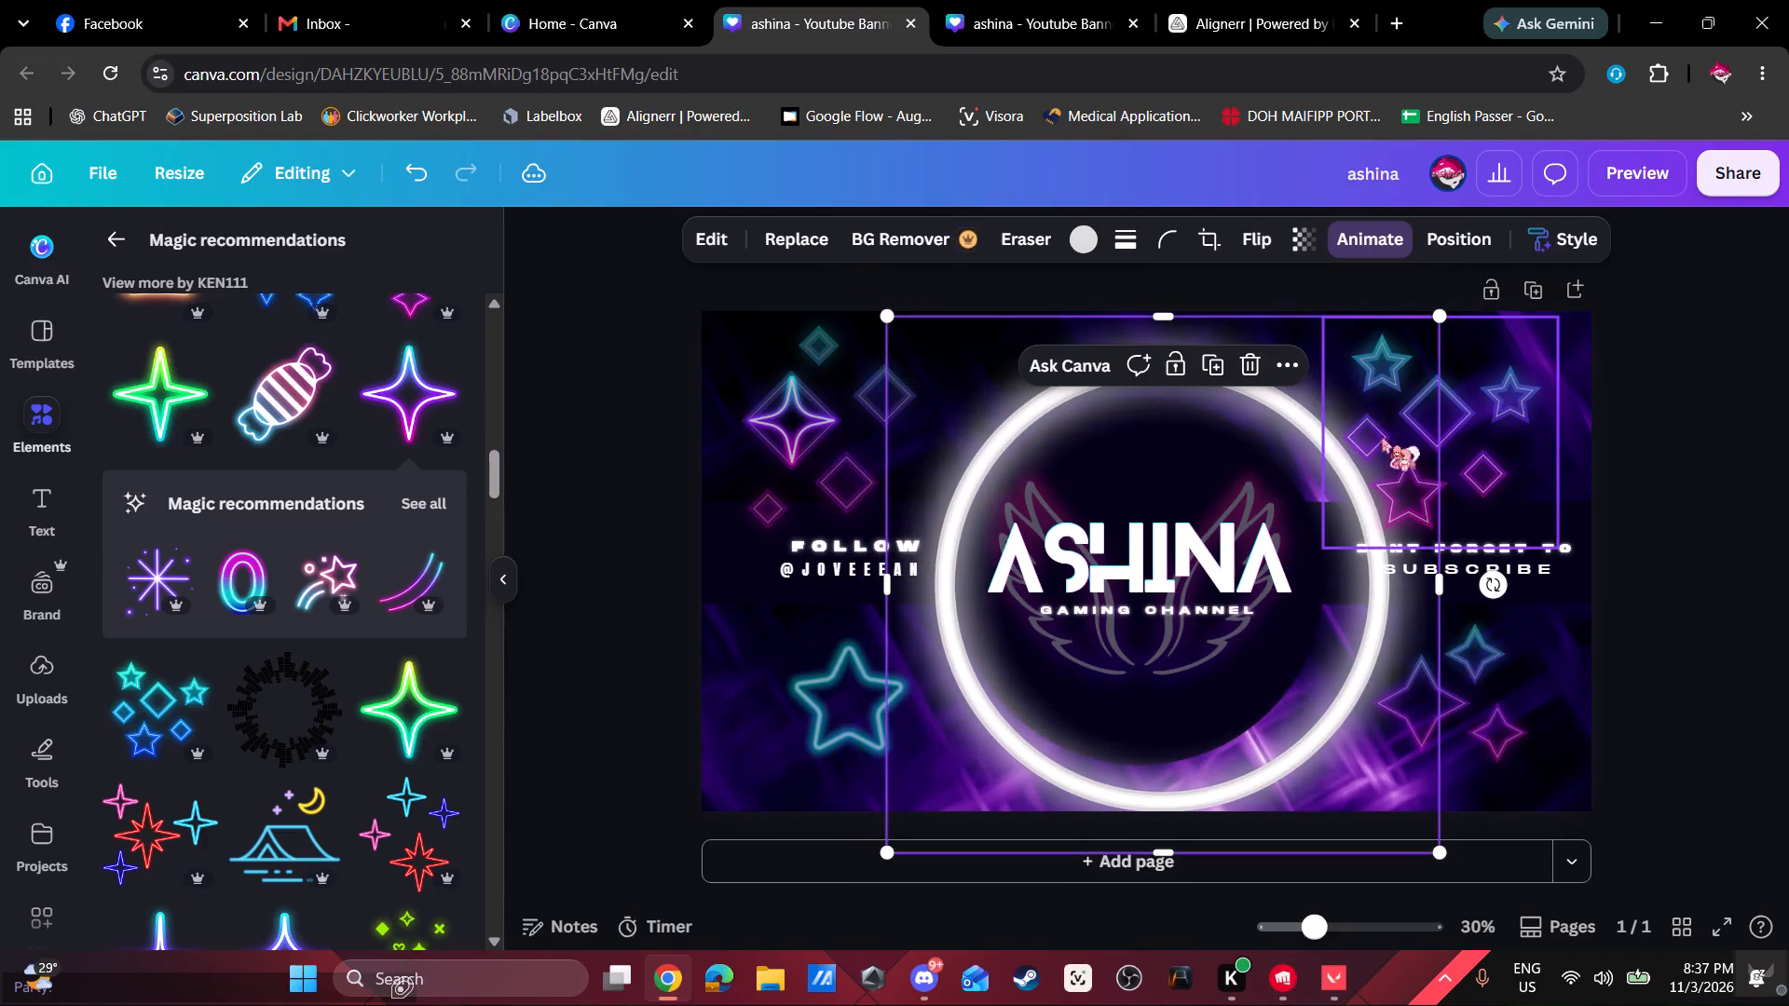
click(1365, 730)
drag(1326, 769, 1313, 767)
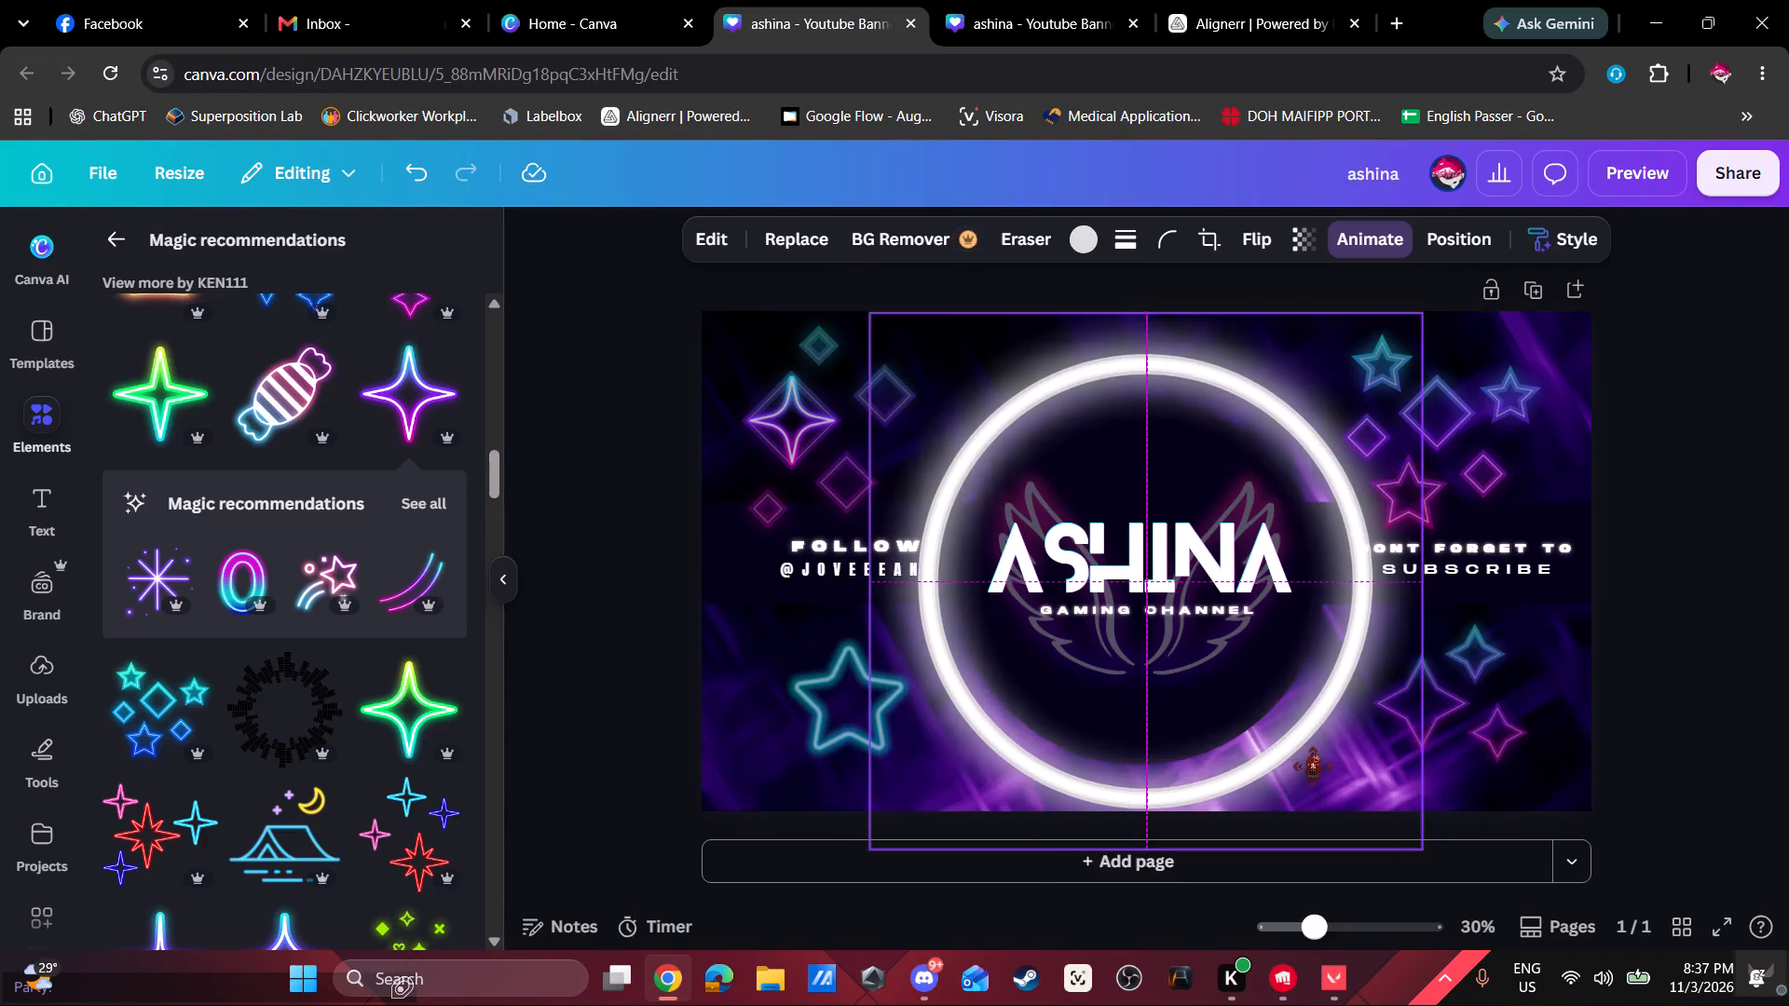
drag(1313, 767, 1304, 762)
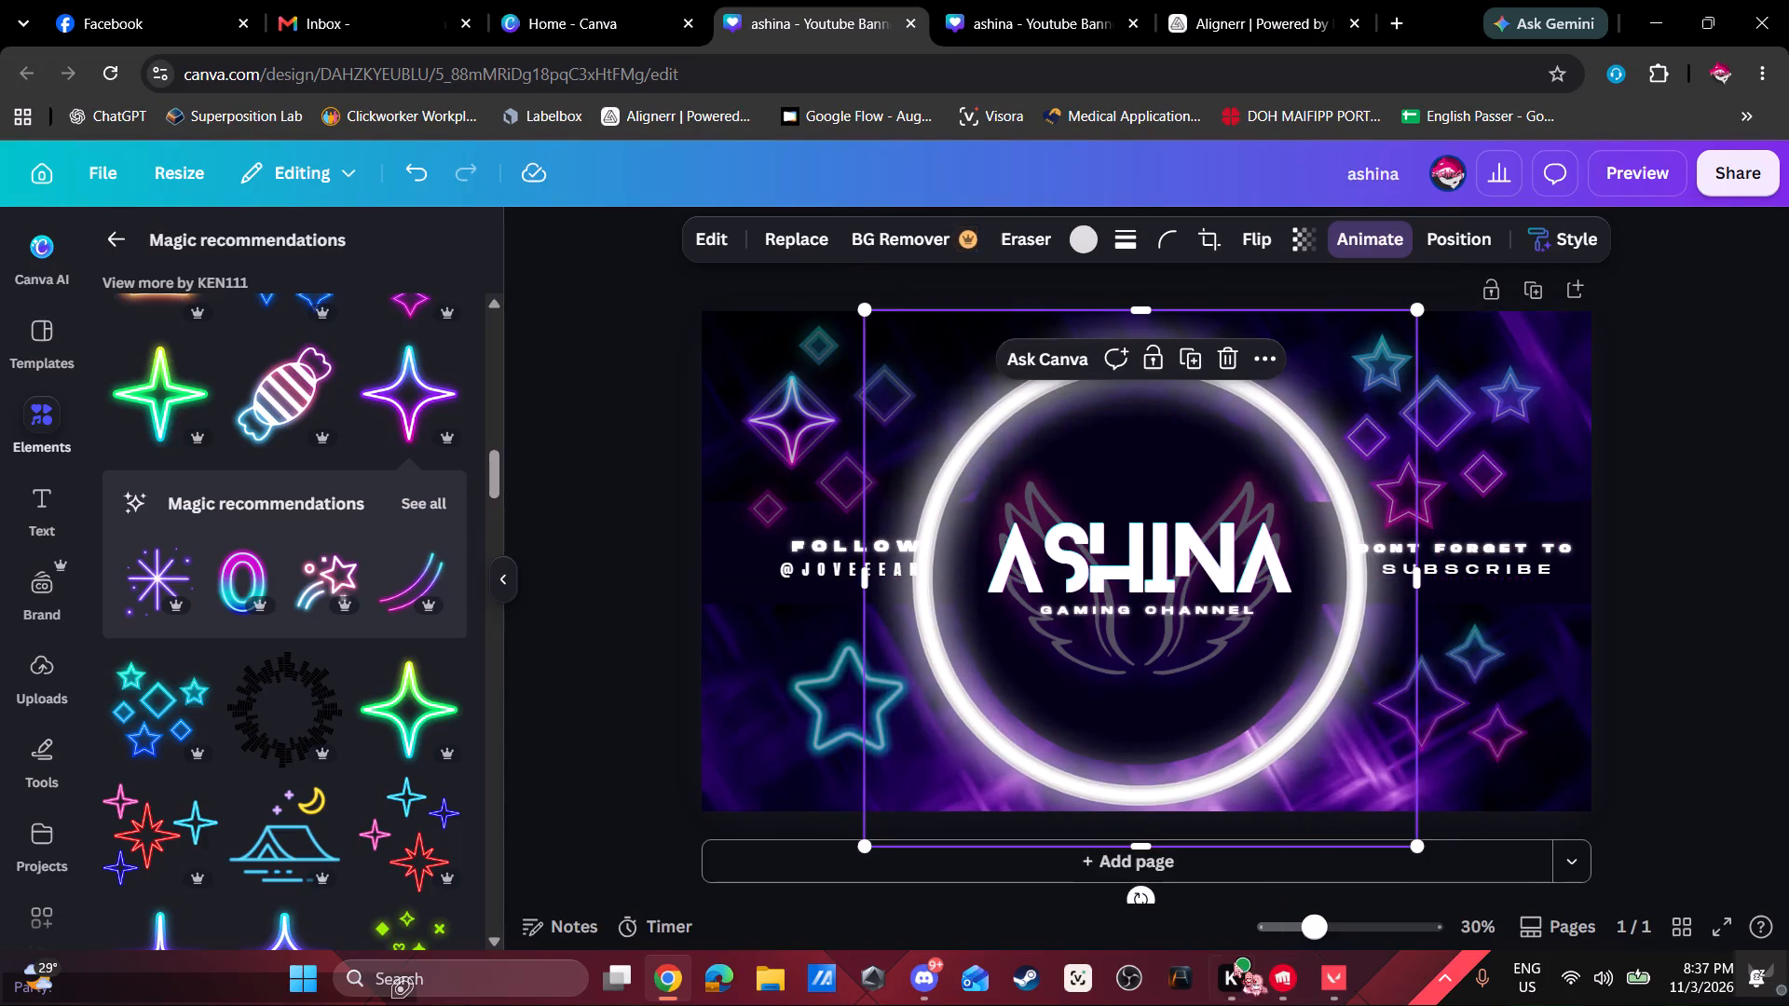
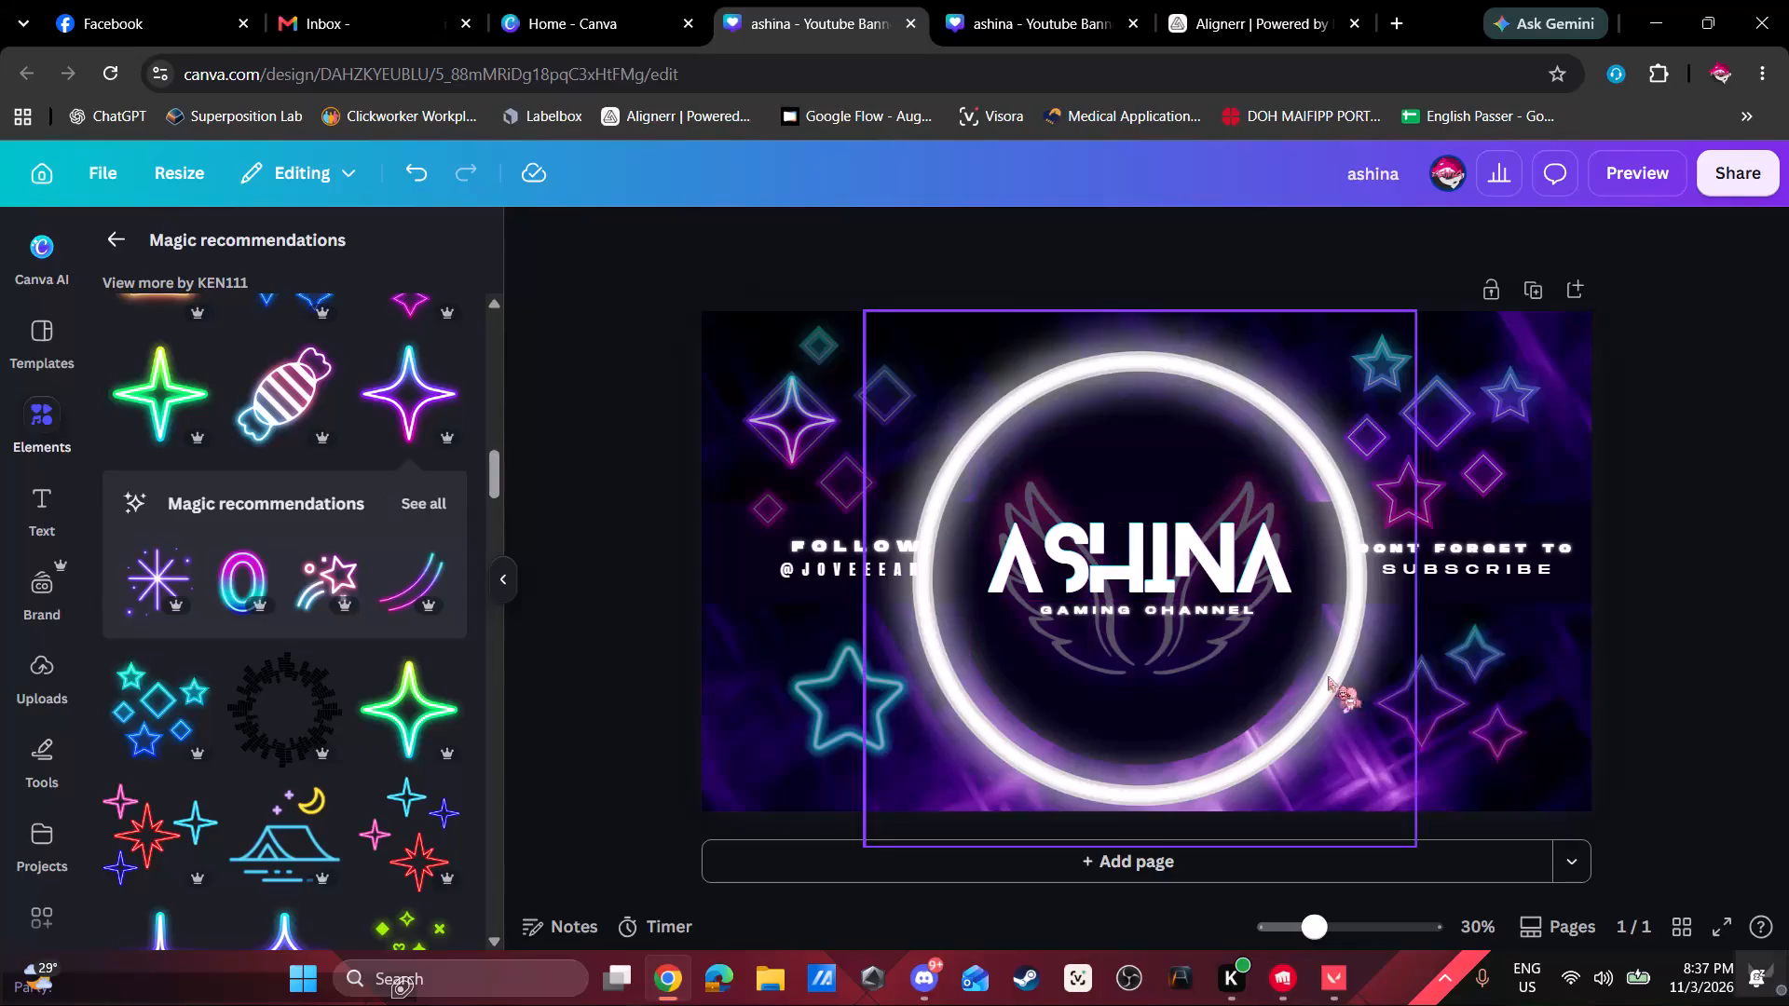
Shrink the glowing white ring slightly and recentre it around the ASHINA title.
click(1327, 717)
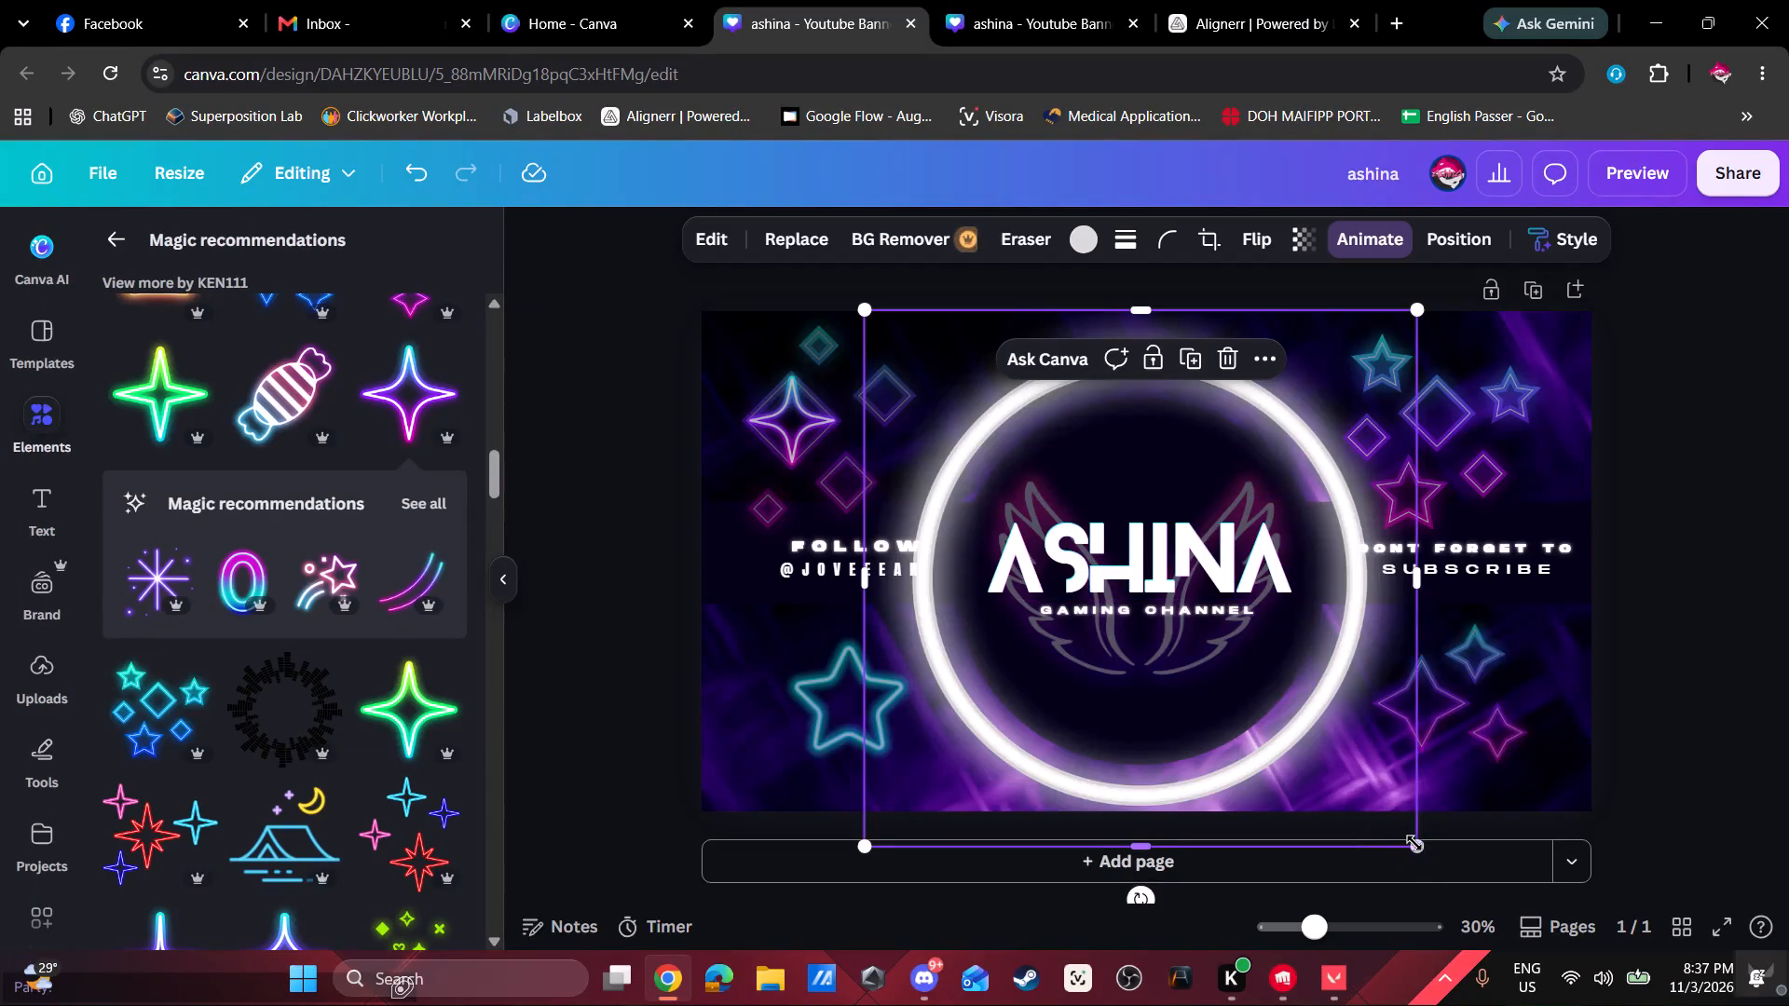
drag(1416, 843, 1399, 831)
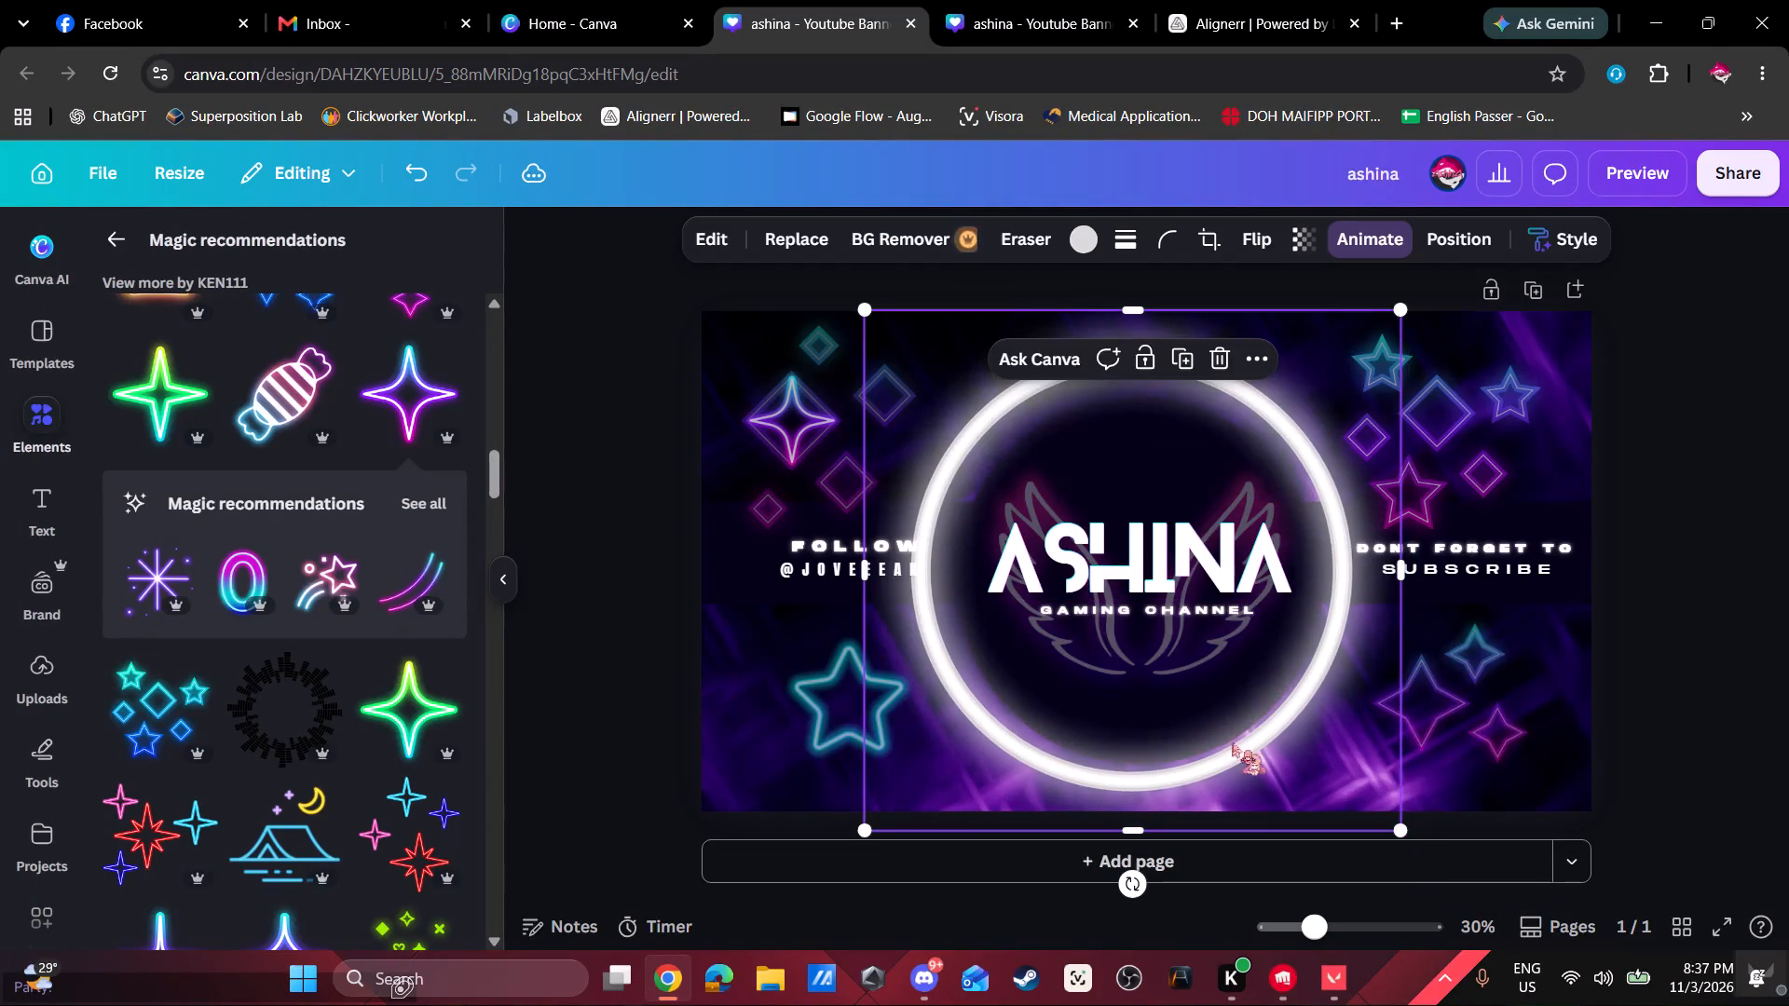
drag(1239, 743, 1250, 737)
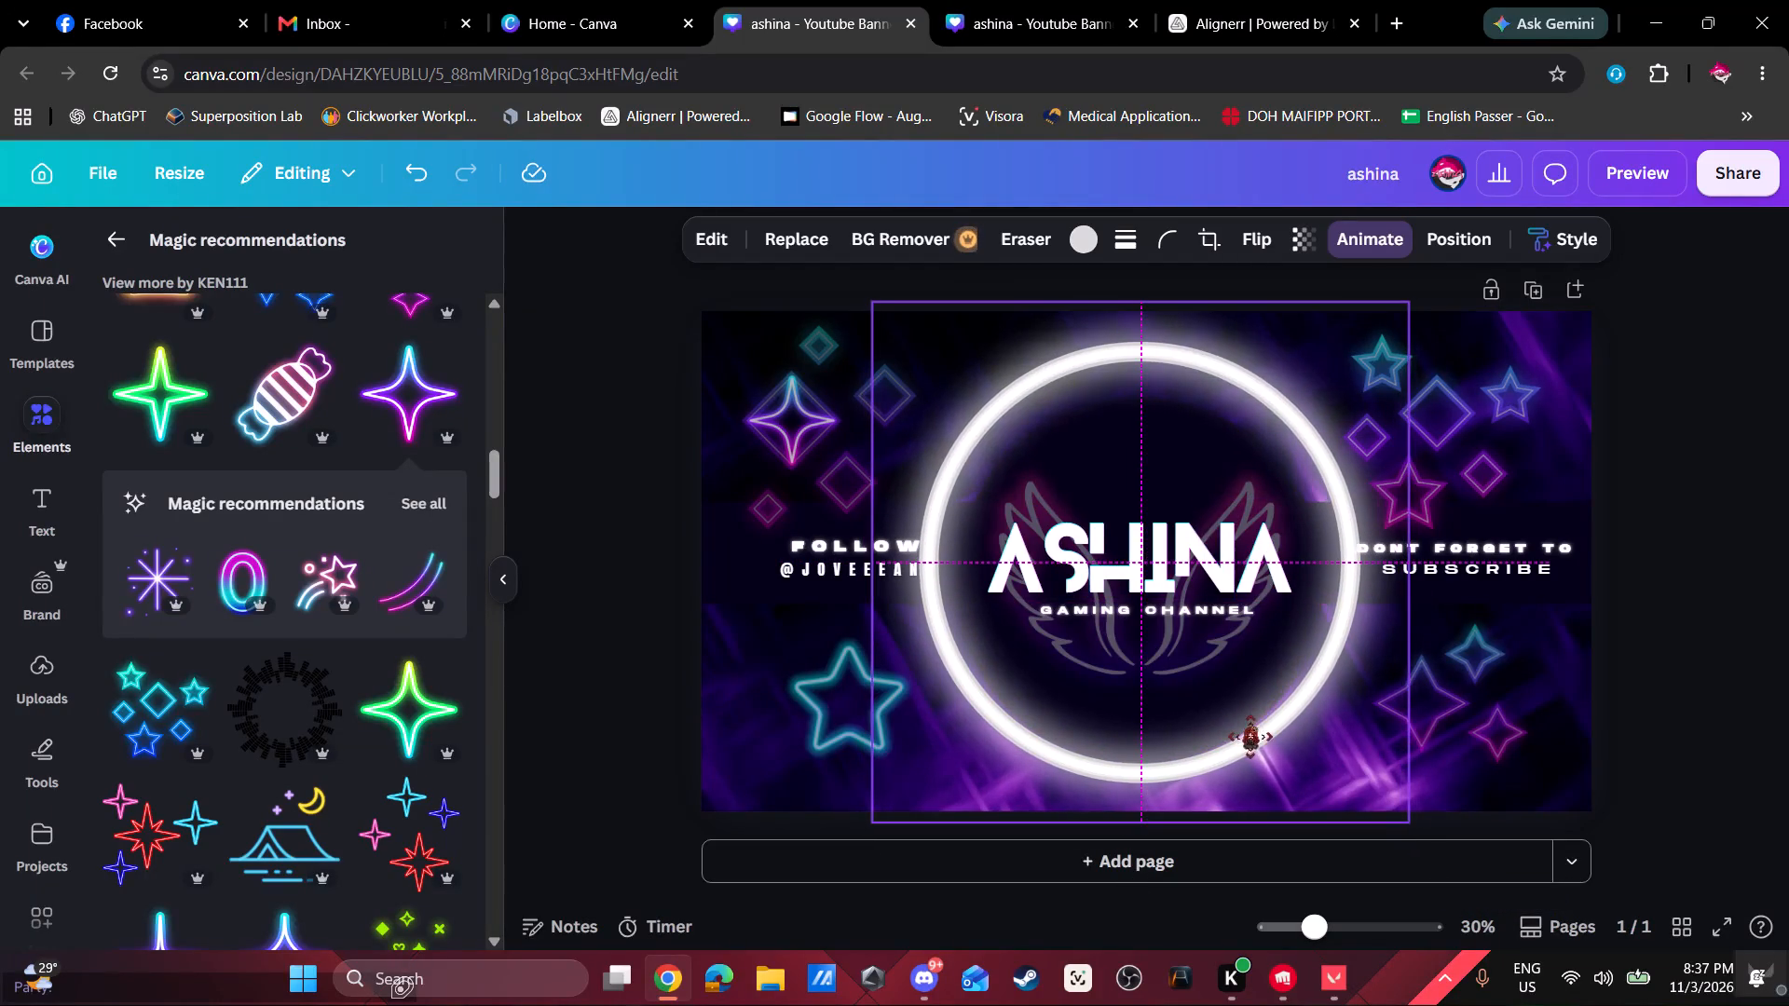
drag(1250, 737, 1249, 737)
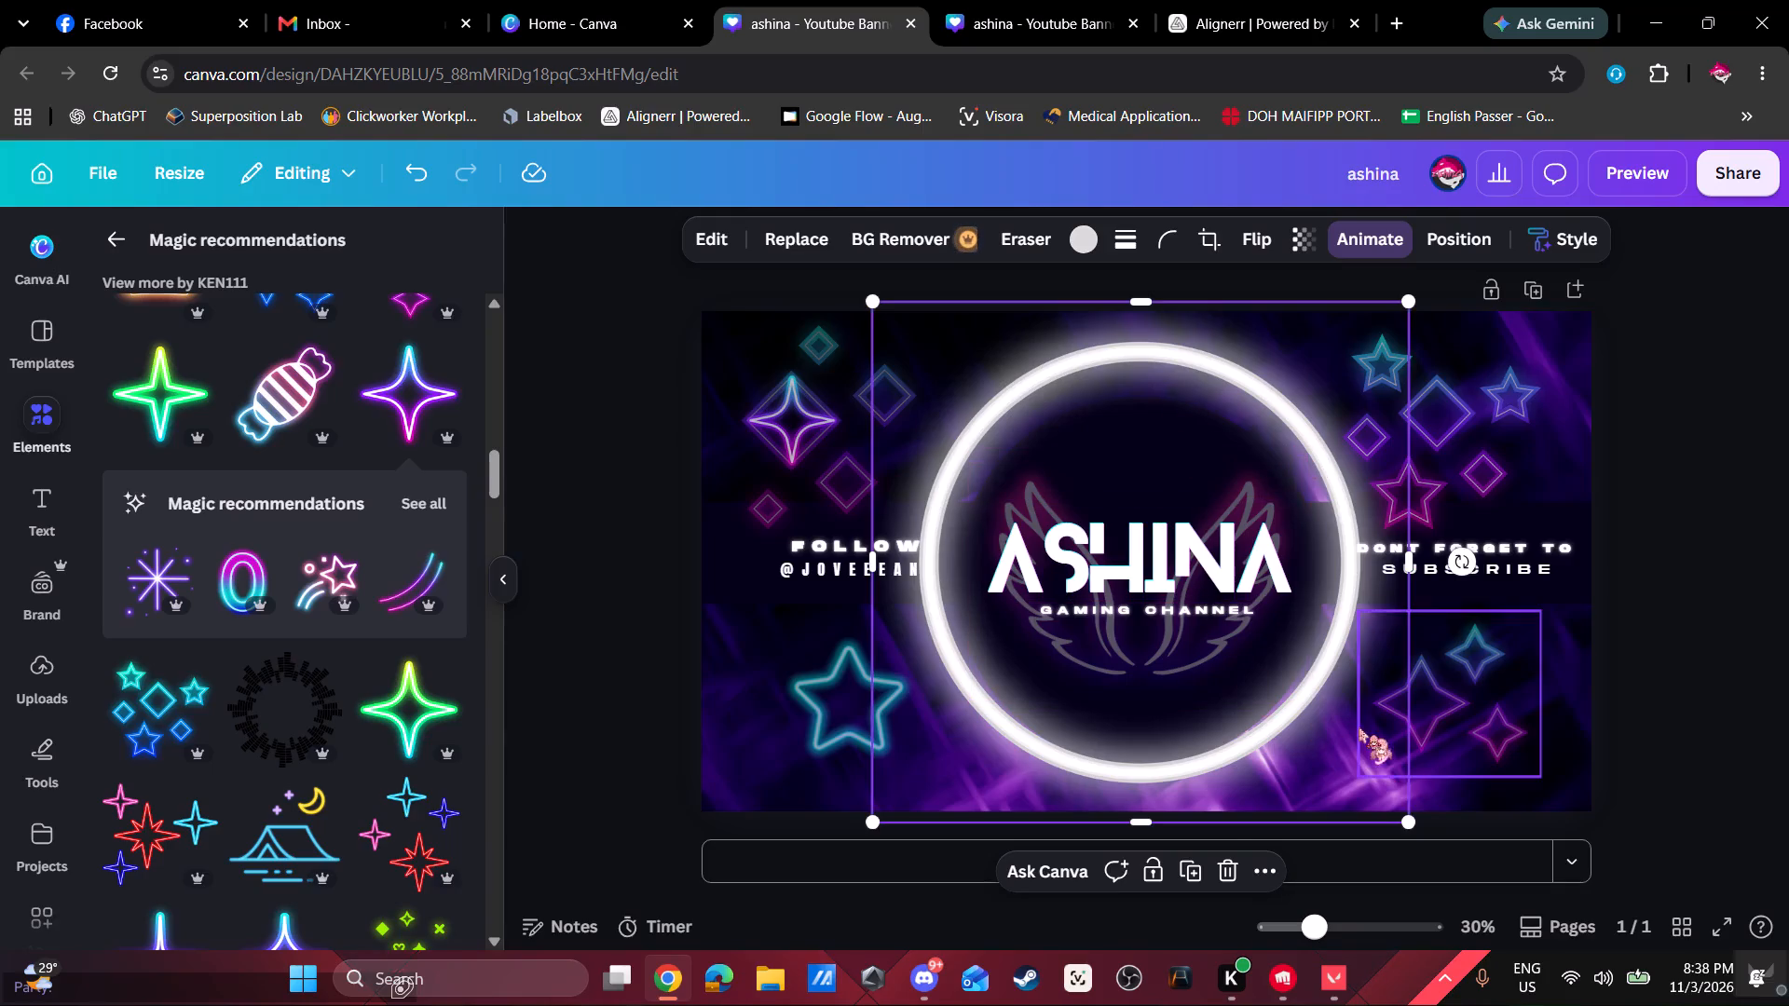
drag(1359, 727, 1358, 747)
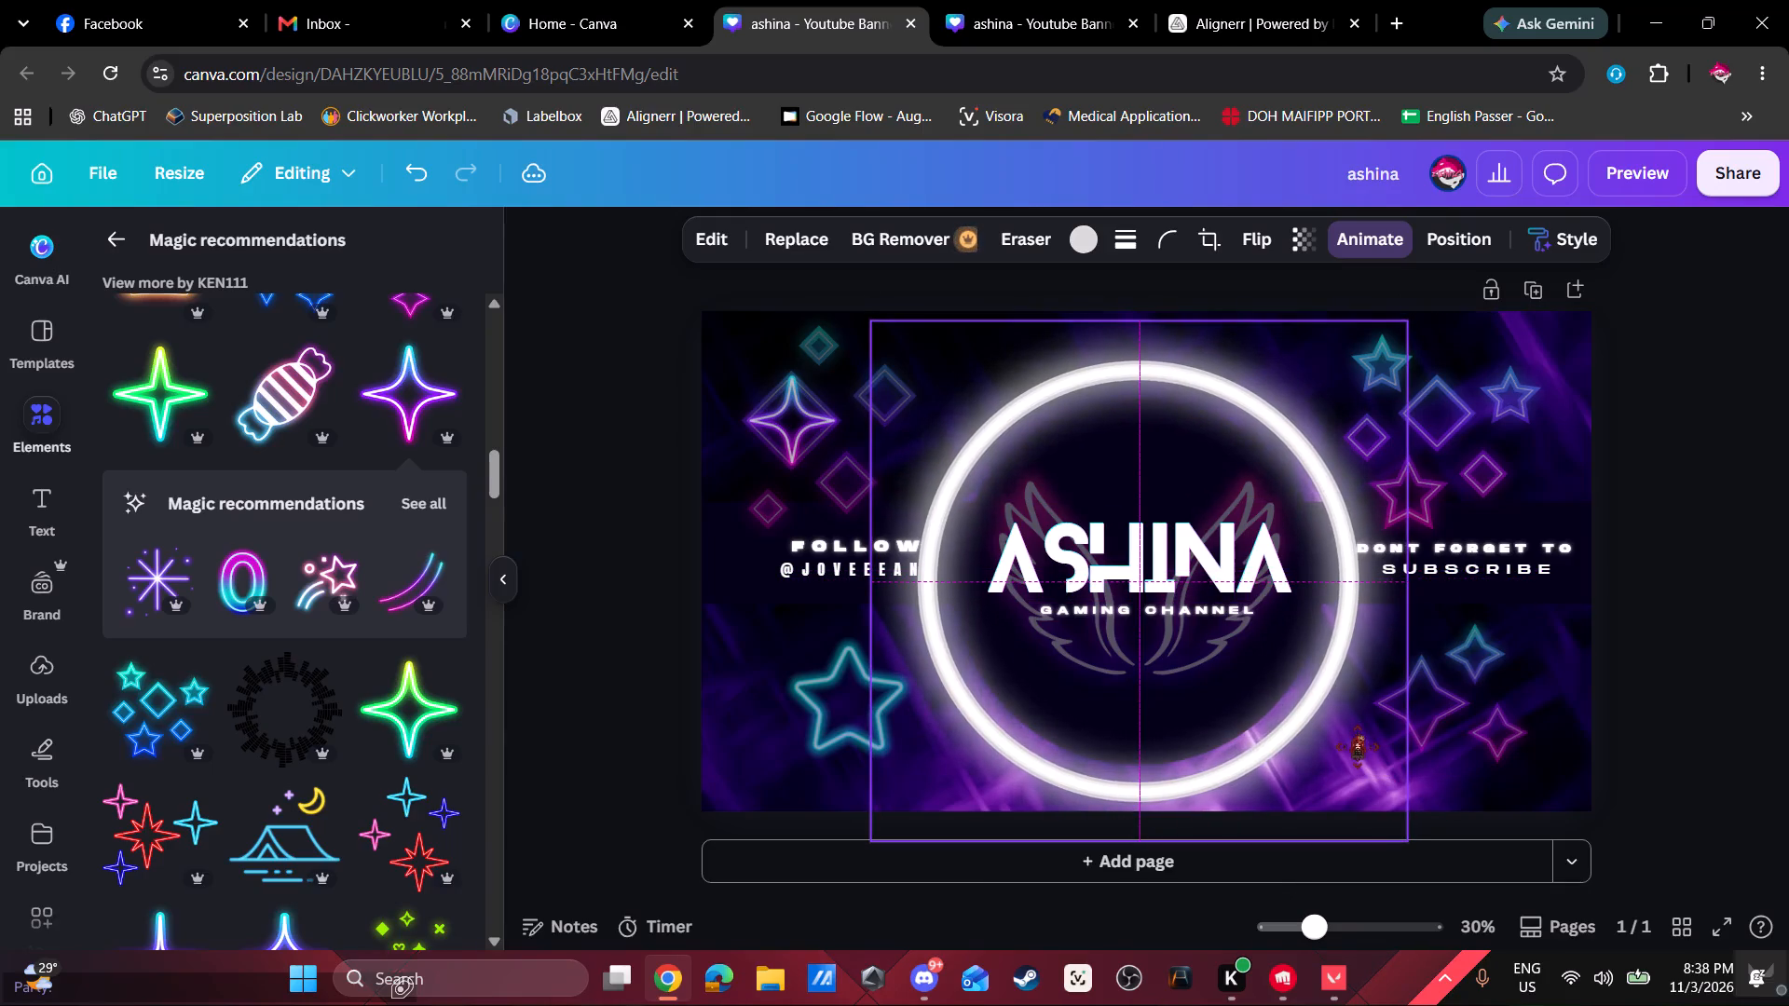
drag(1358, 747, 1357, 745)
drag(1357, 745, 1357, 743)
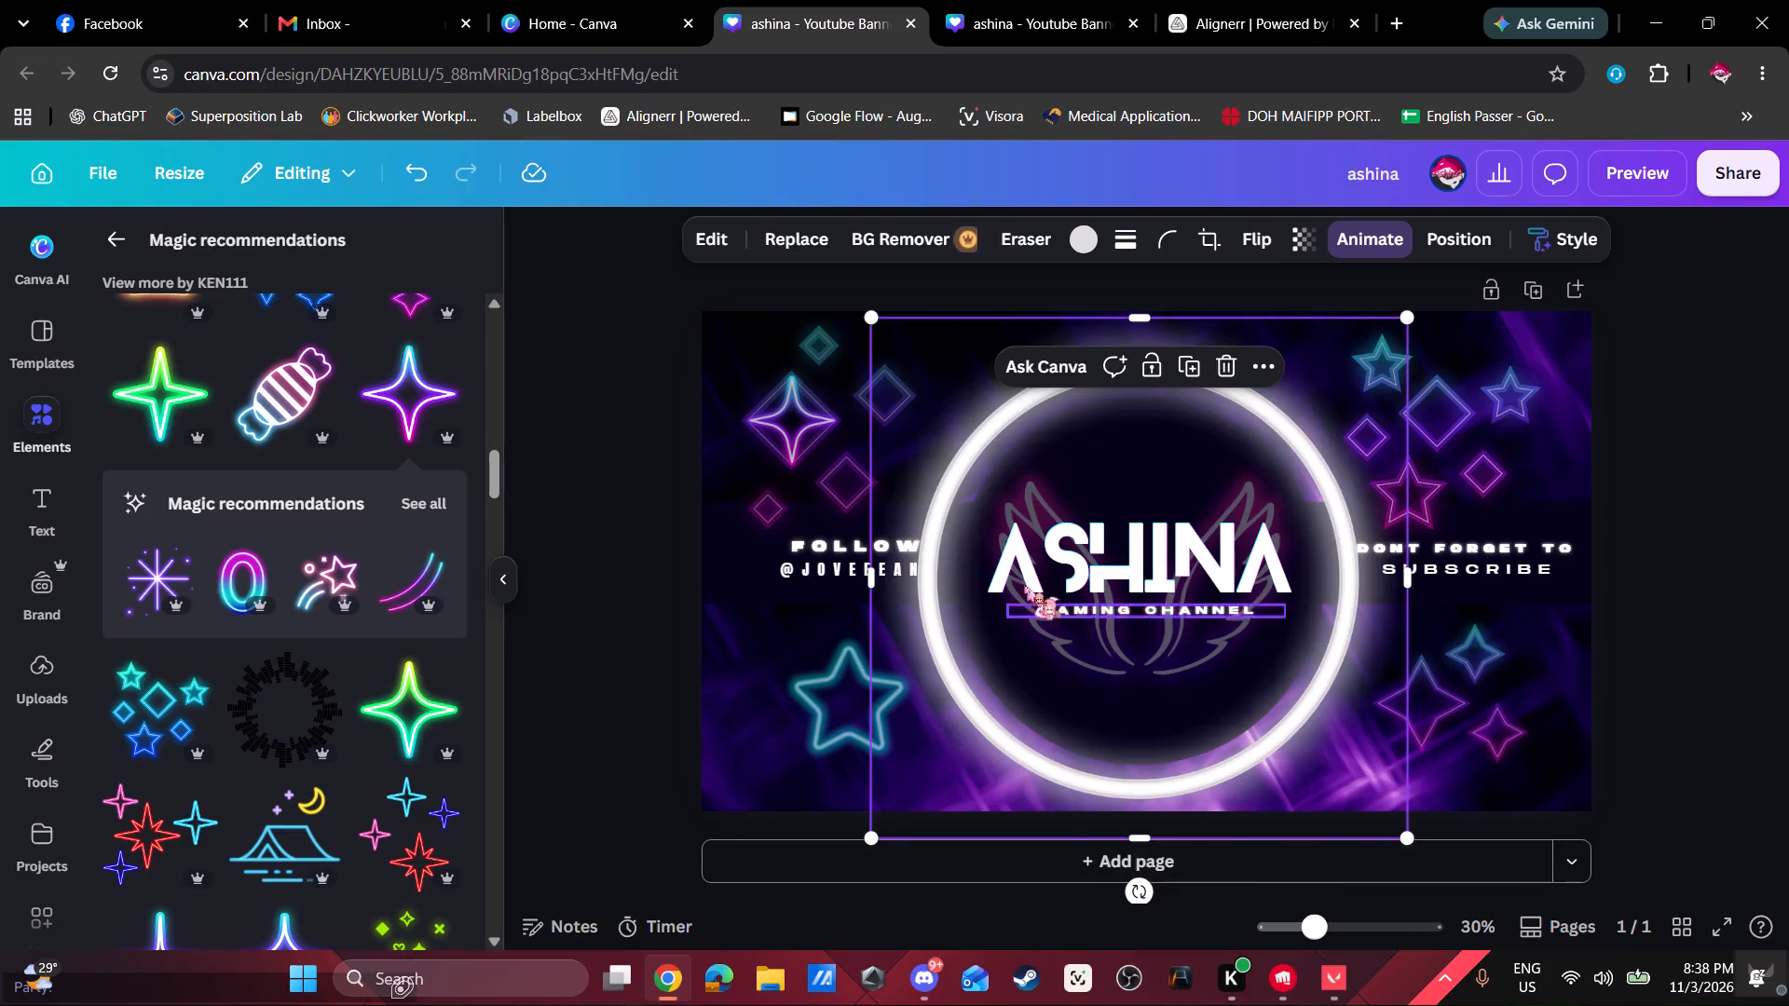
Preview the banner animation with the smaller ring around the Spread title.
scroll(278, 769, down, 2)
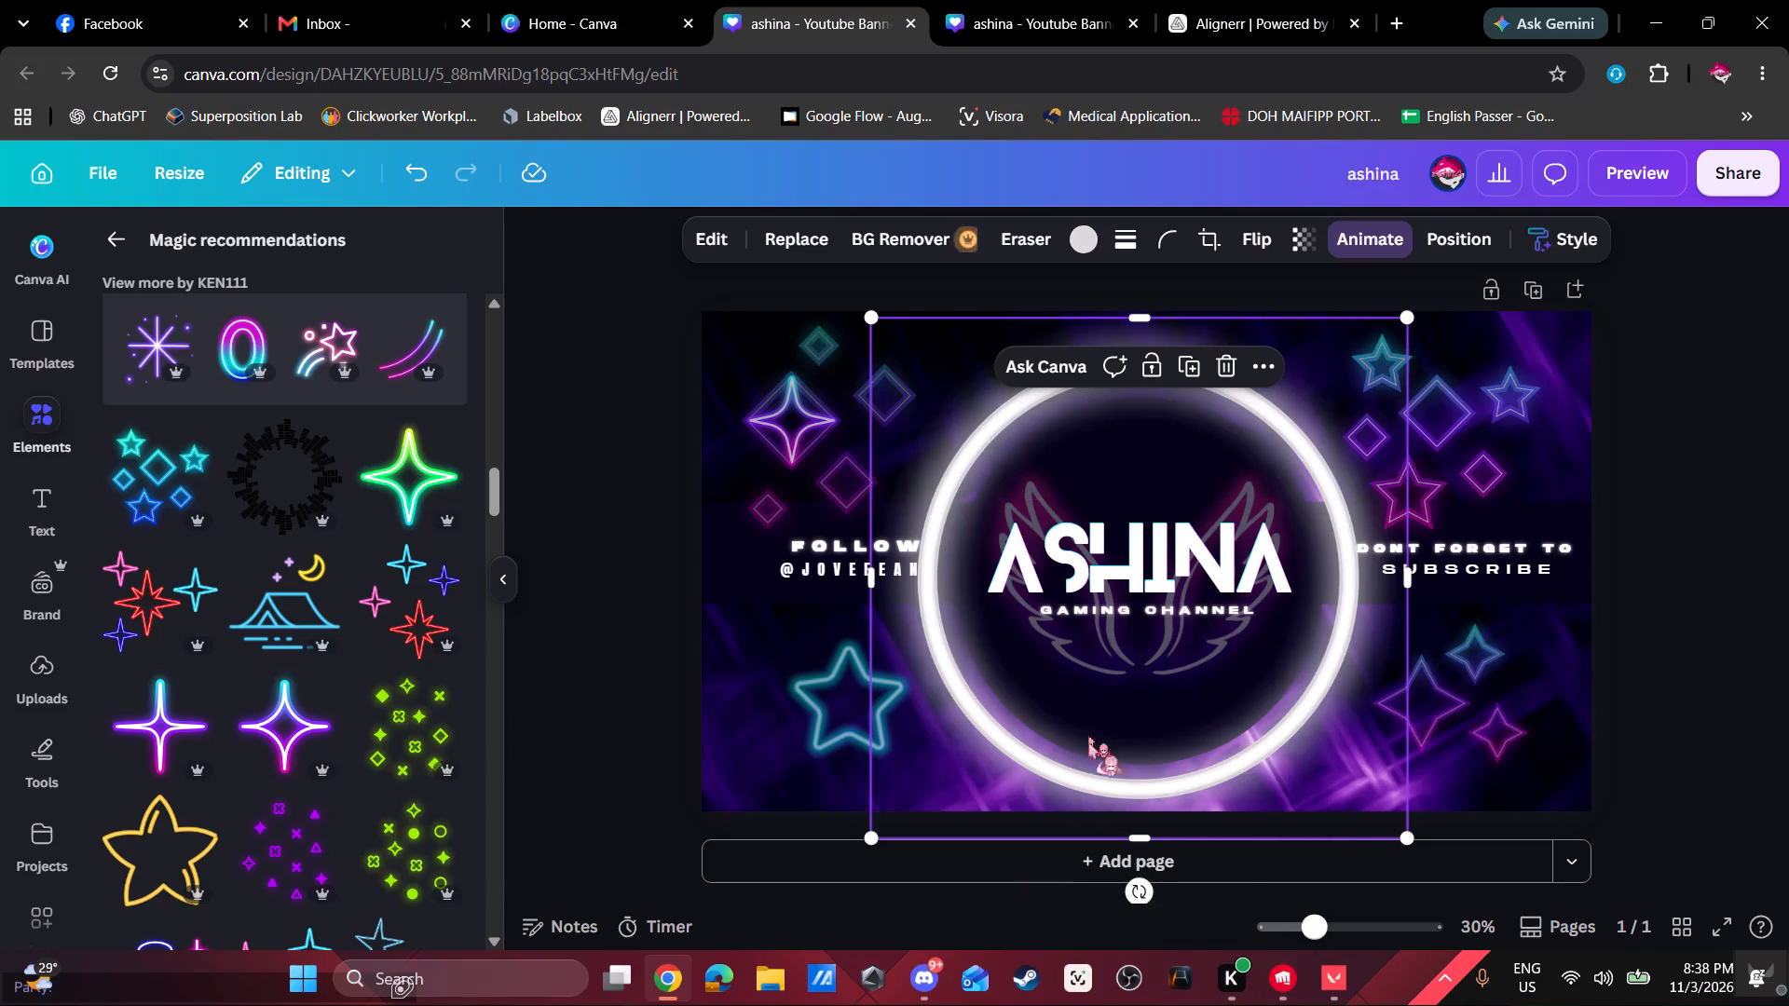
click(1097, 570)
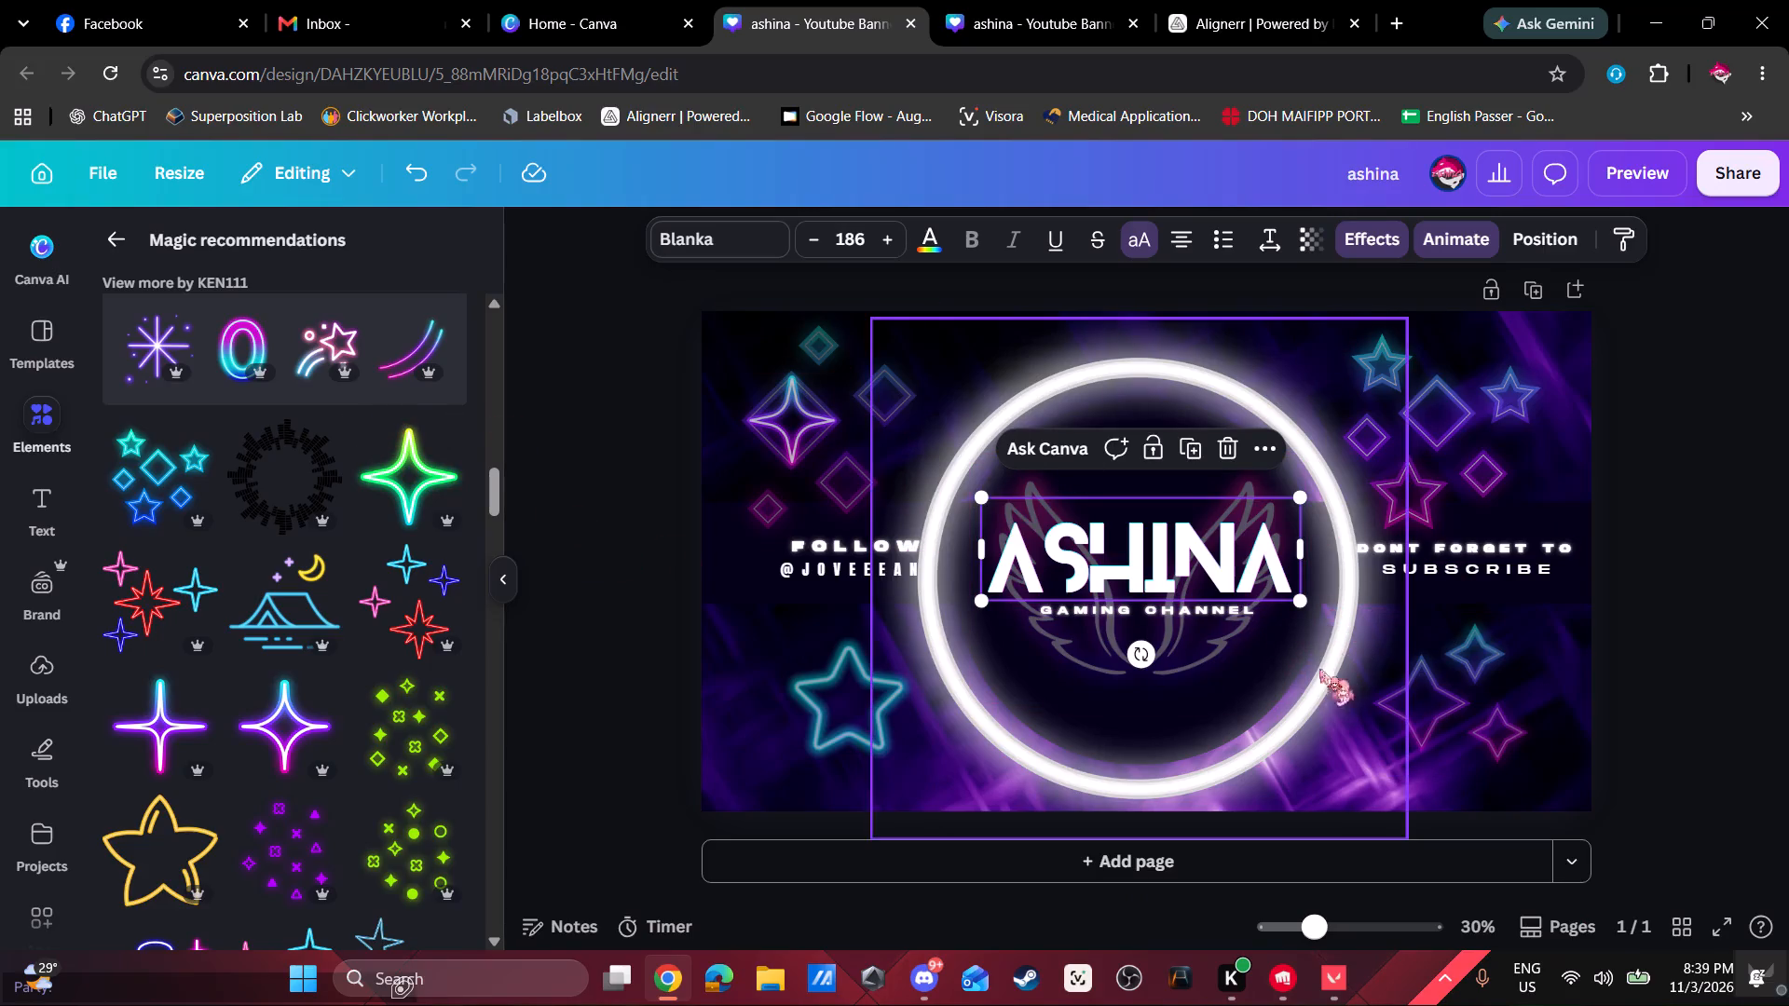
click(1607, 178)
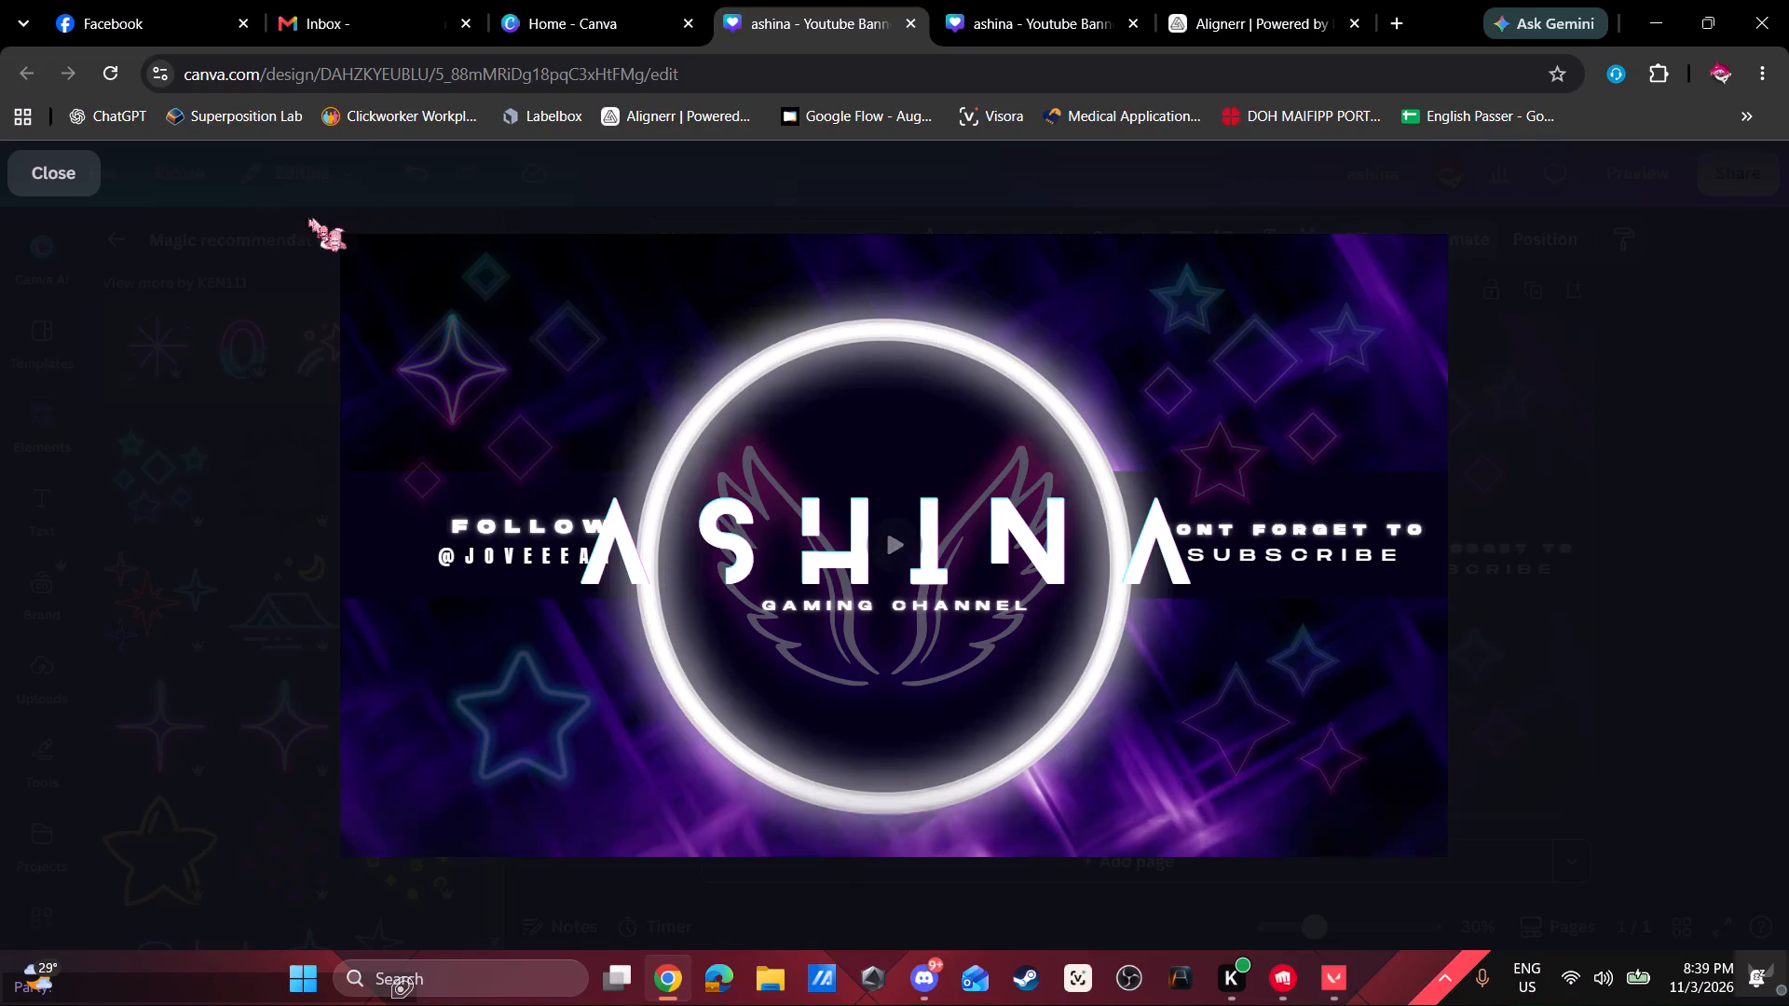
click(56, 170)
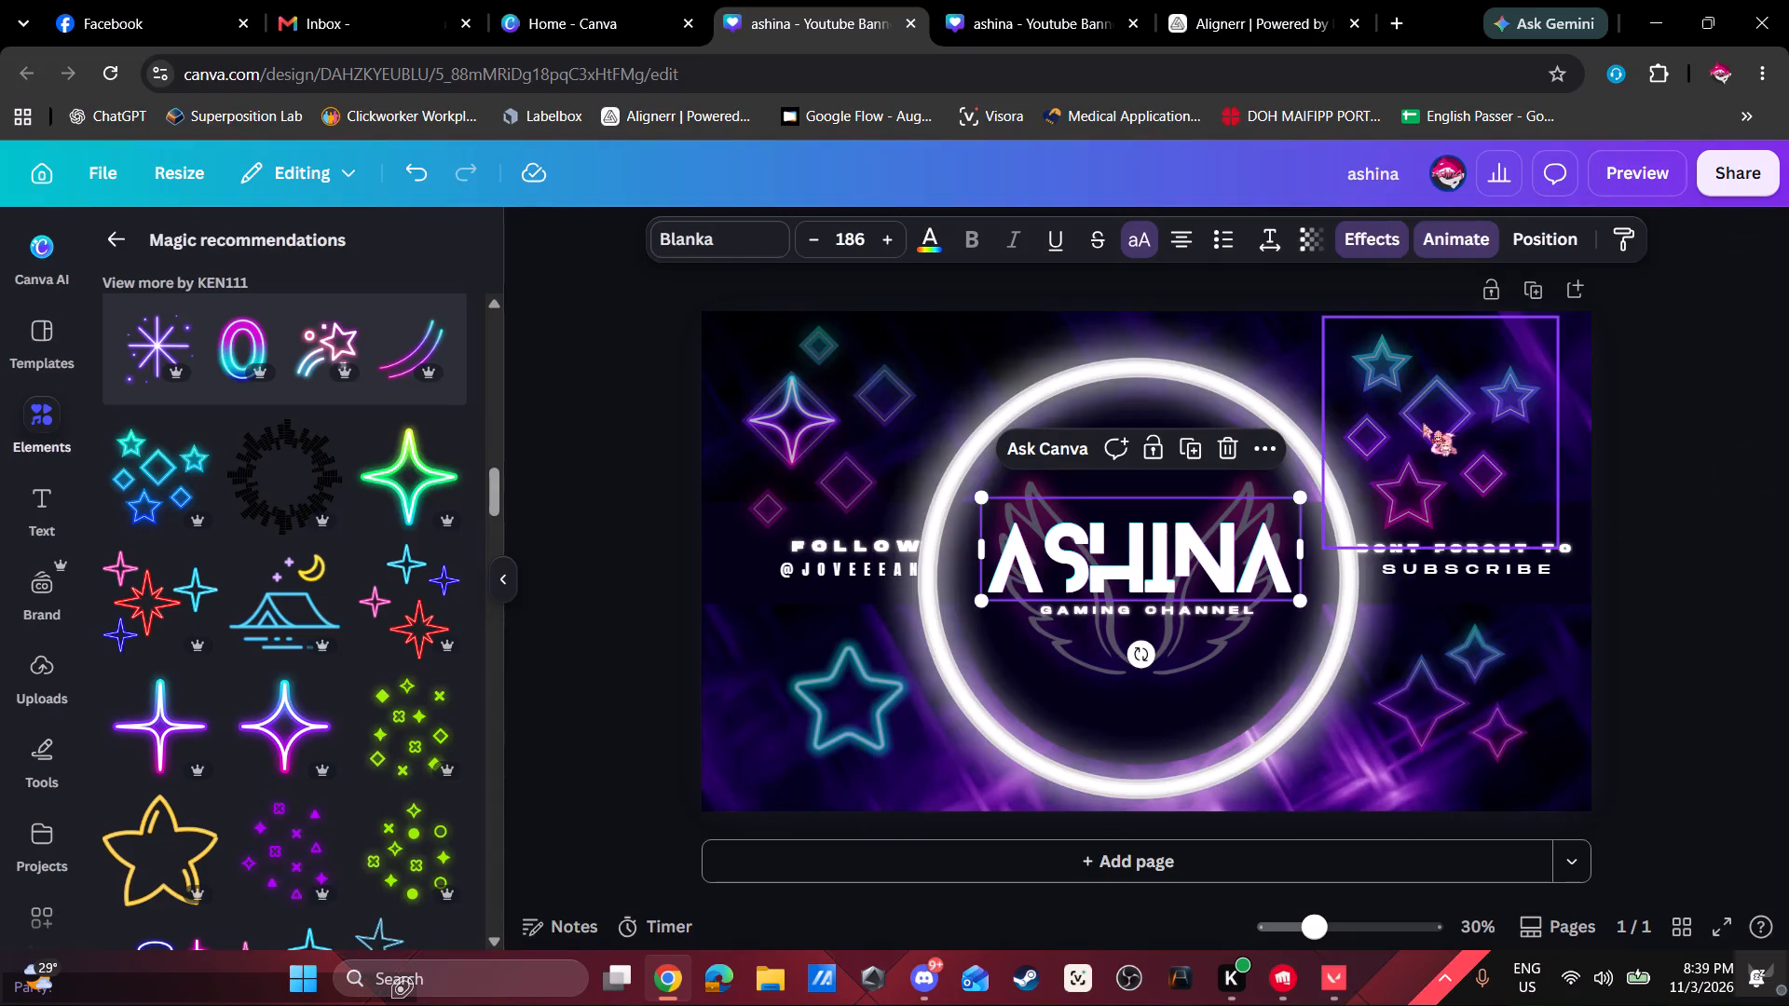
Move the neon star-and-diamond cluster above the subscribe text towards the banner's upper-right corner and rotate it about 90°.
drag(1423, 423, 1432, 423)
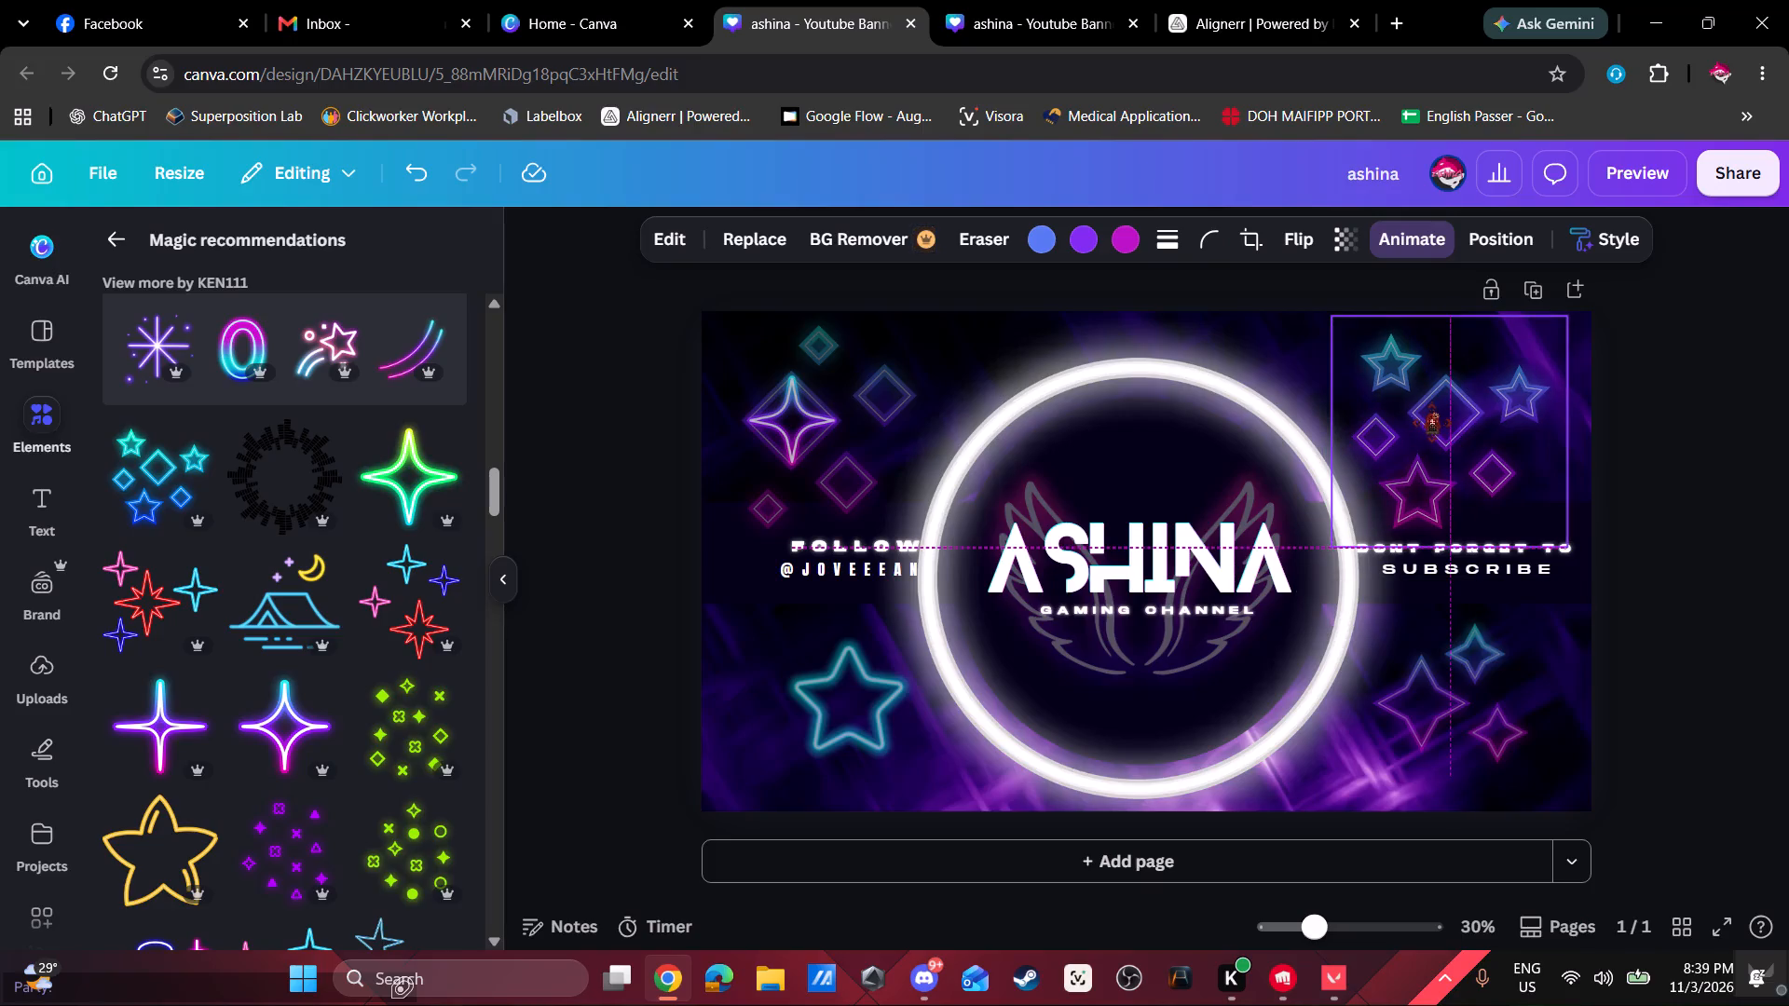
drag(1432, 423, 1446, 414)
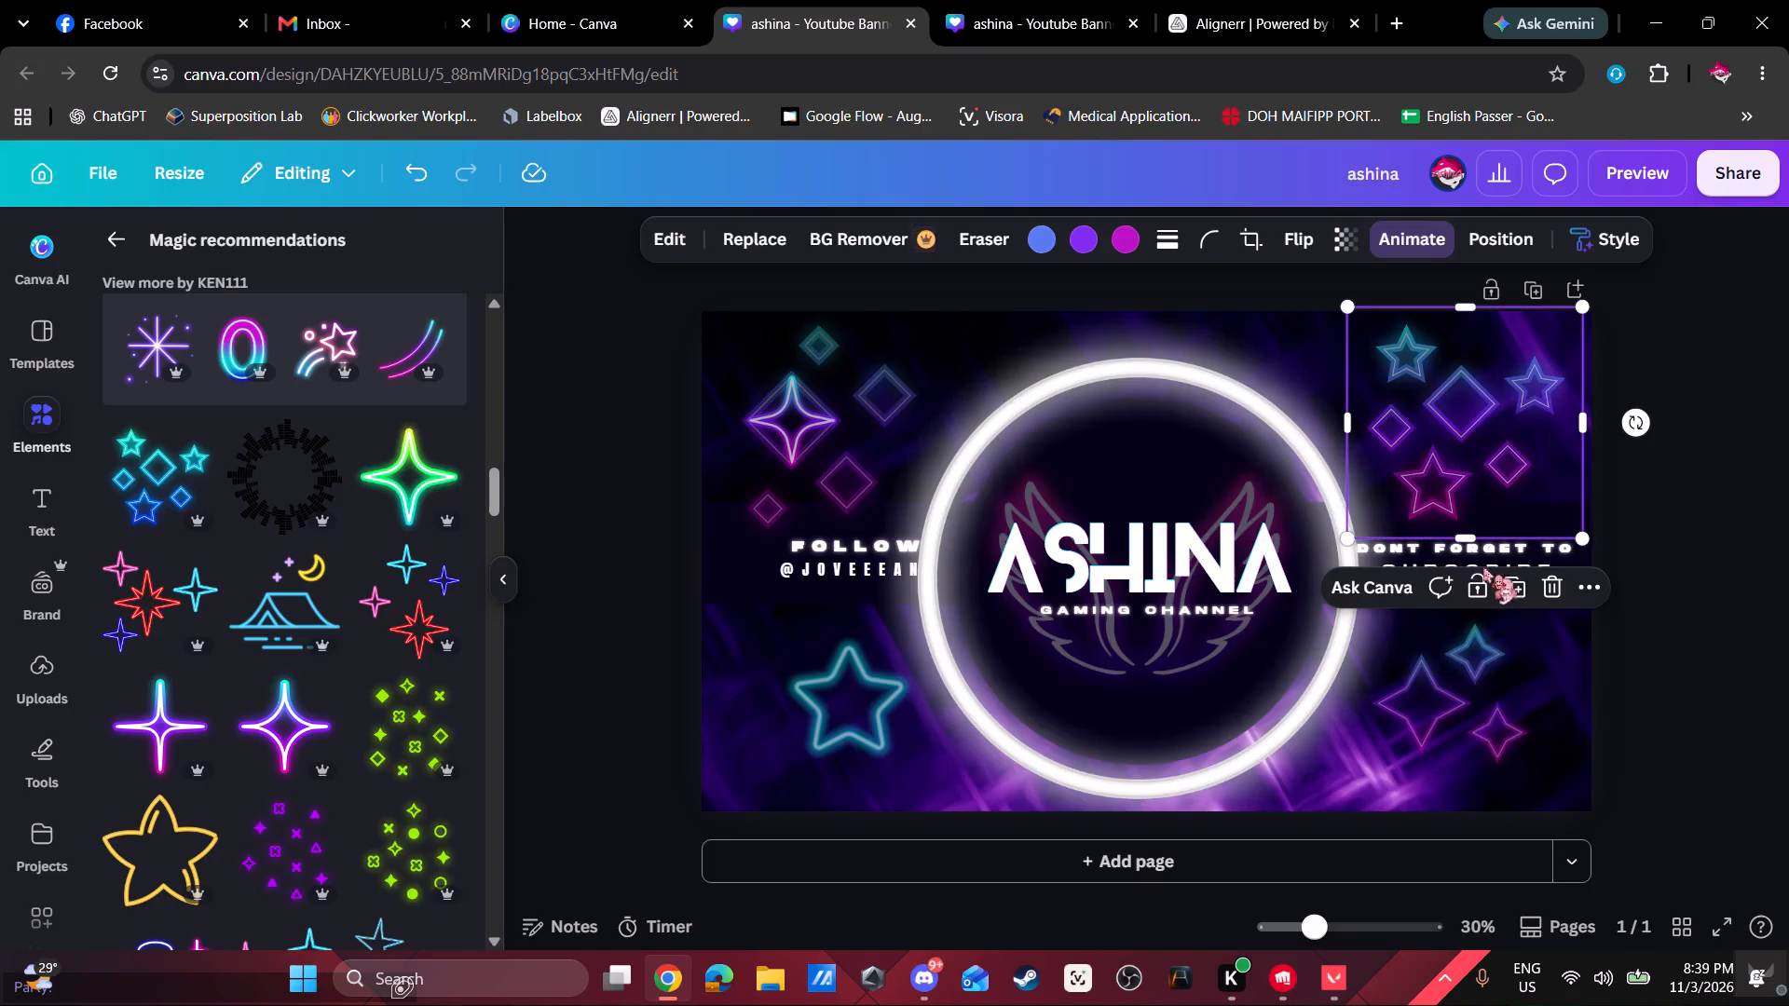
drag(1636, 418, 1347, 536)
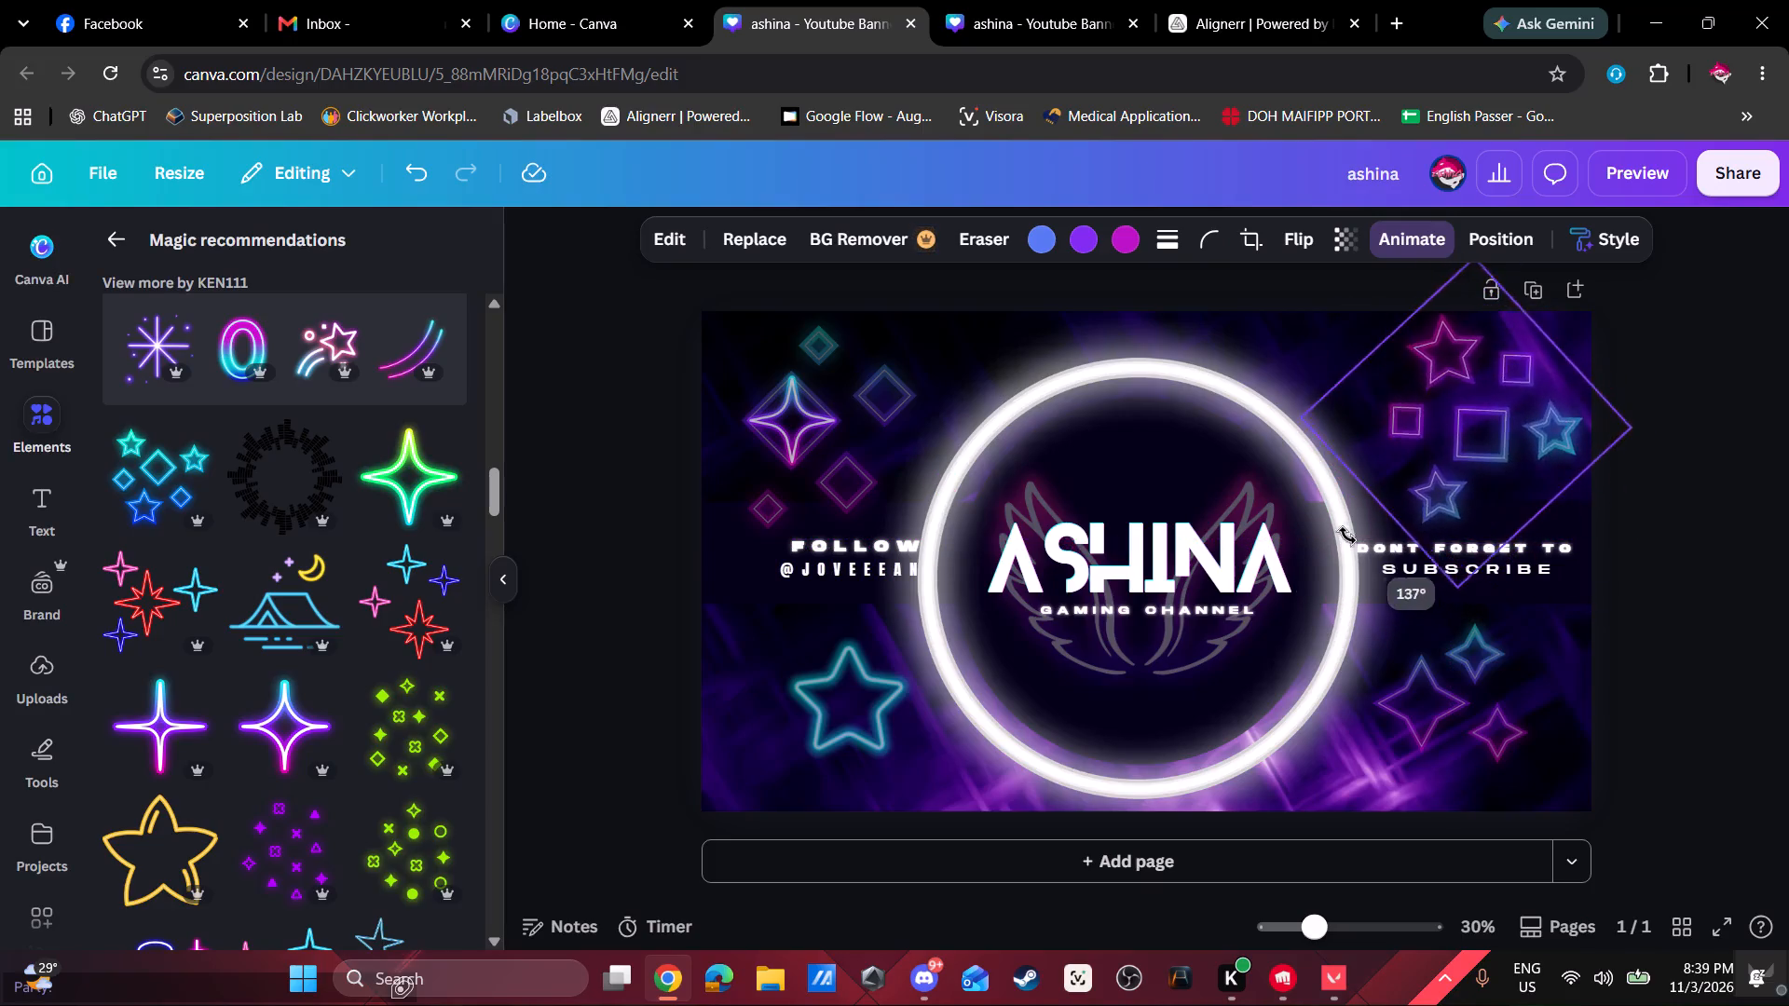
drag(1347, 536, 1467, 495)
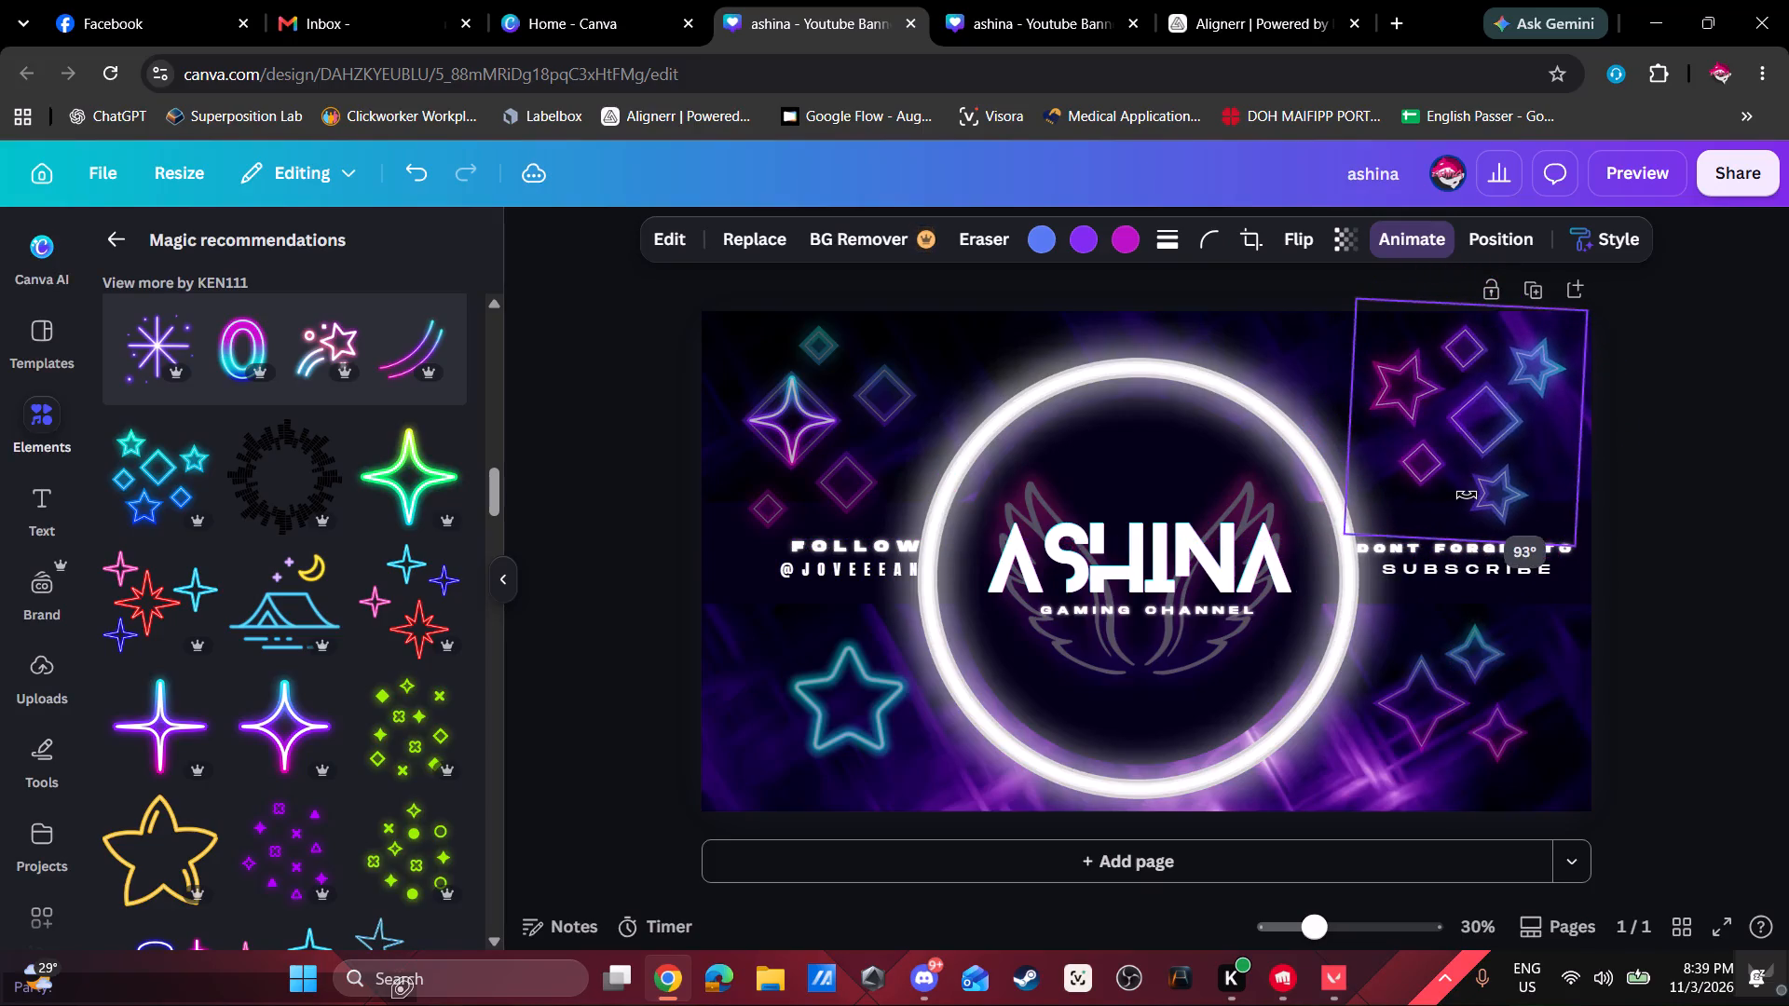
drag(1467, 495, 1469, 495)
drag(1465, 440, 1473, 431)
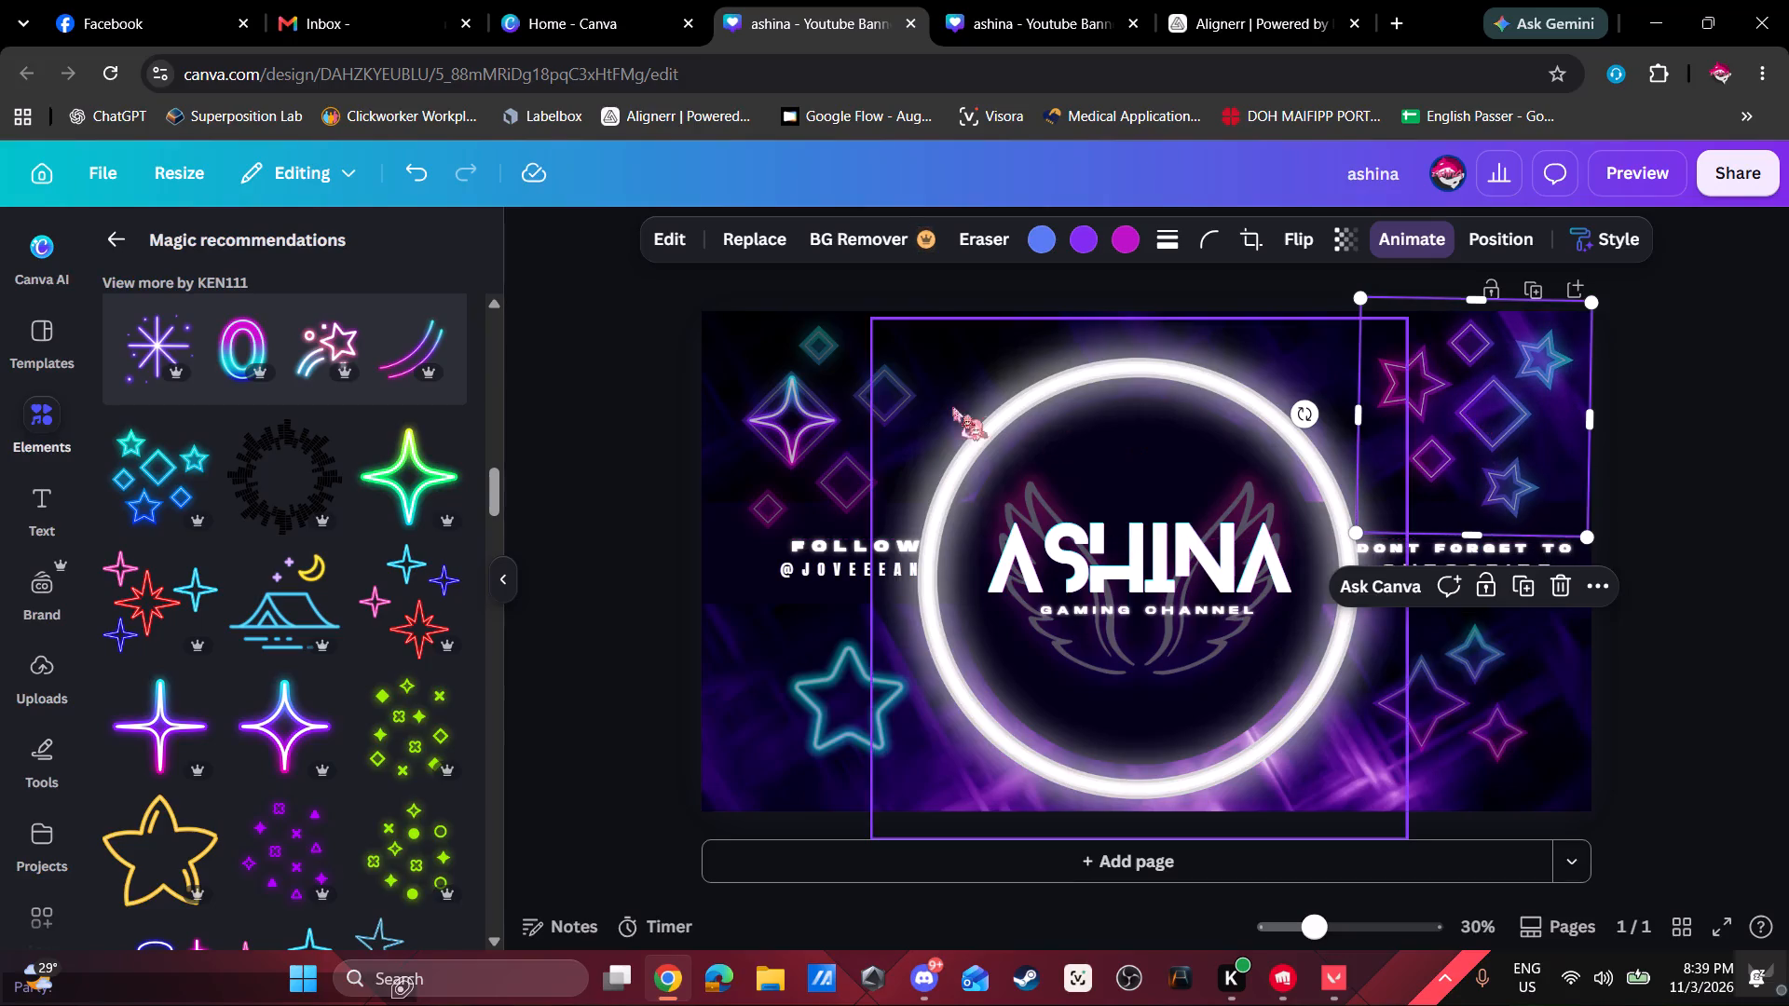
Shift the neon sparkle cluster below the subscribe text and the teal star opposite it outward, away from the ring.
click(1466, 723)
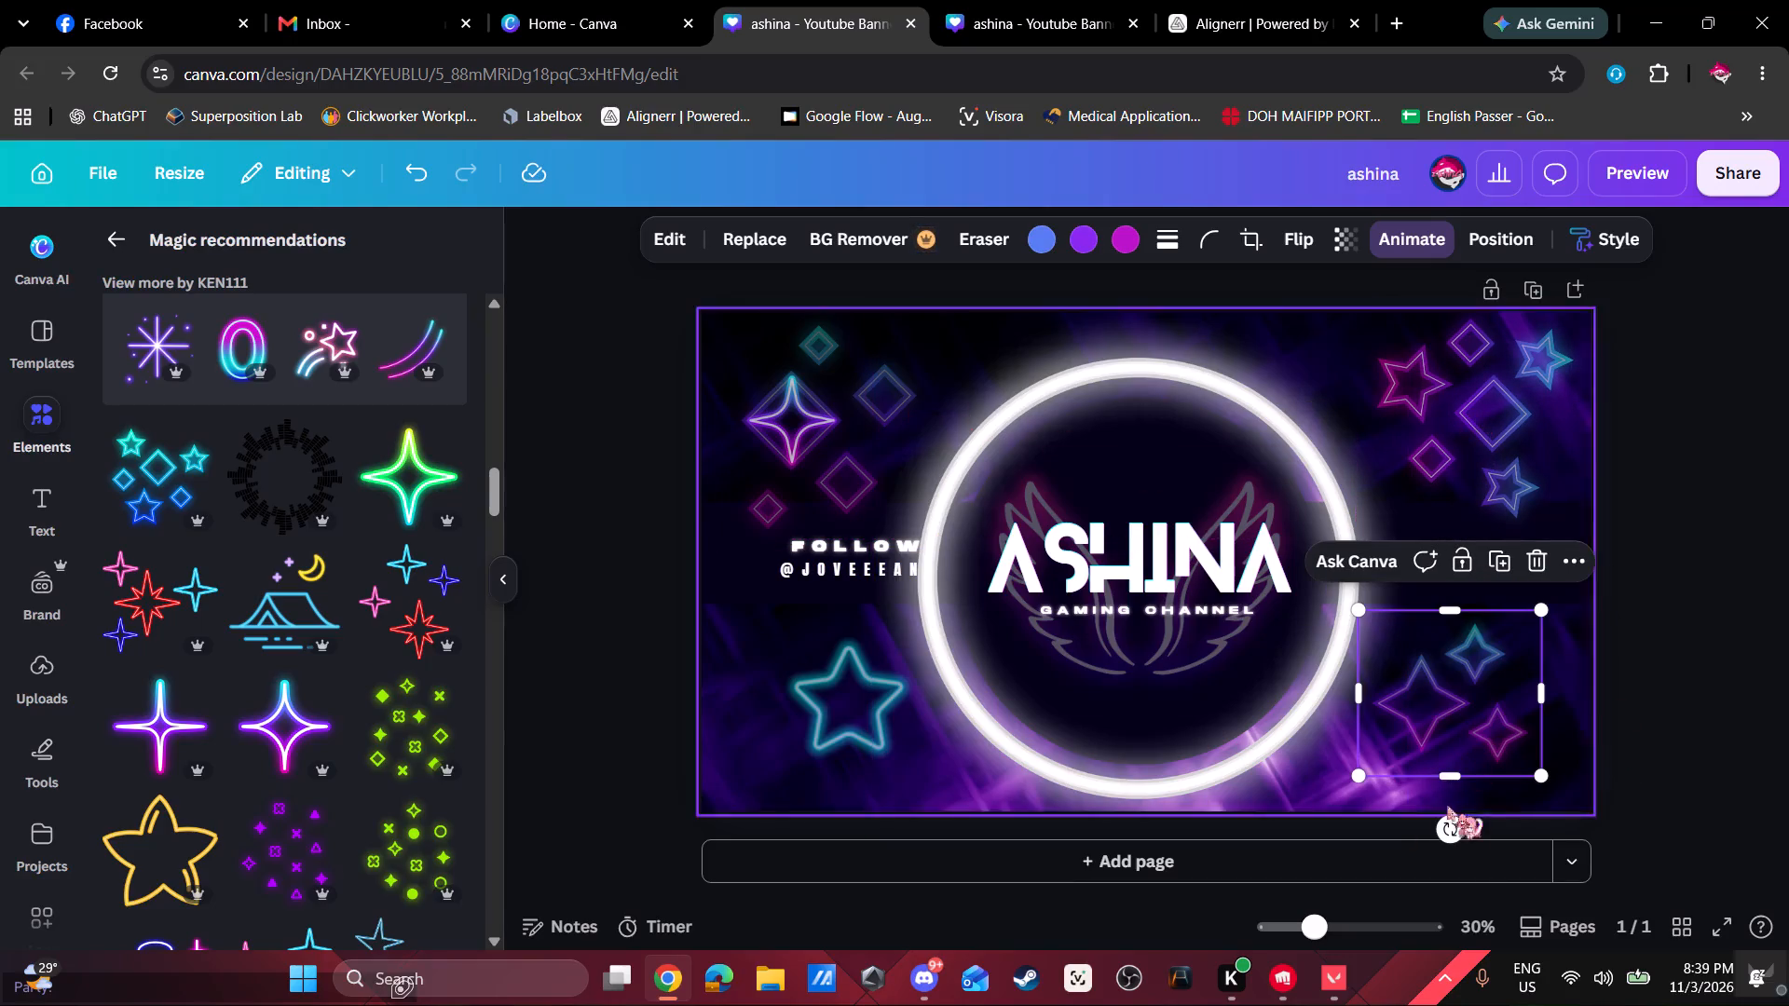
drag(1462, 728, 1482, 727)
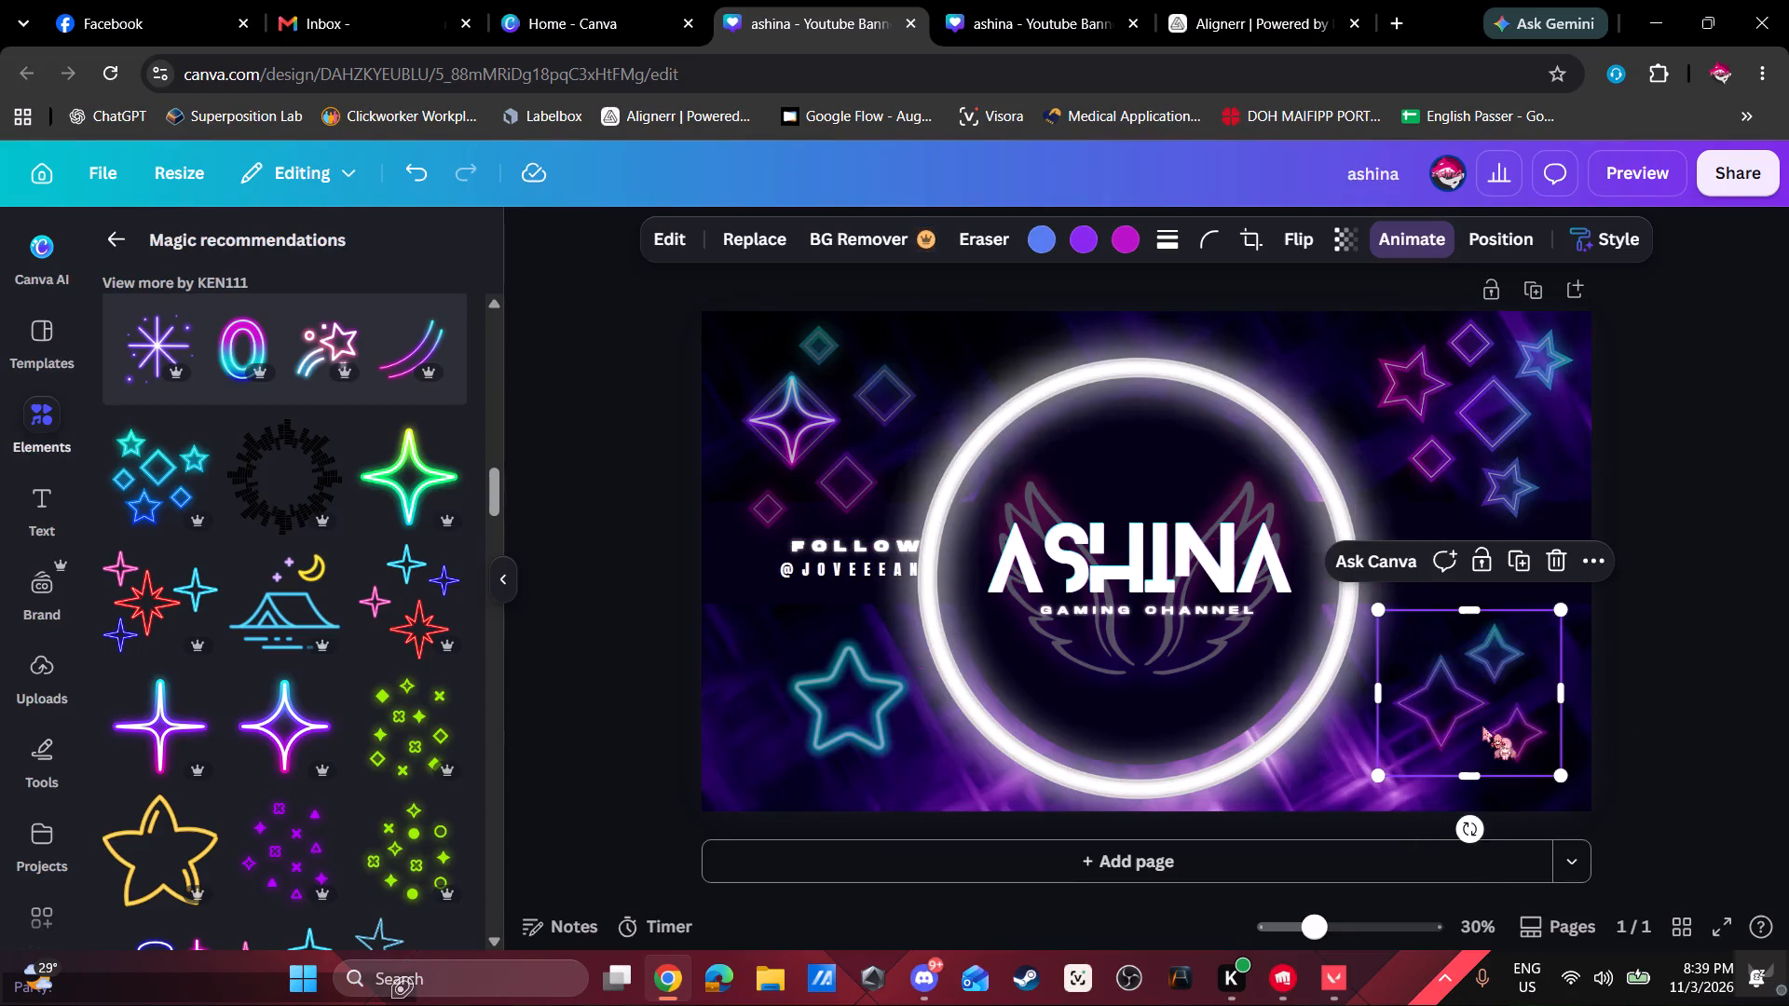
click(838, 706)
drag(831, 712, 818, 714)
Play the banner preview several times to check the rearranged neon decorations and the Spread title.
click(1623, 178)
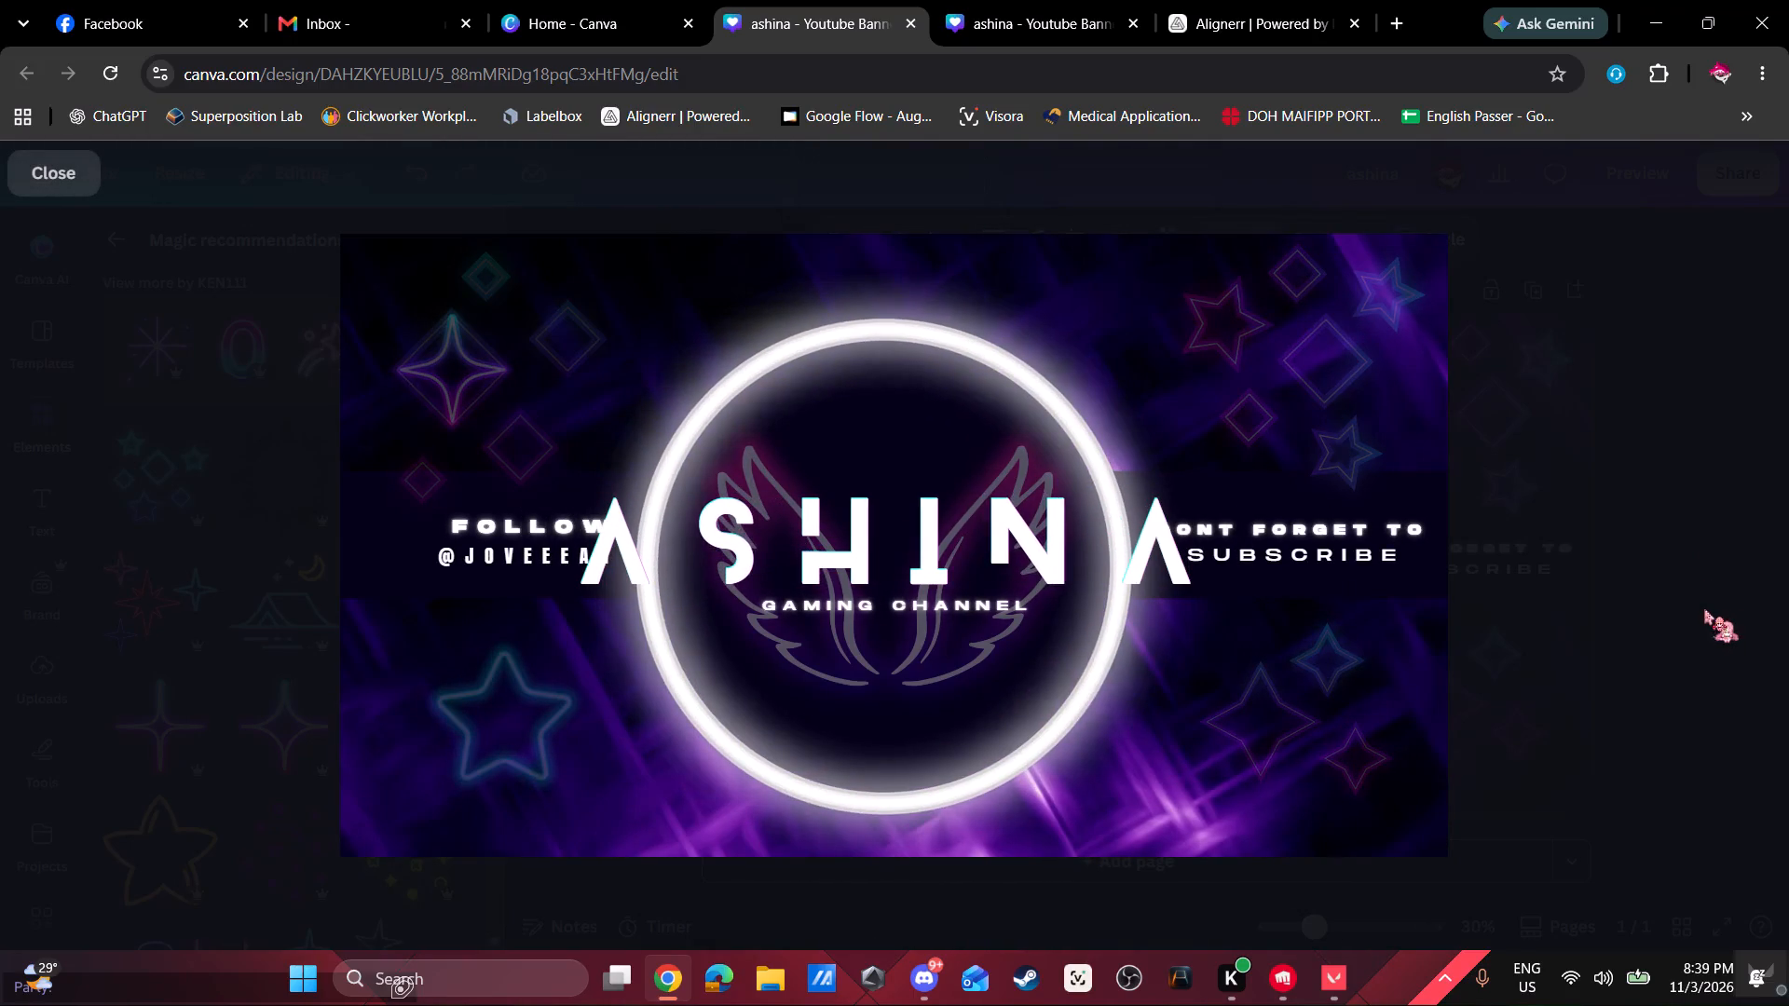
click(62, 164)
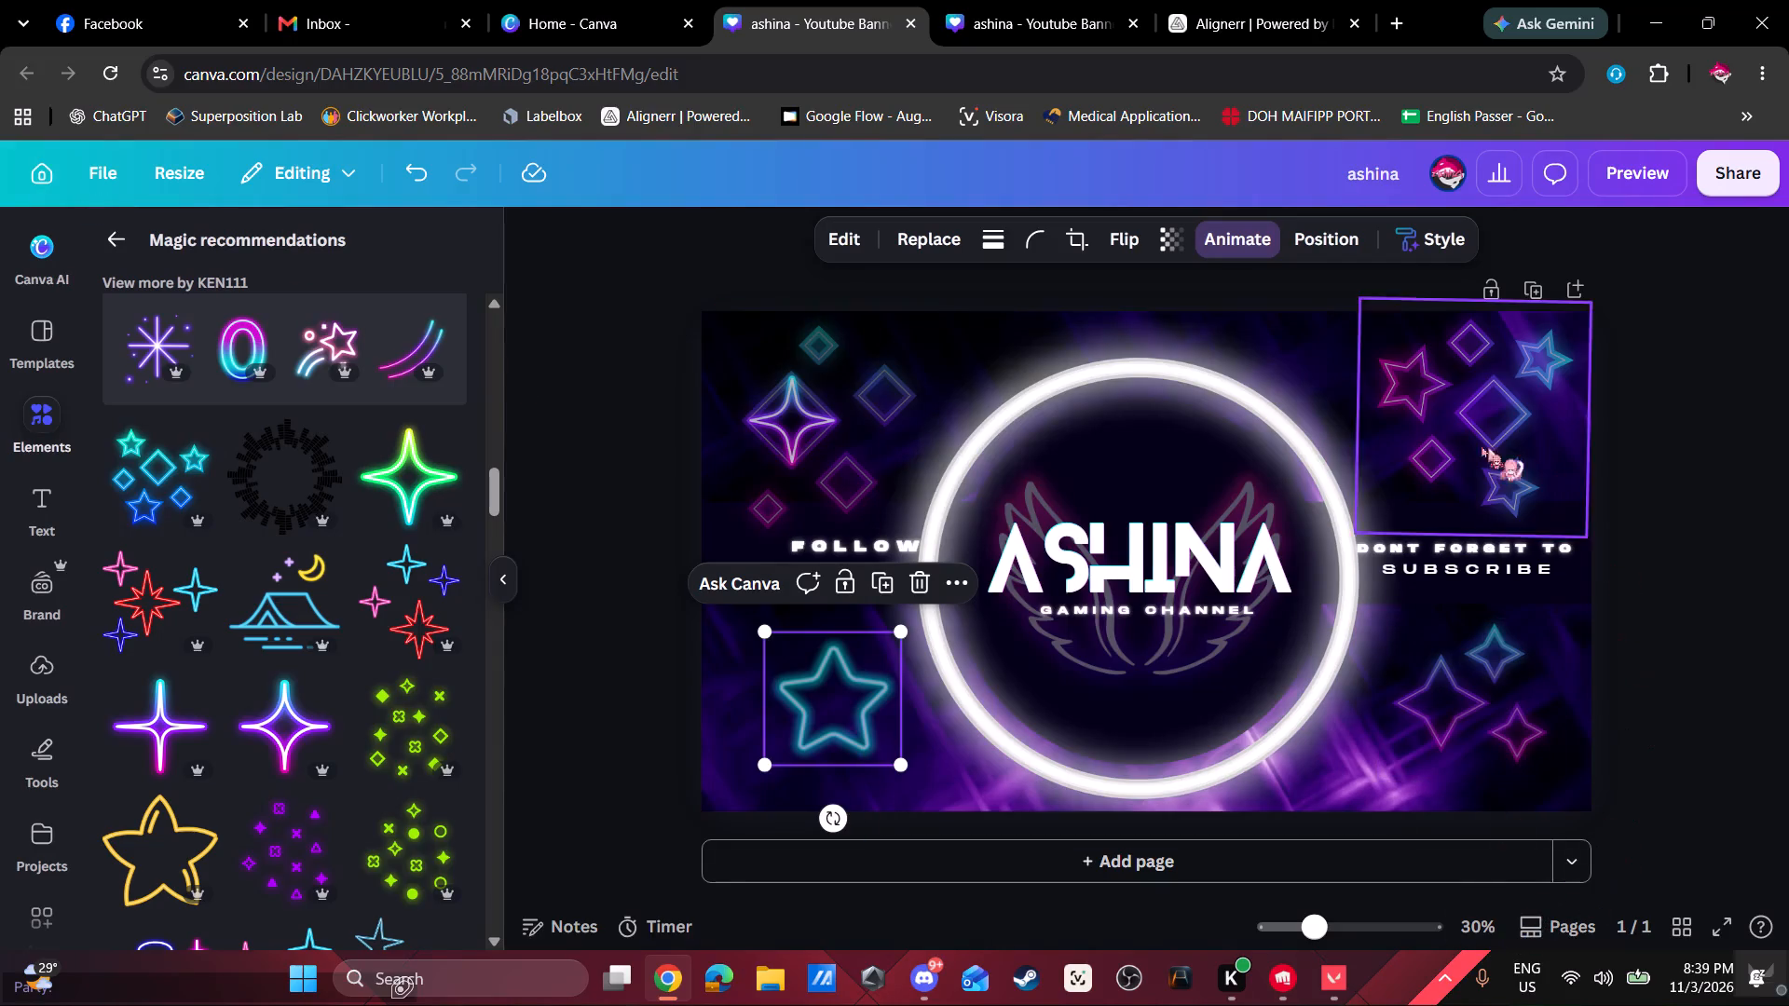
click(1650, 173)
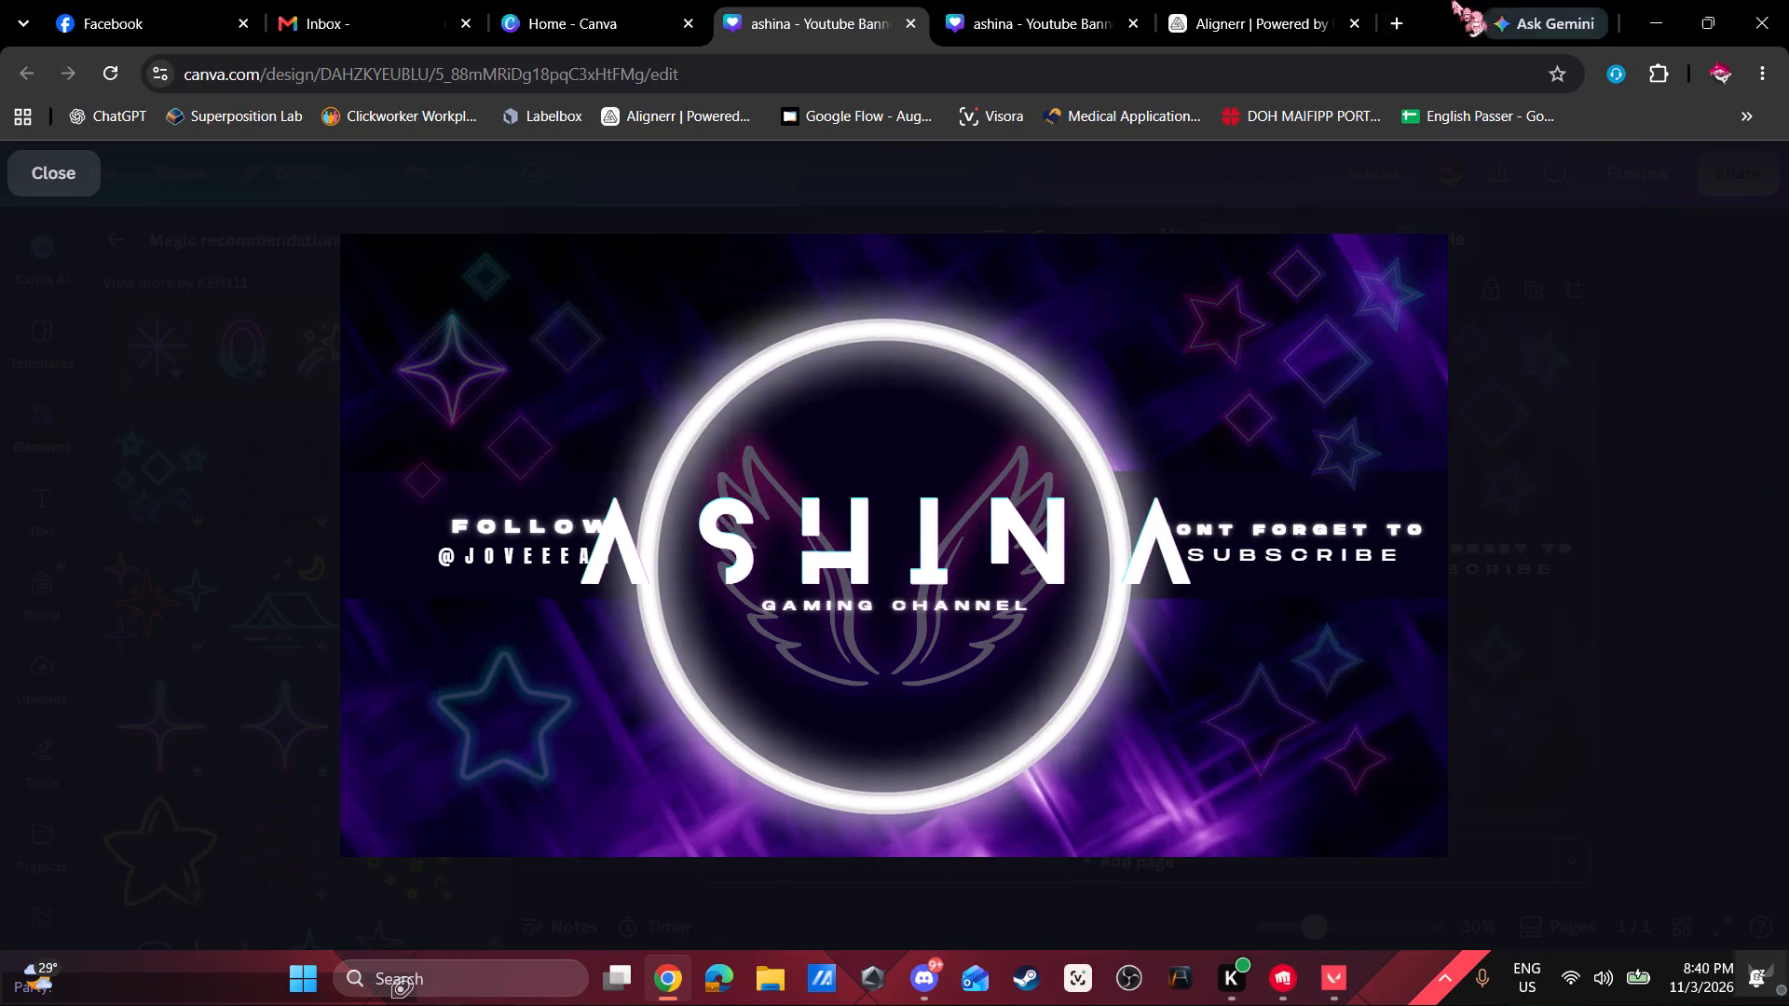
click(66, 173)
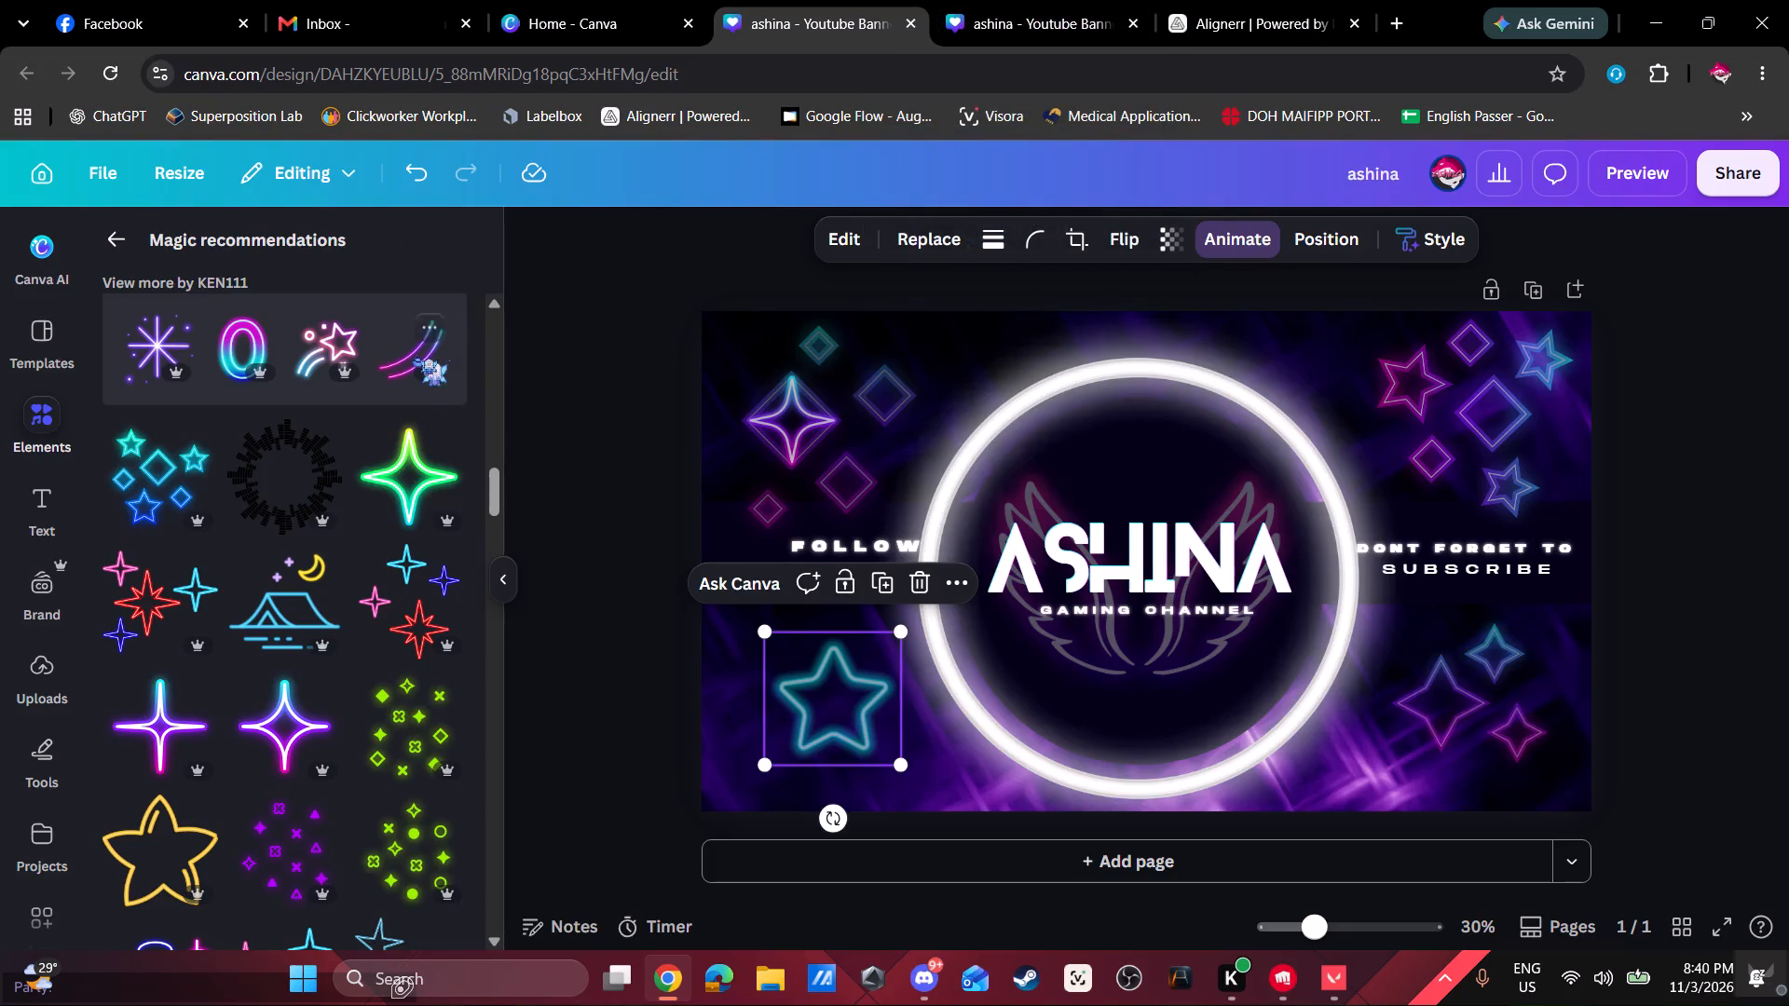
click(1633, 177)
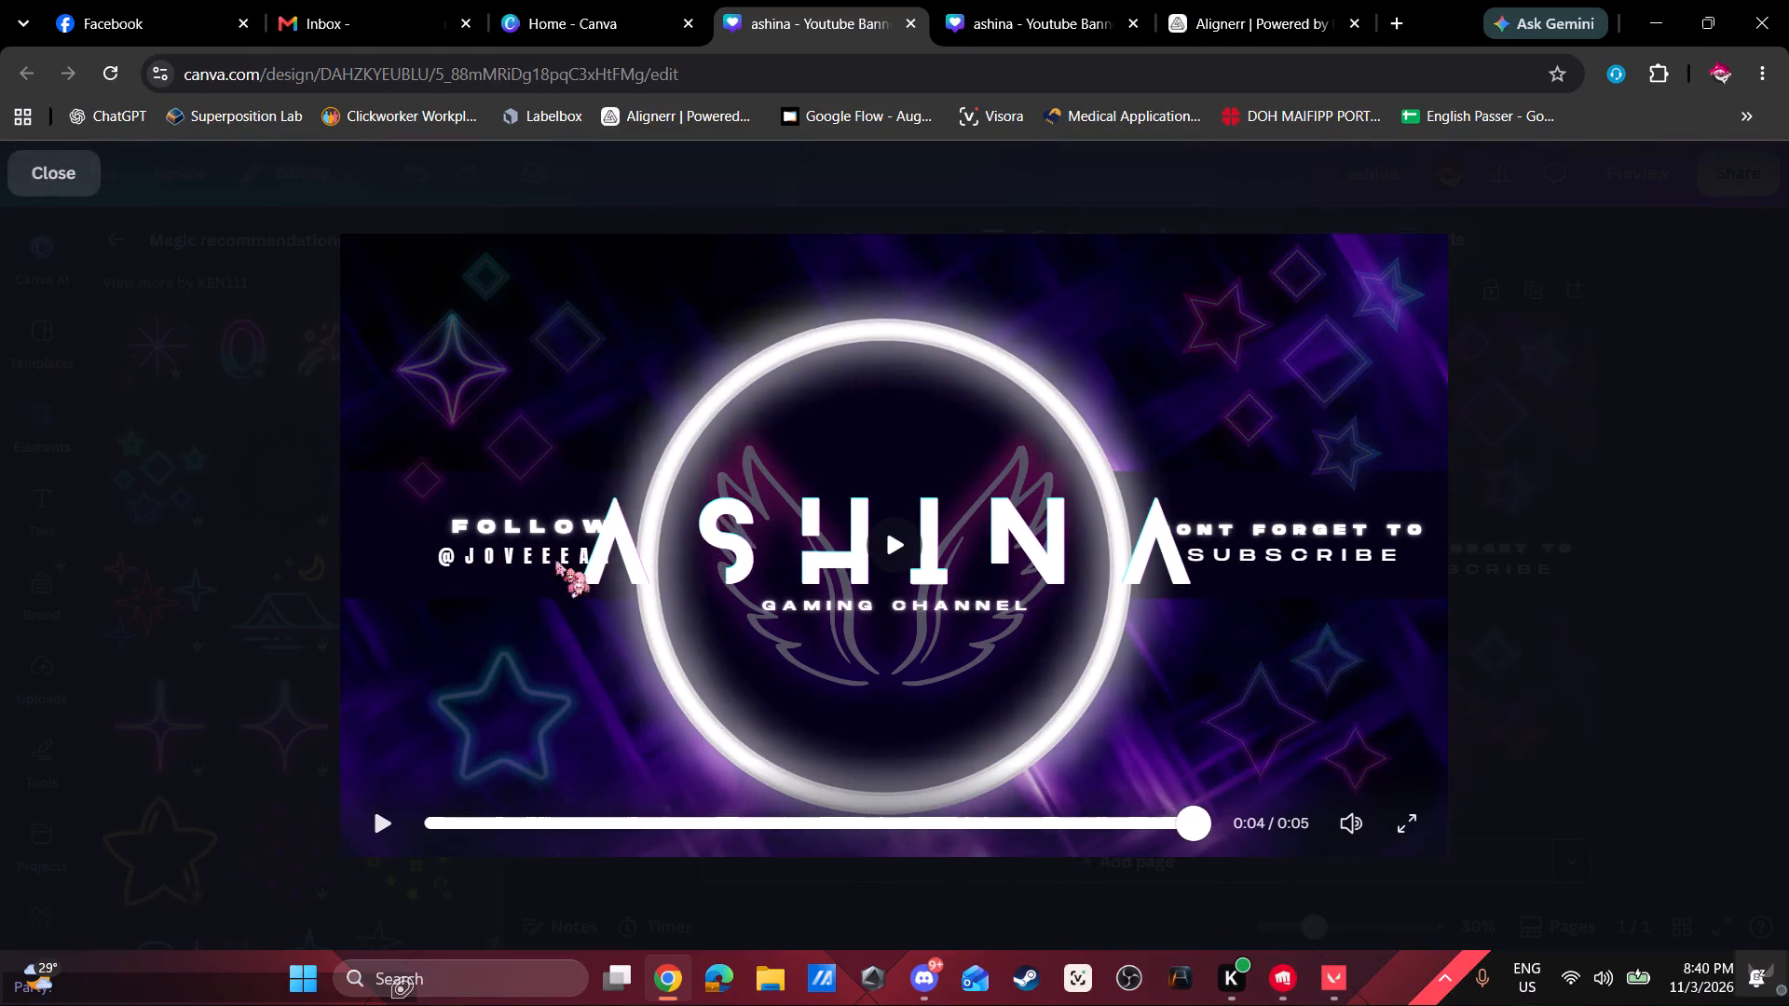
click(31, 149)
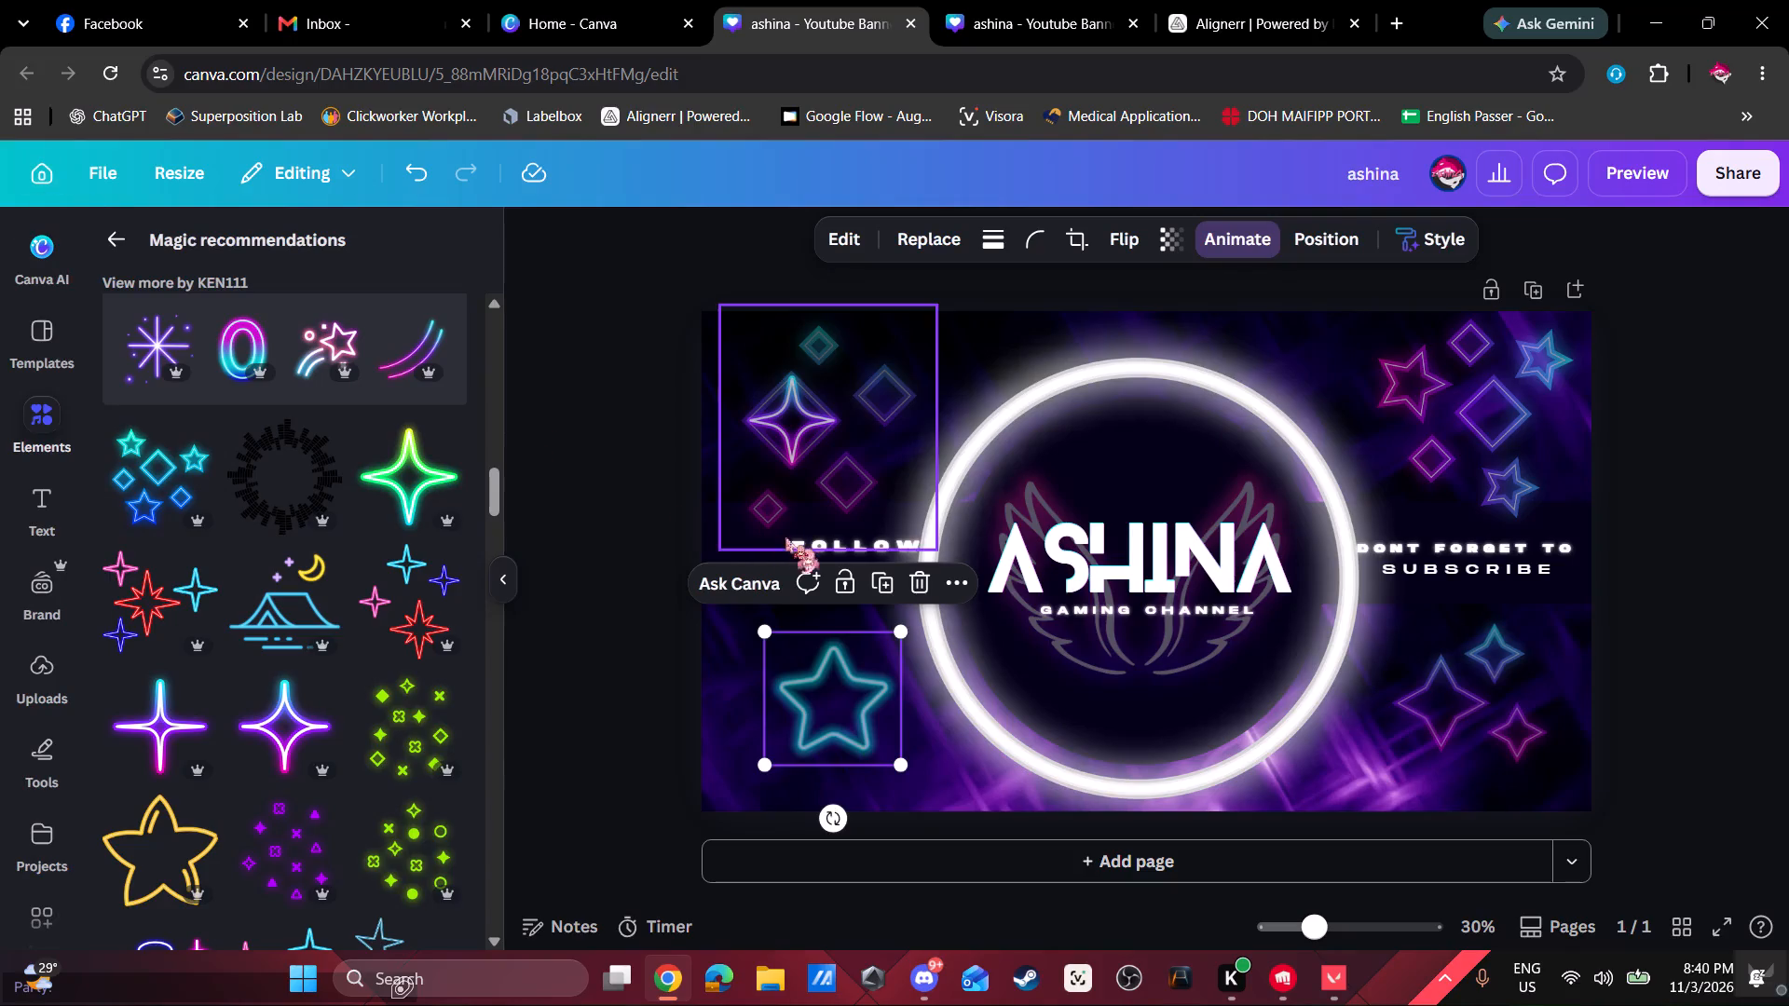
Move the FOLLOW text and the channel handle outward, clear of the ring, and narrow the handle's text box.
drag(854, 546, 806, 544)
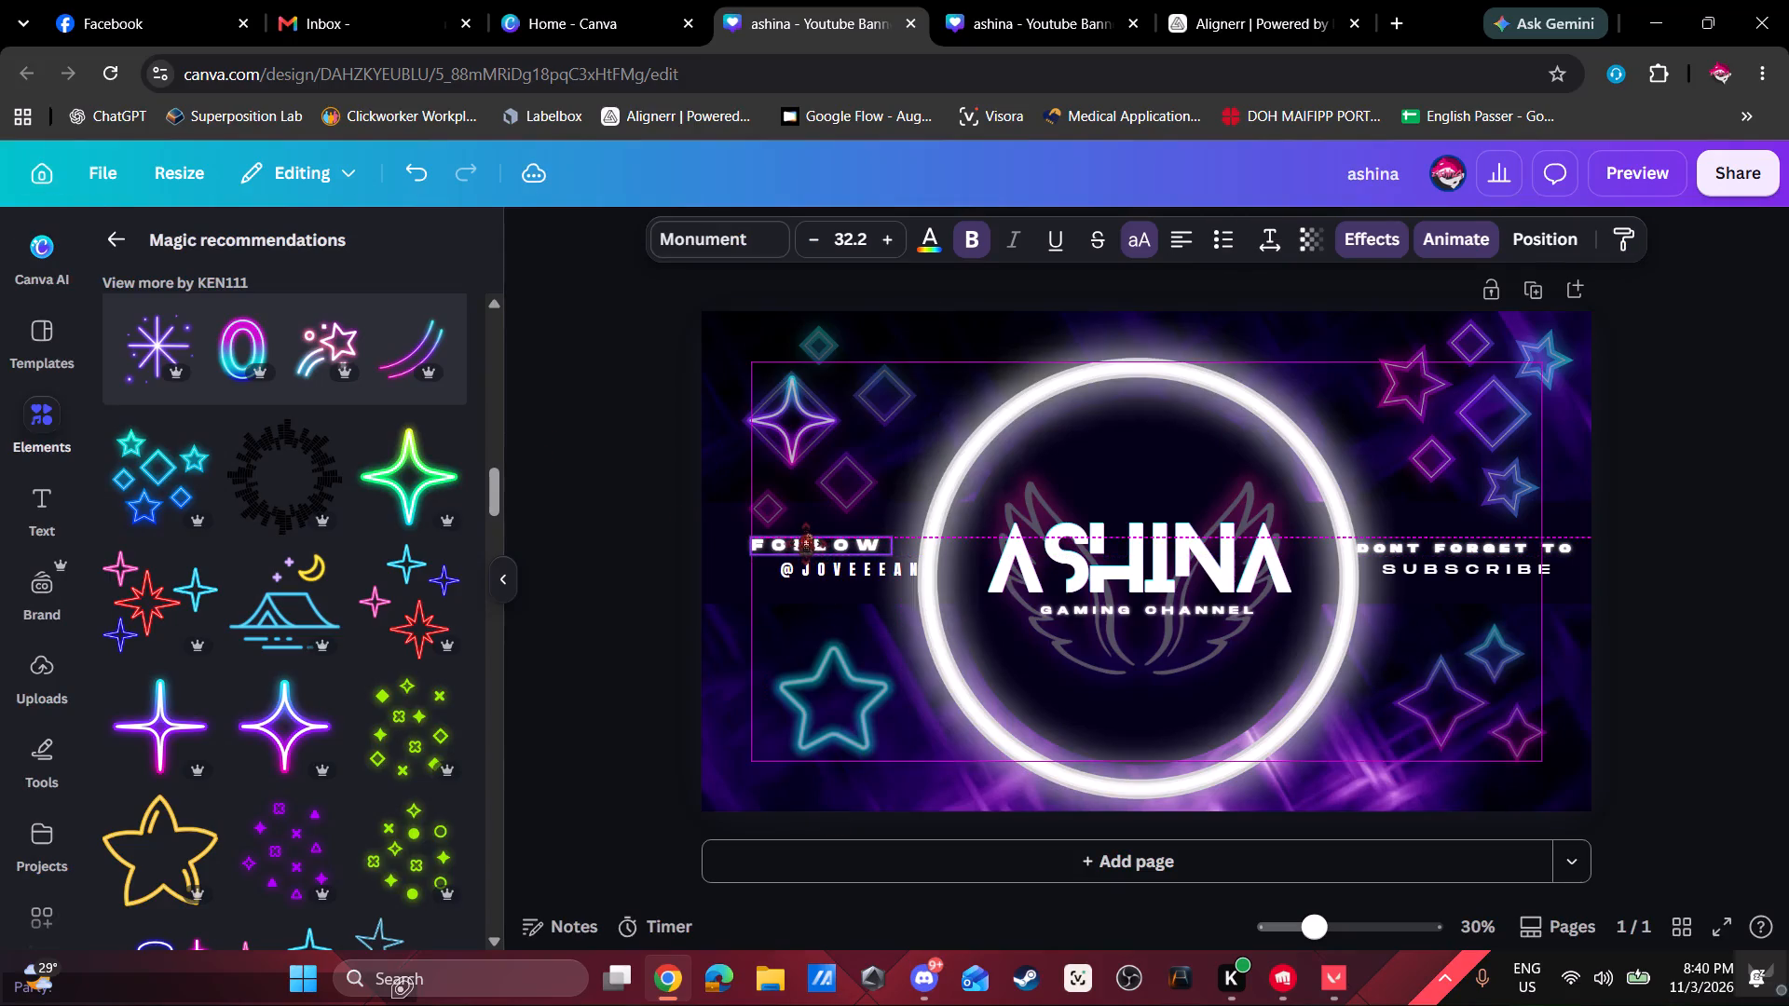
drag(806, 544, 798, 548)
drag(829, 567, 794, 571)
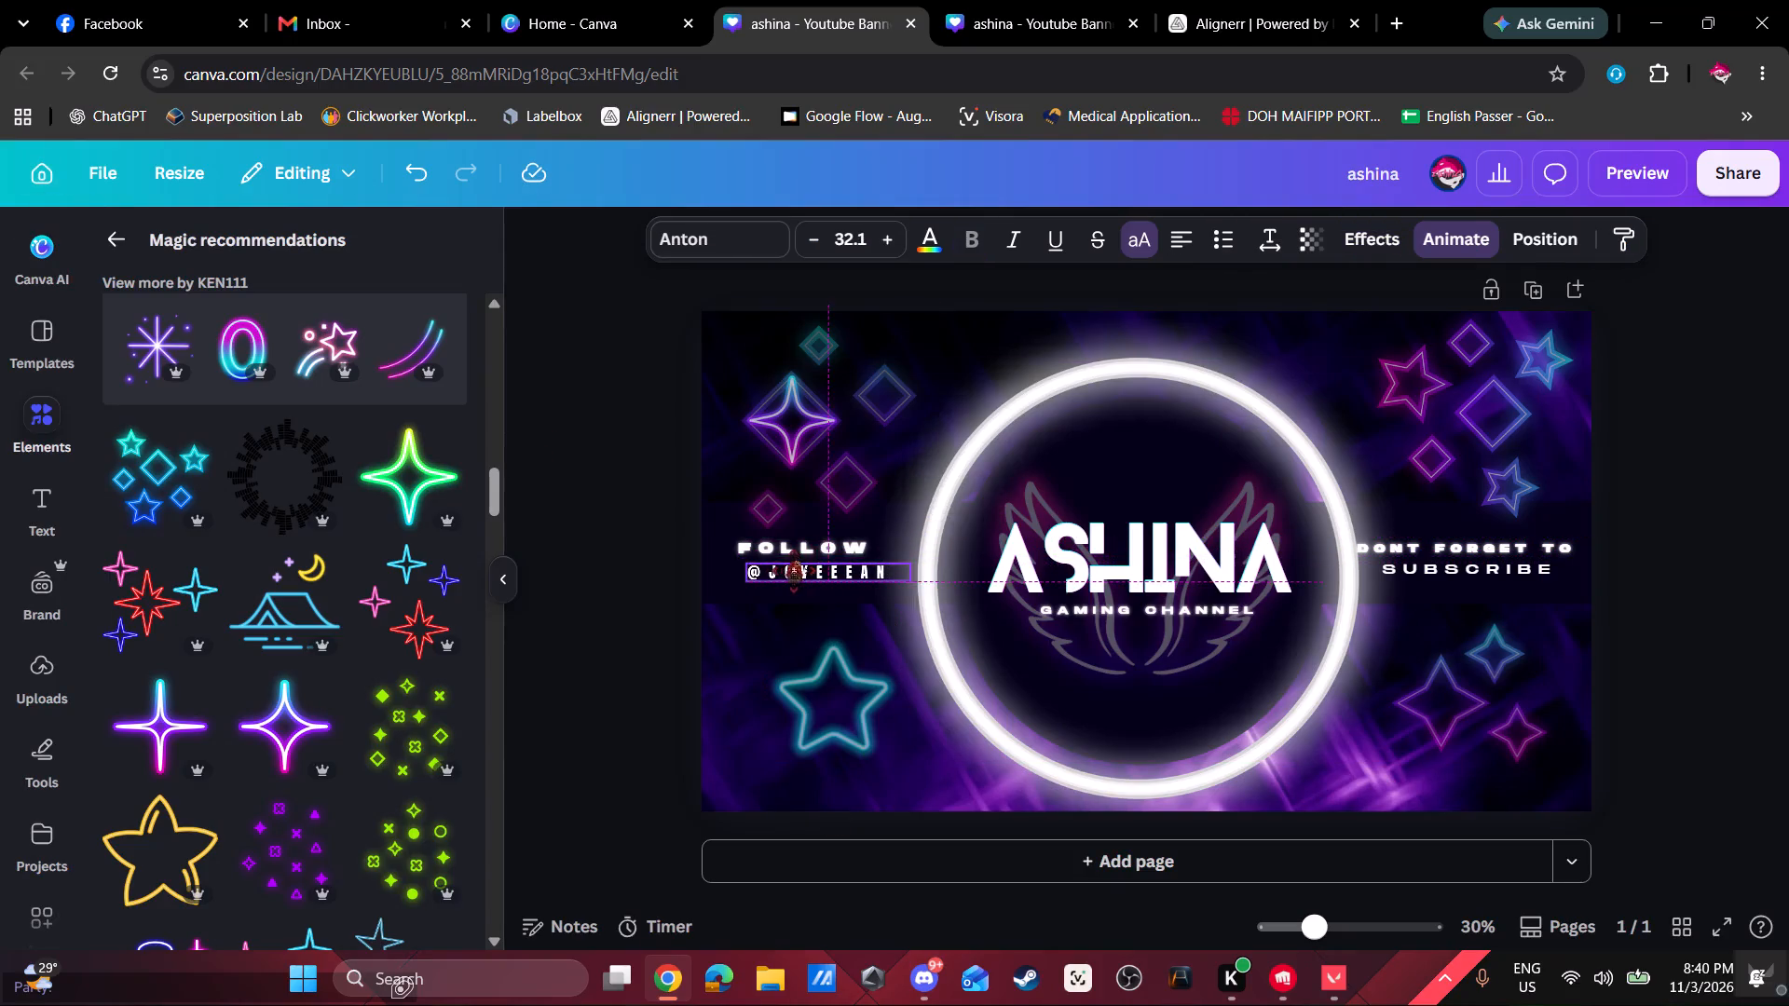
drag(794, 571, 781, 577)
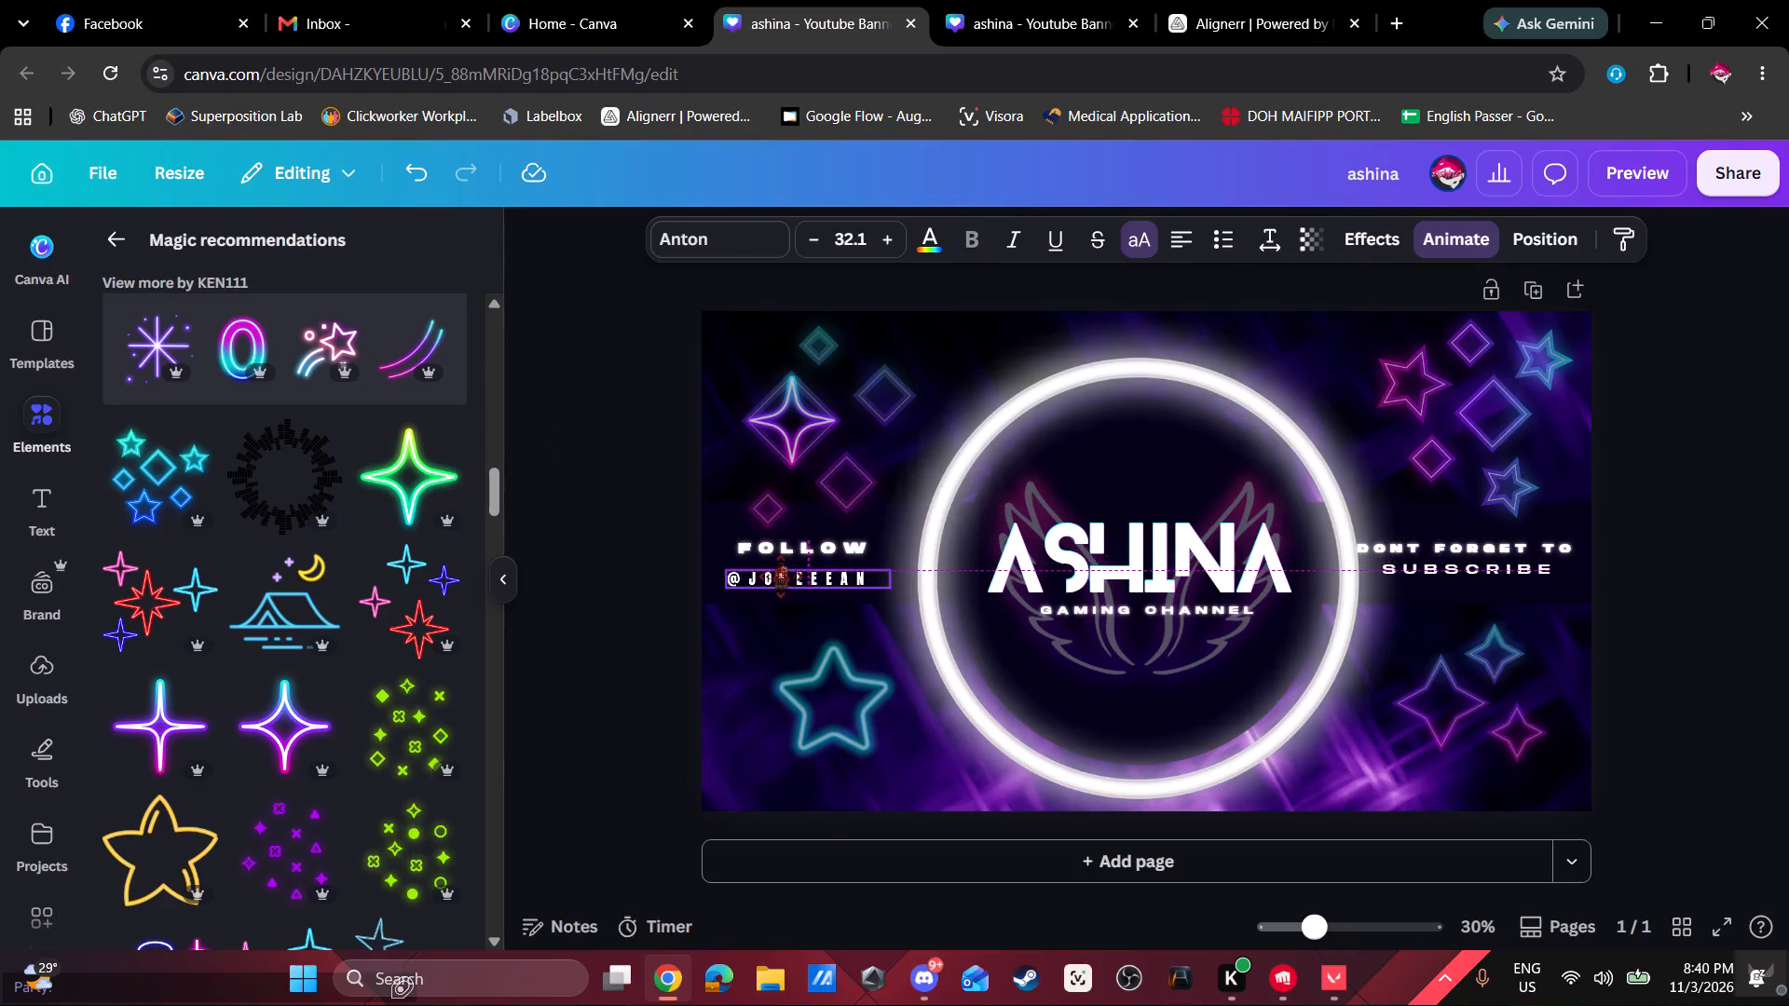
drag(781, 577, 781, 575)
drag(891, 578, 874, 576)
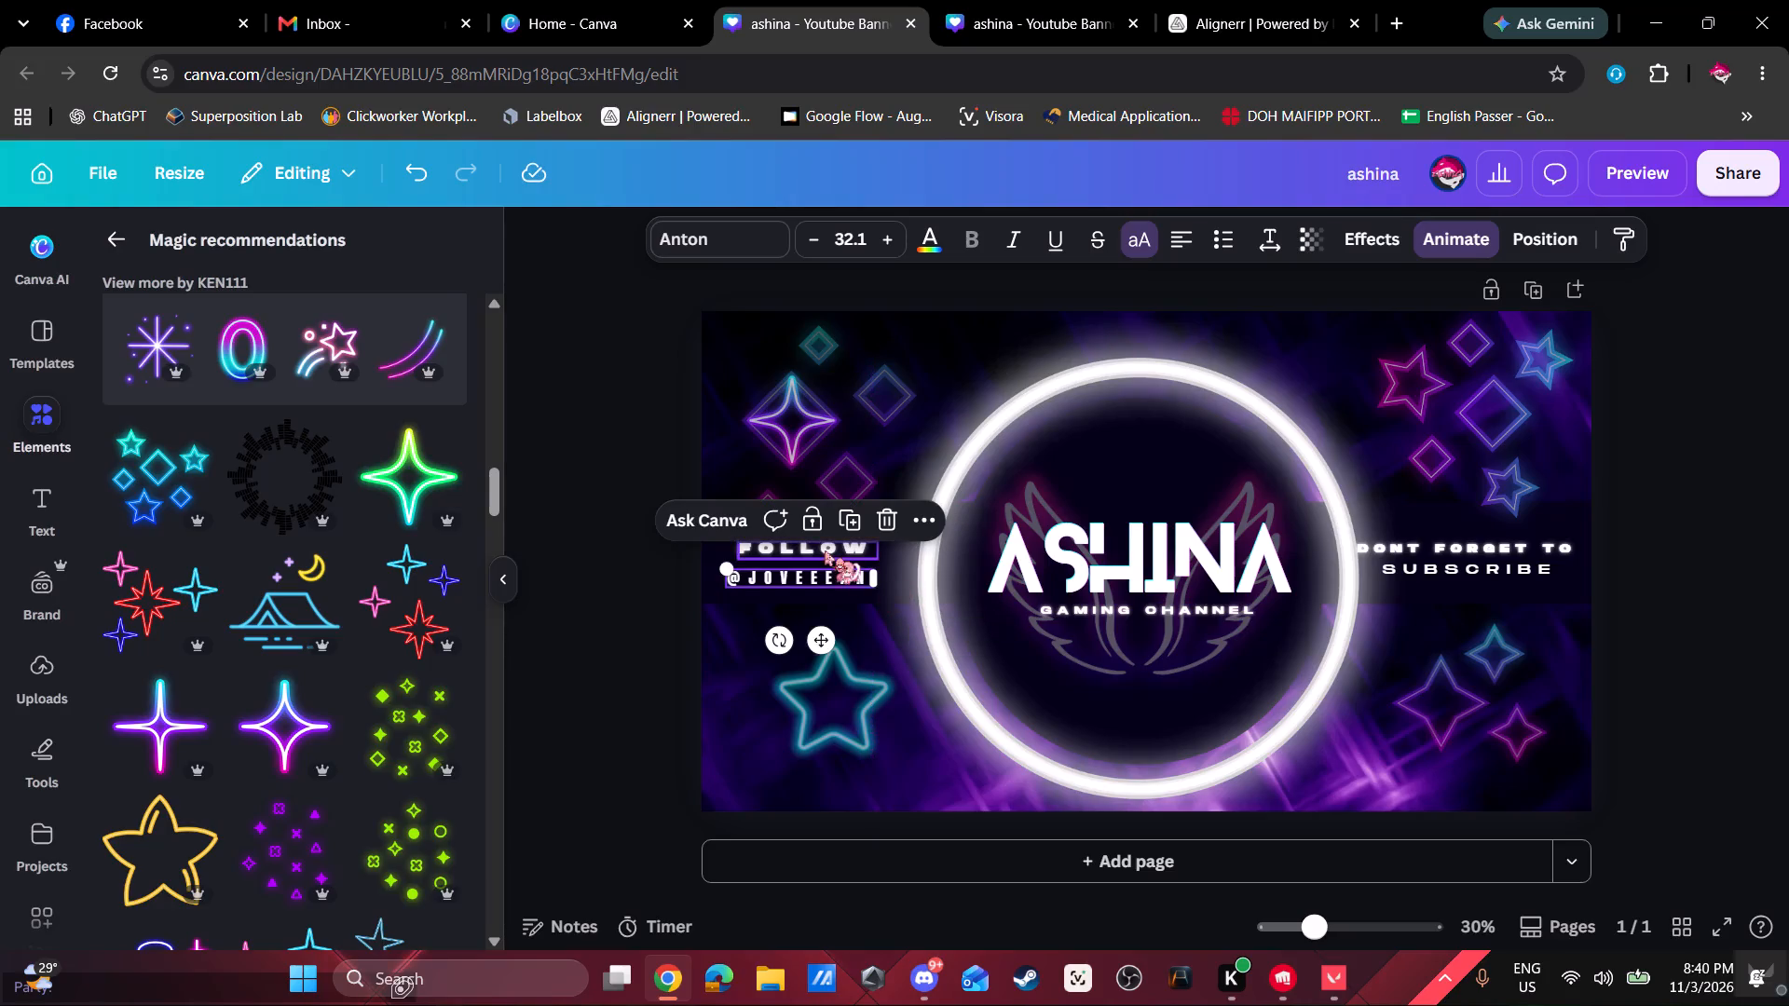
Enlarge the FOLLOW text to font size 36.5.
click(824, 548)
drag(739, 539, 735, 537)
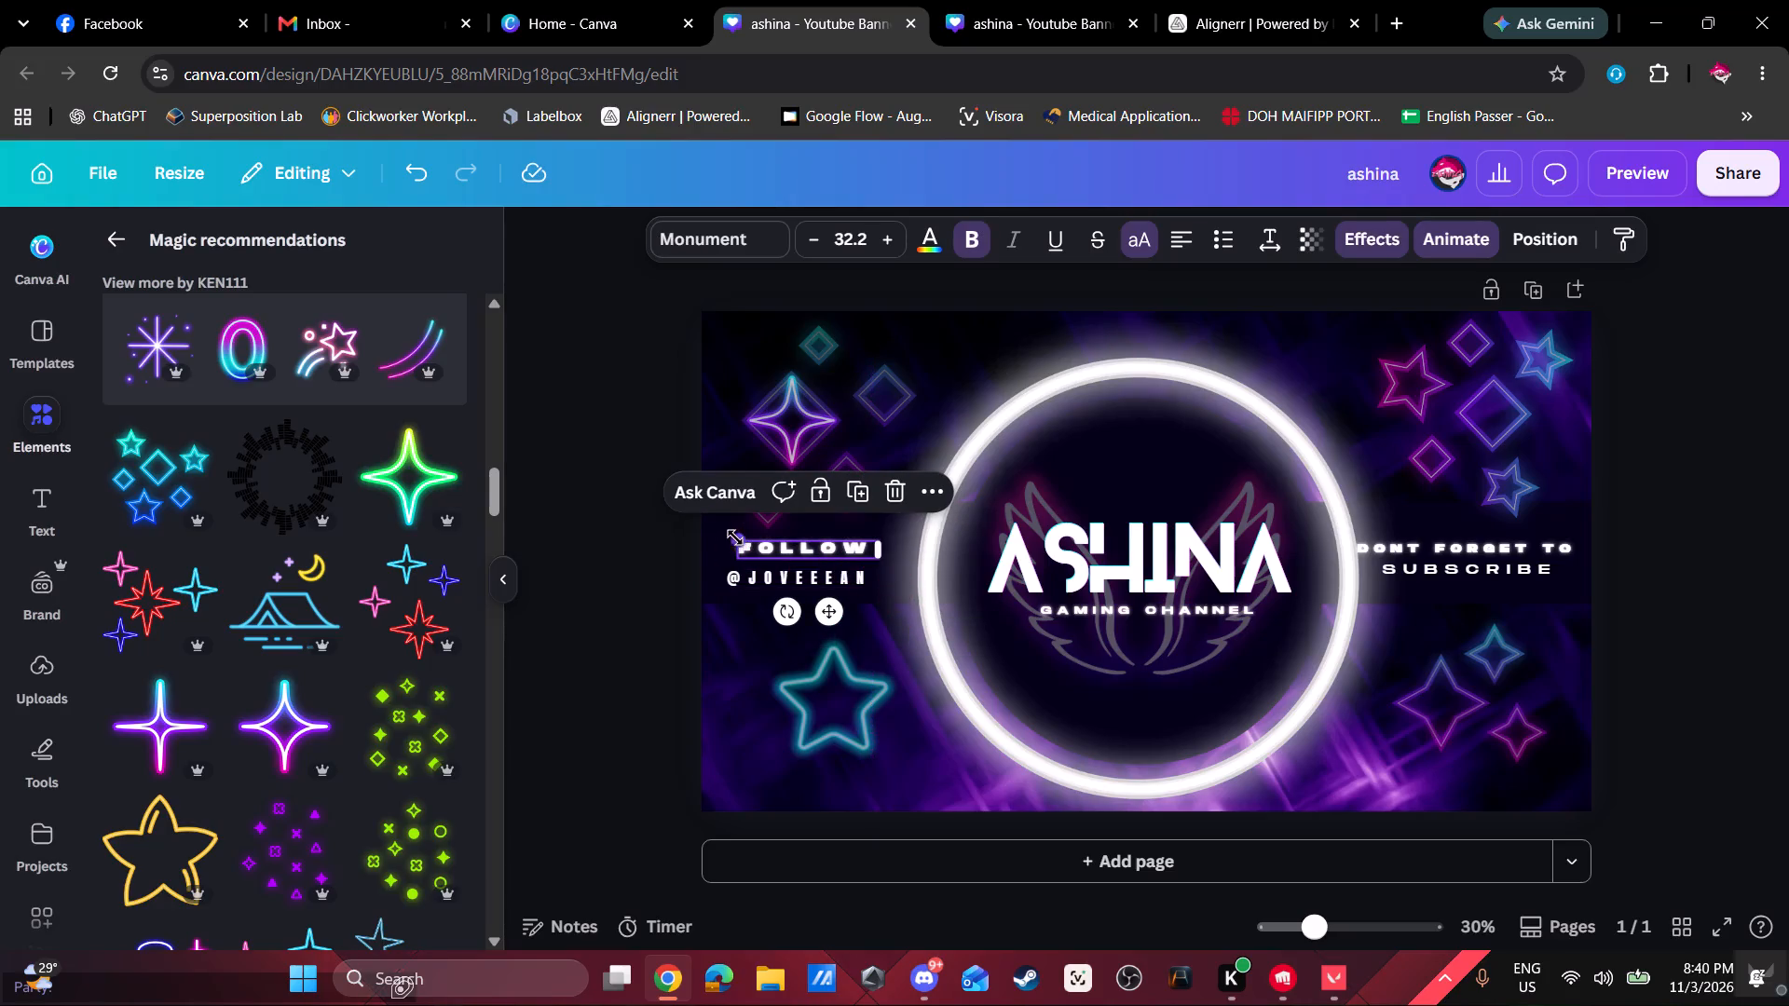
drag(735, 537, 724, 532)
Nudge the FOLLOW text slightly outward, keeping it just above the channel handle.
click(785, 548)
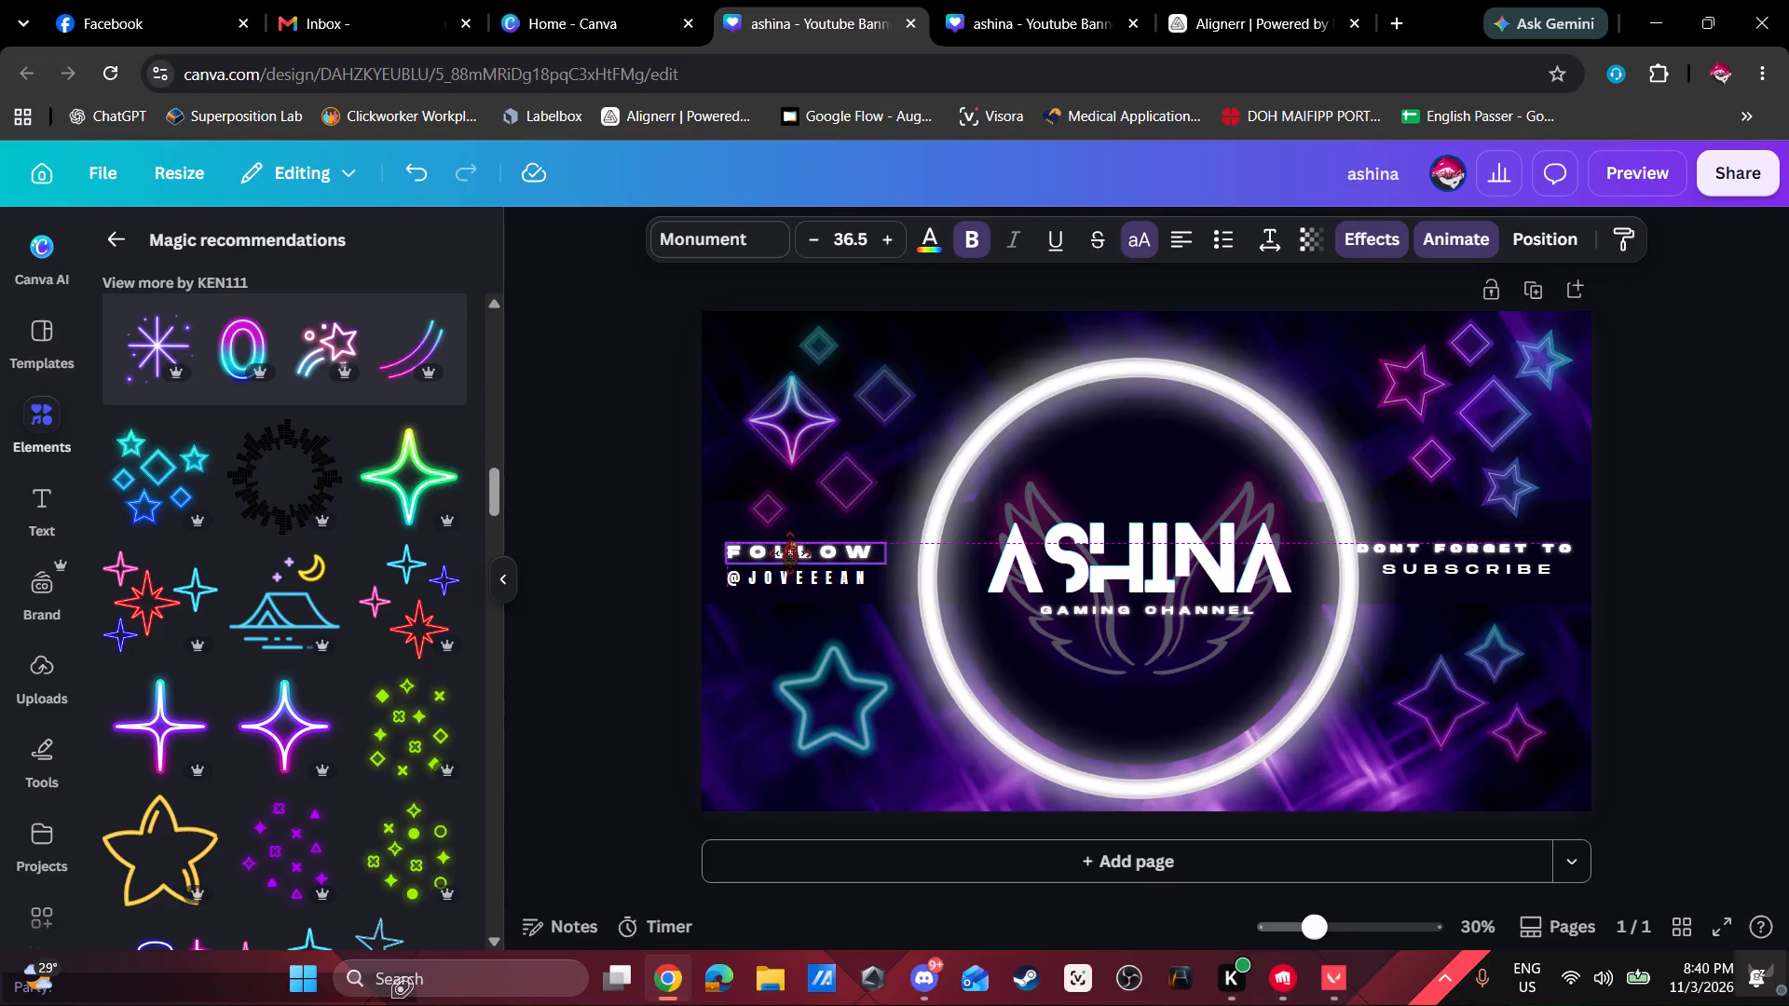
click(806, 555)
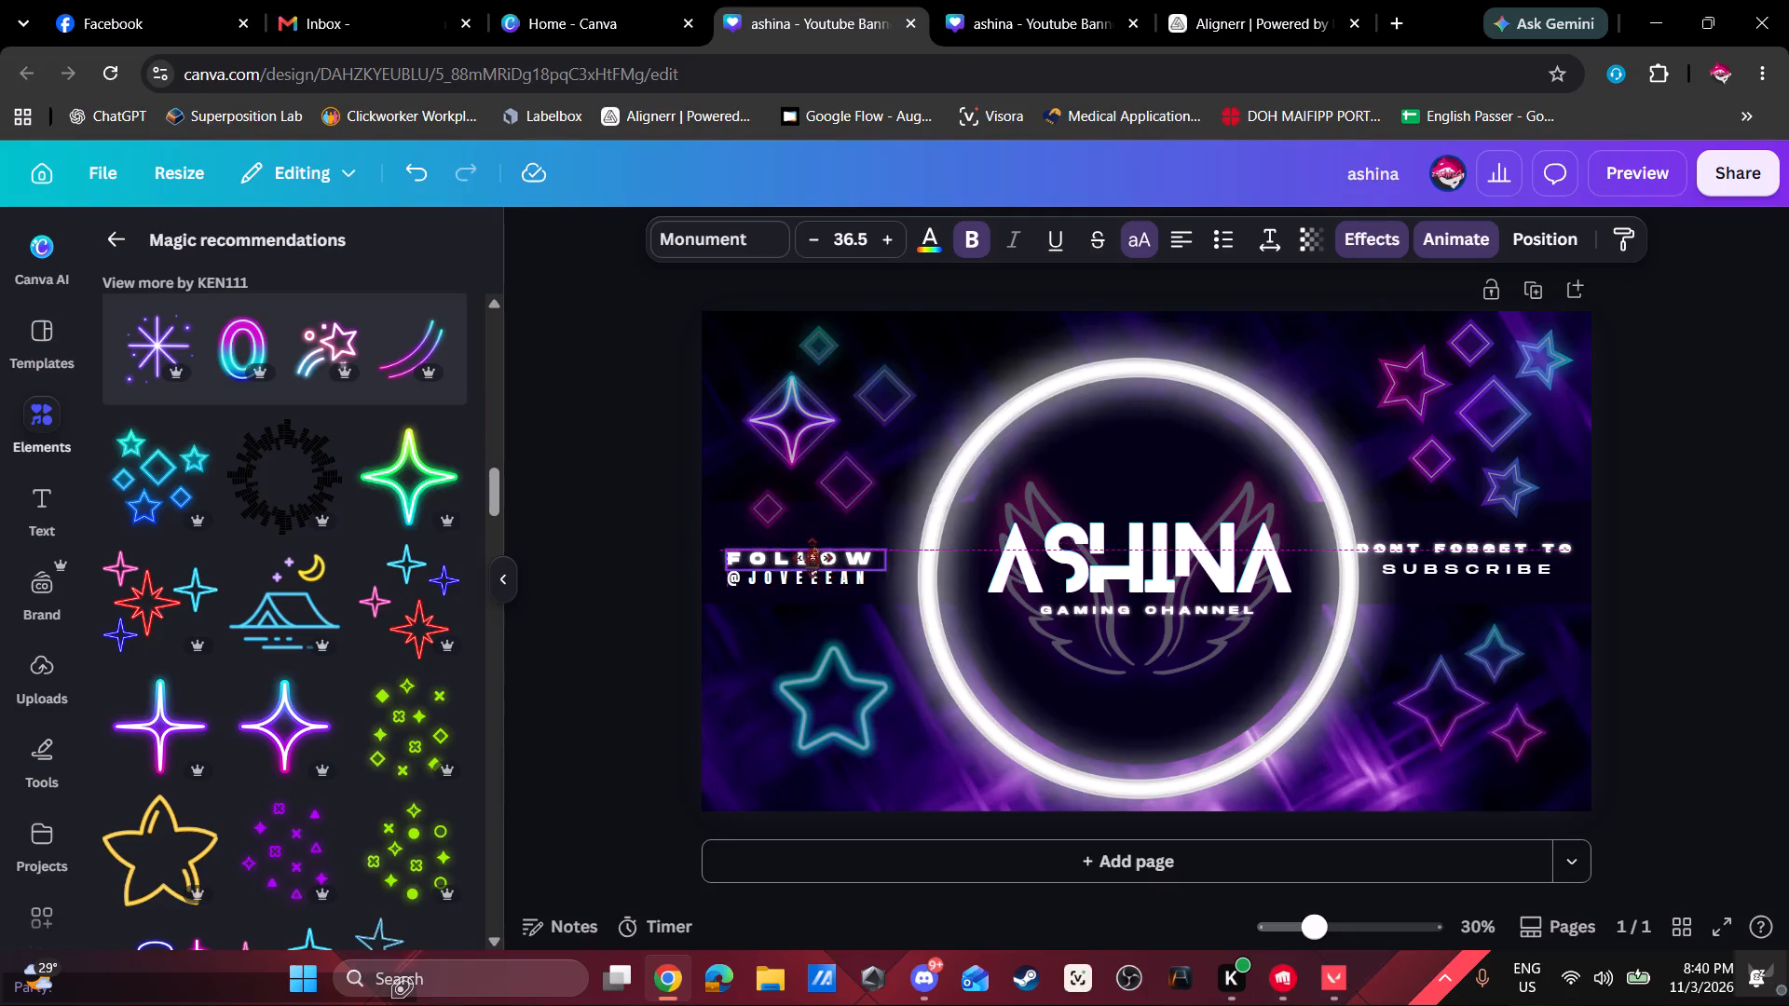
click(813, 558)
ctrl+scroll(912, 615, up, 2)
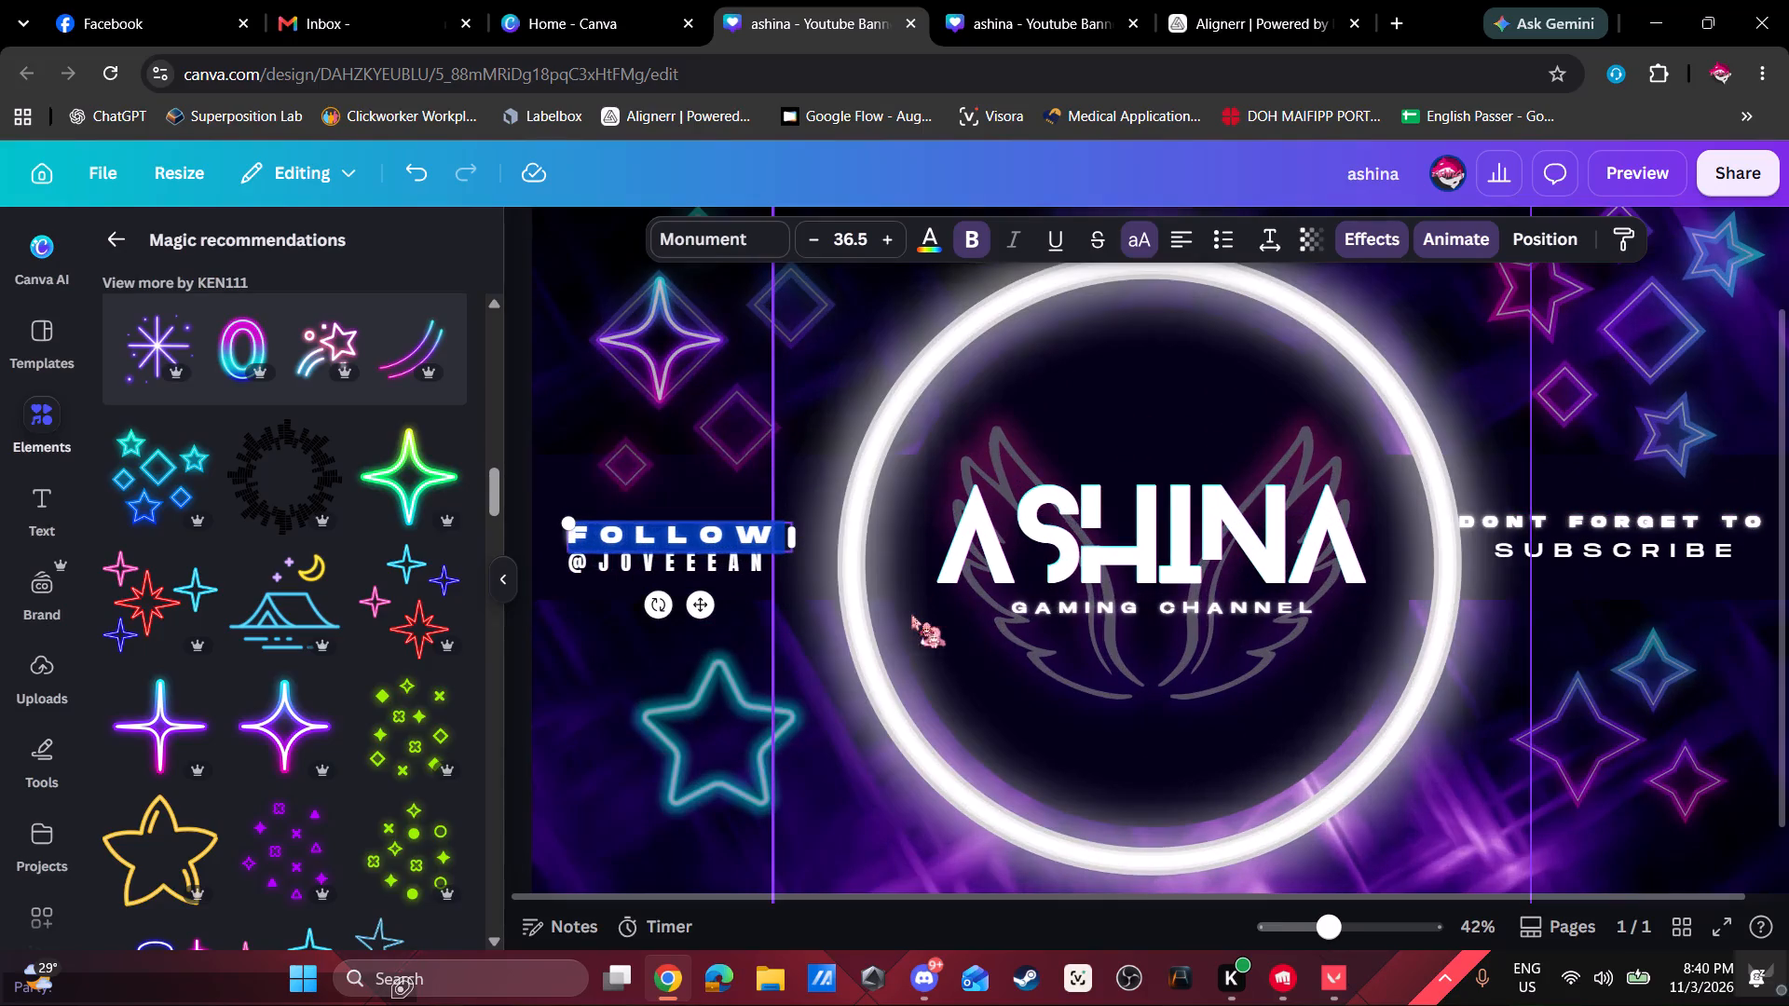
ctrl+scroll(911, 615, down, 1)
click(718, 546)
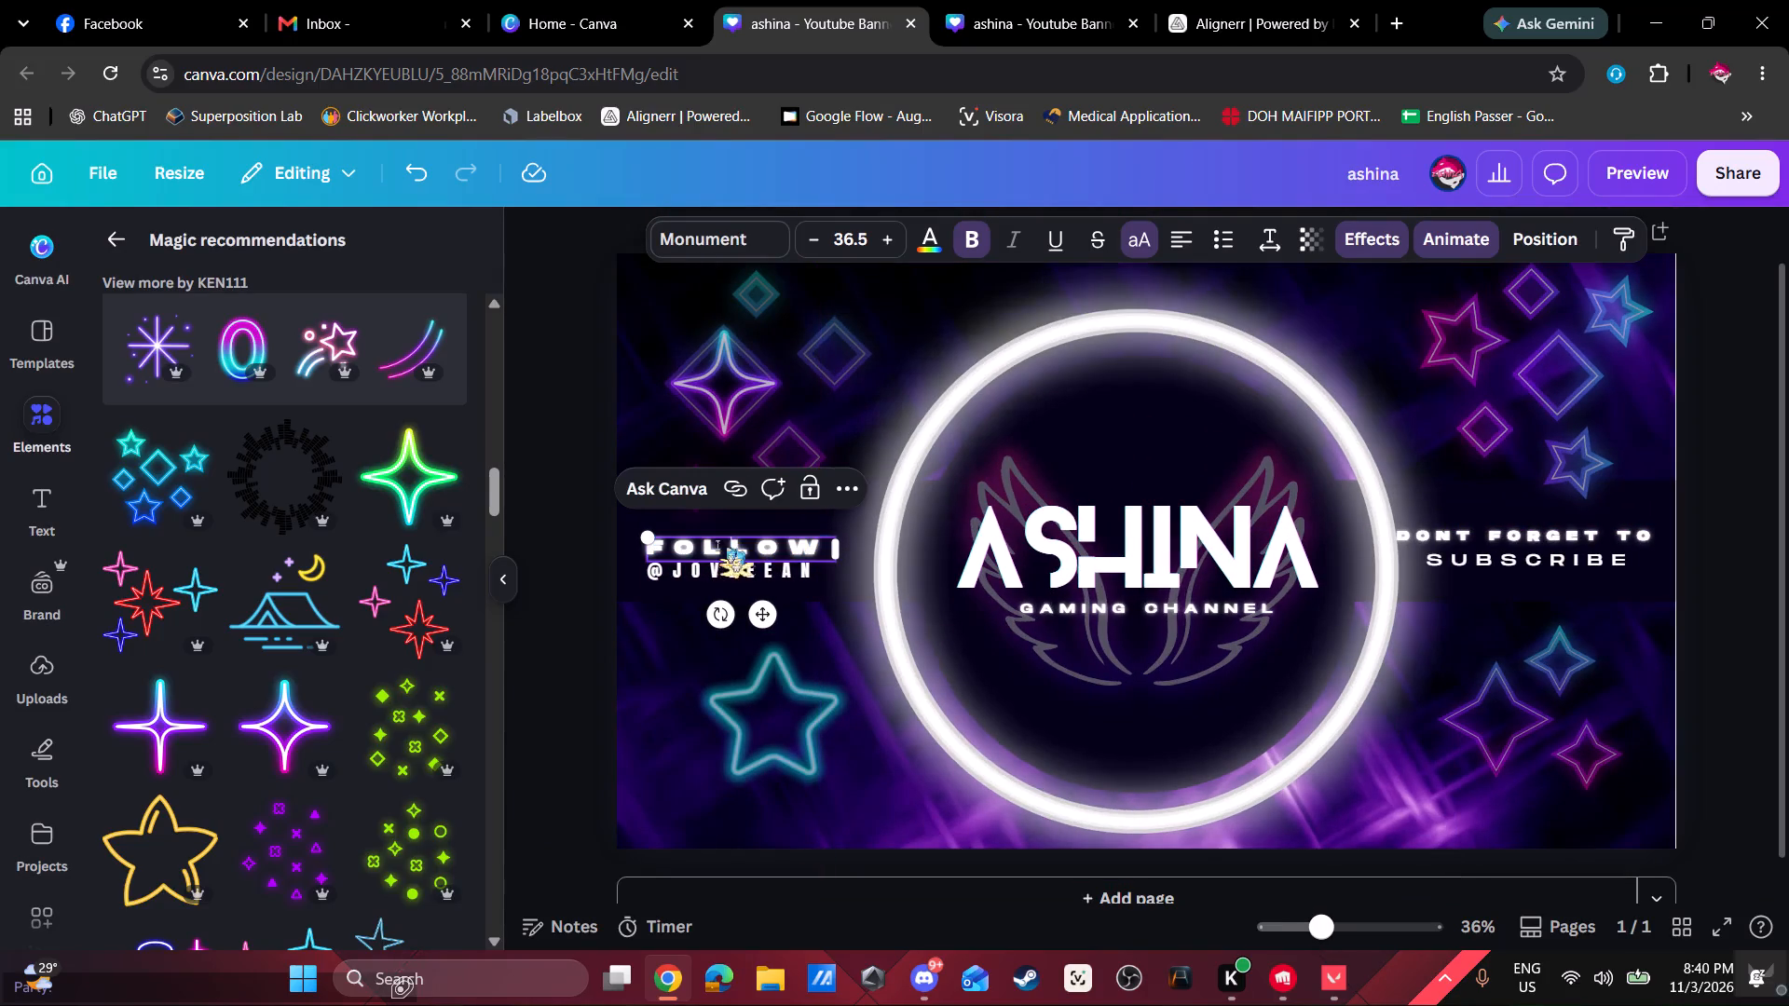
click(776, 530)
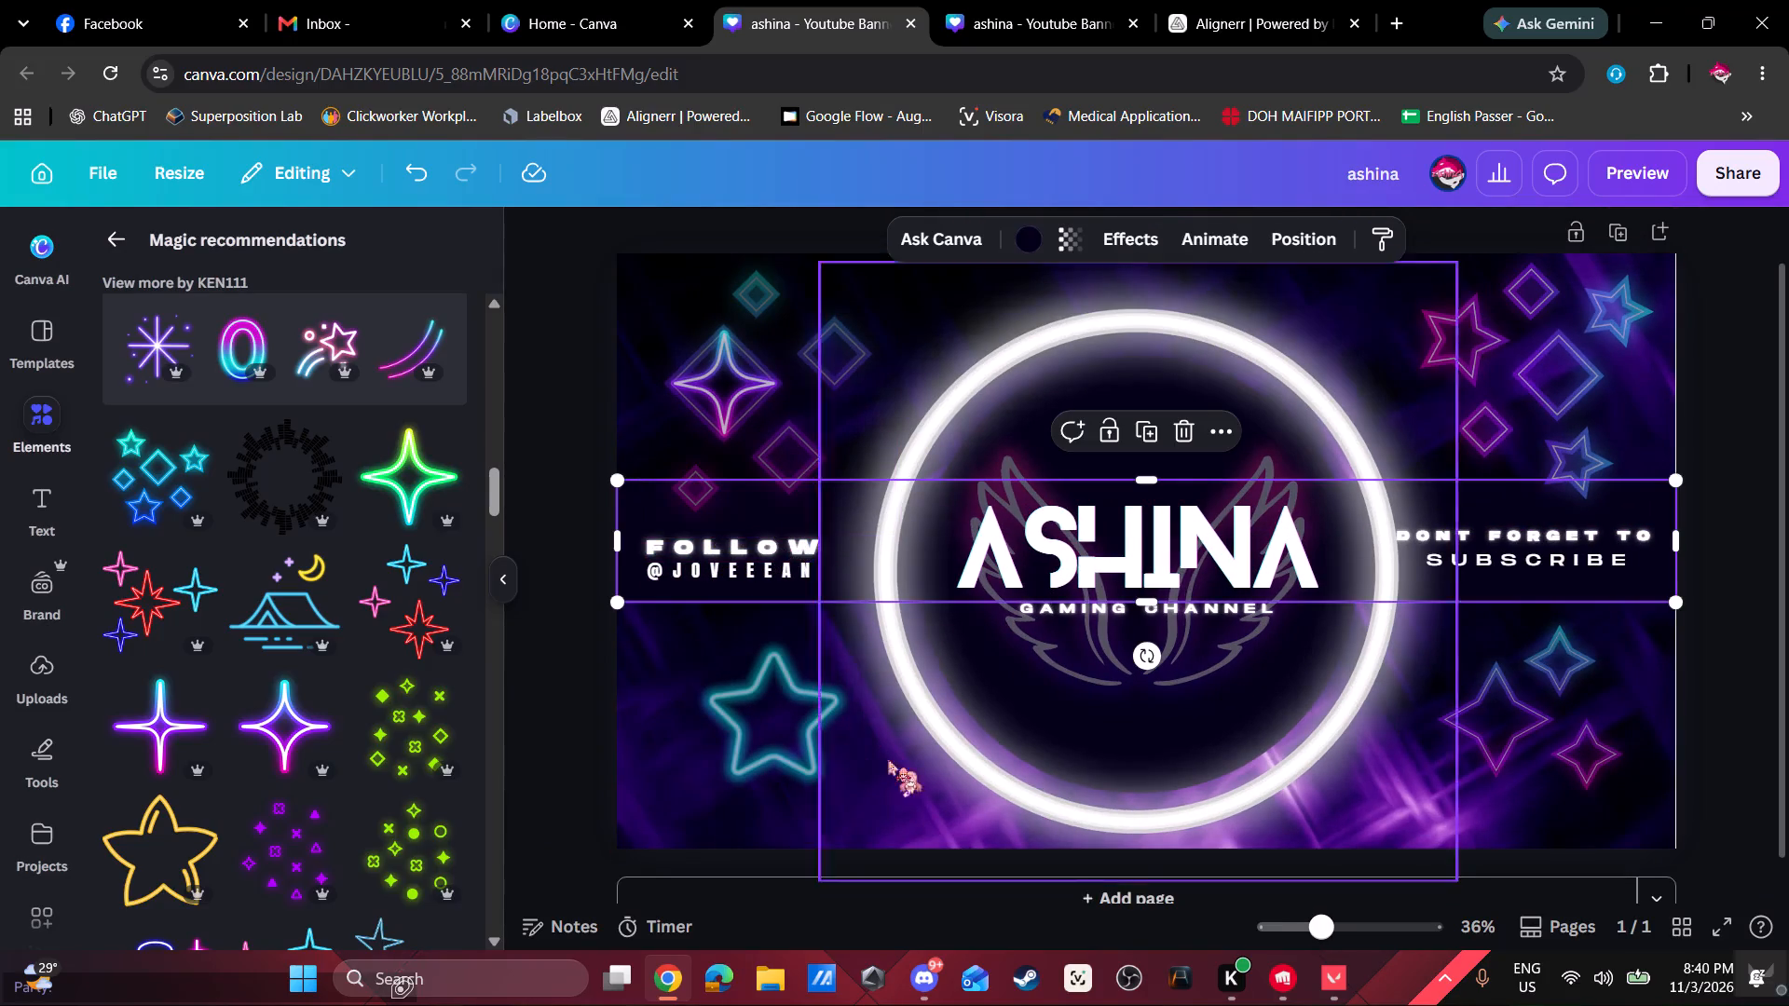
click(888, 760)
click(733, 545)
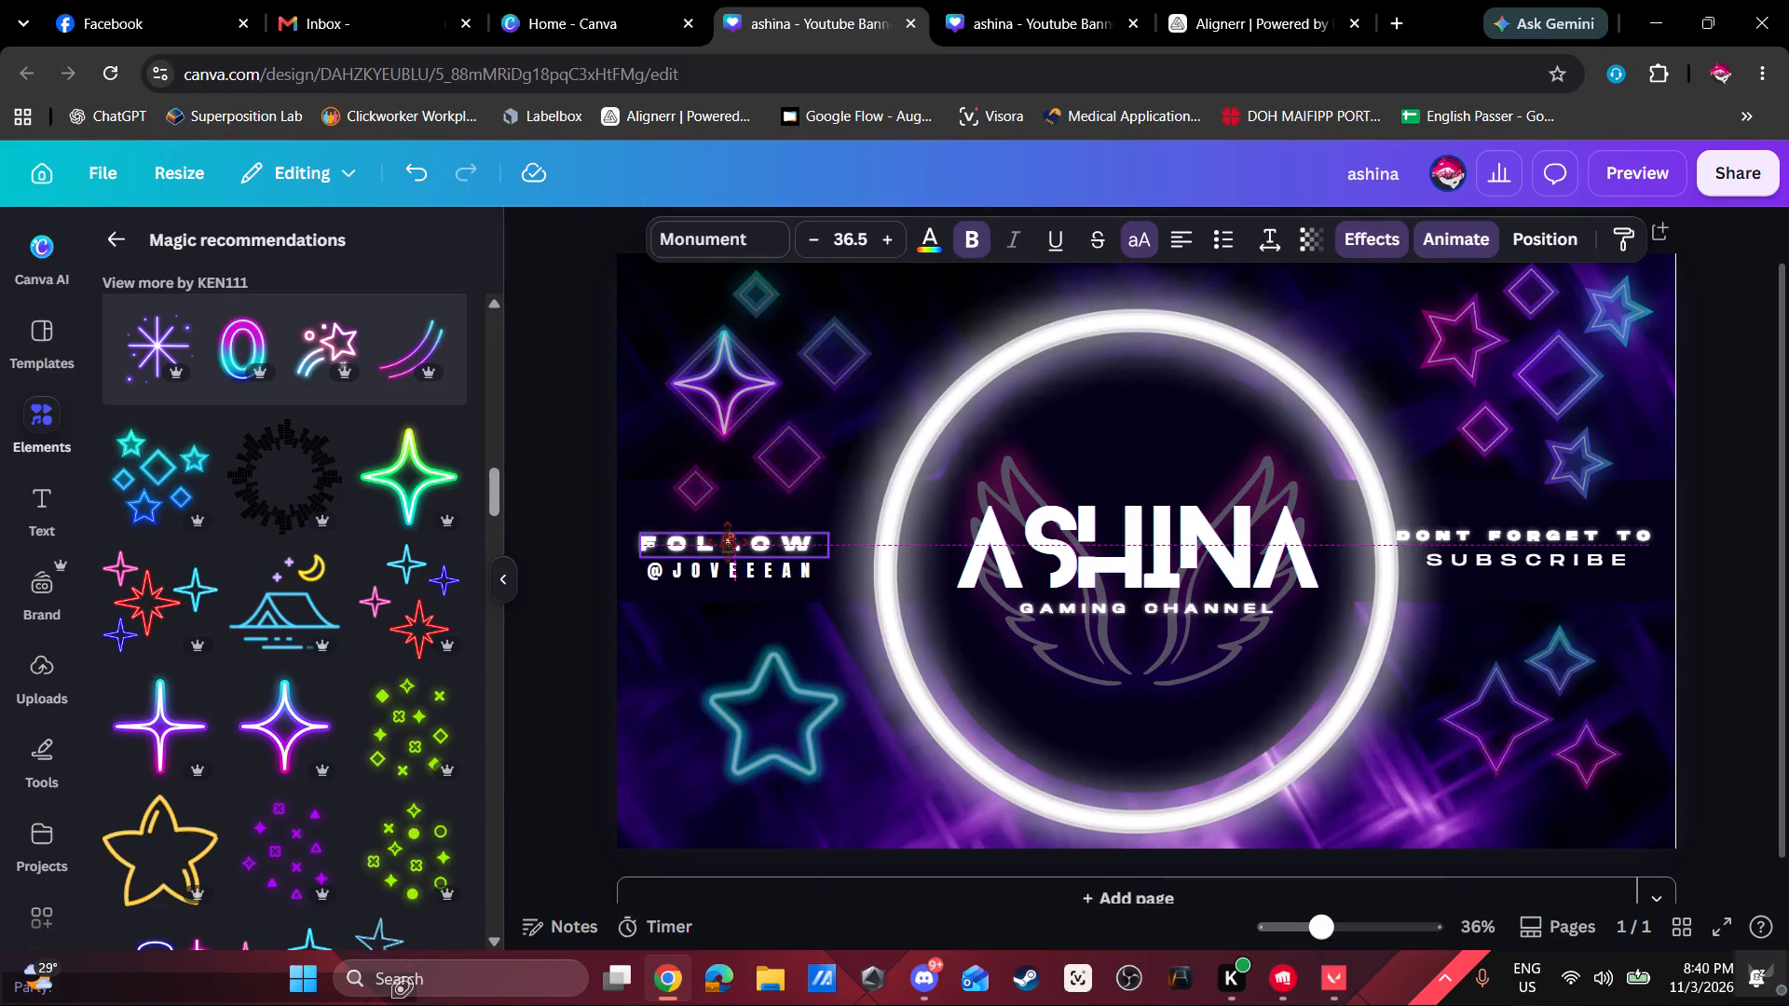
Shift the DONT FORGET TO text outward so it clears the glowing ring.
click(1526, 536)
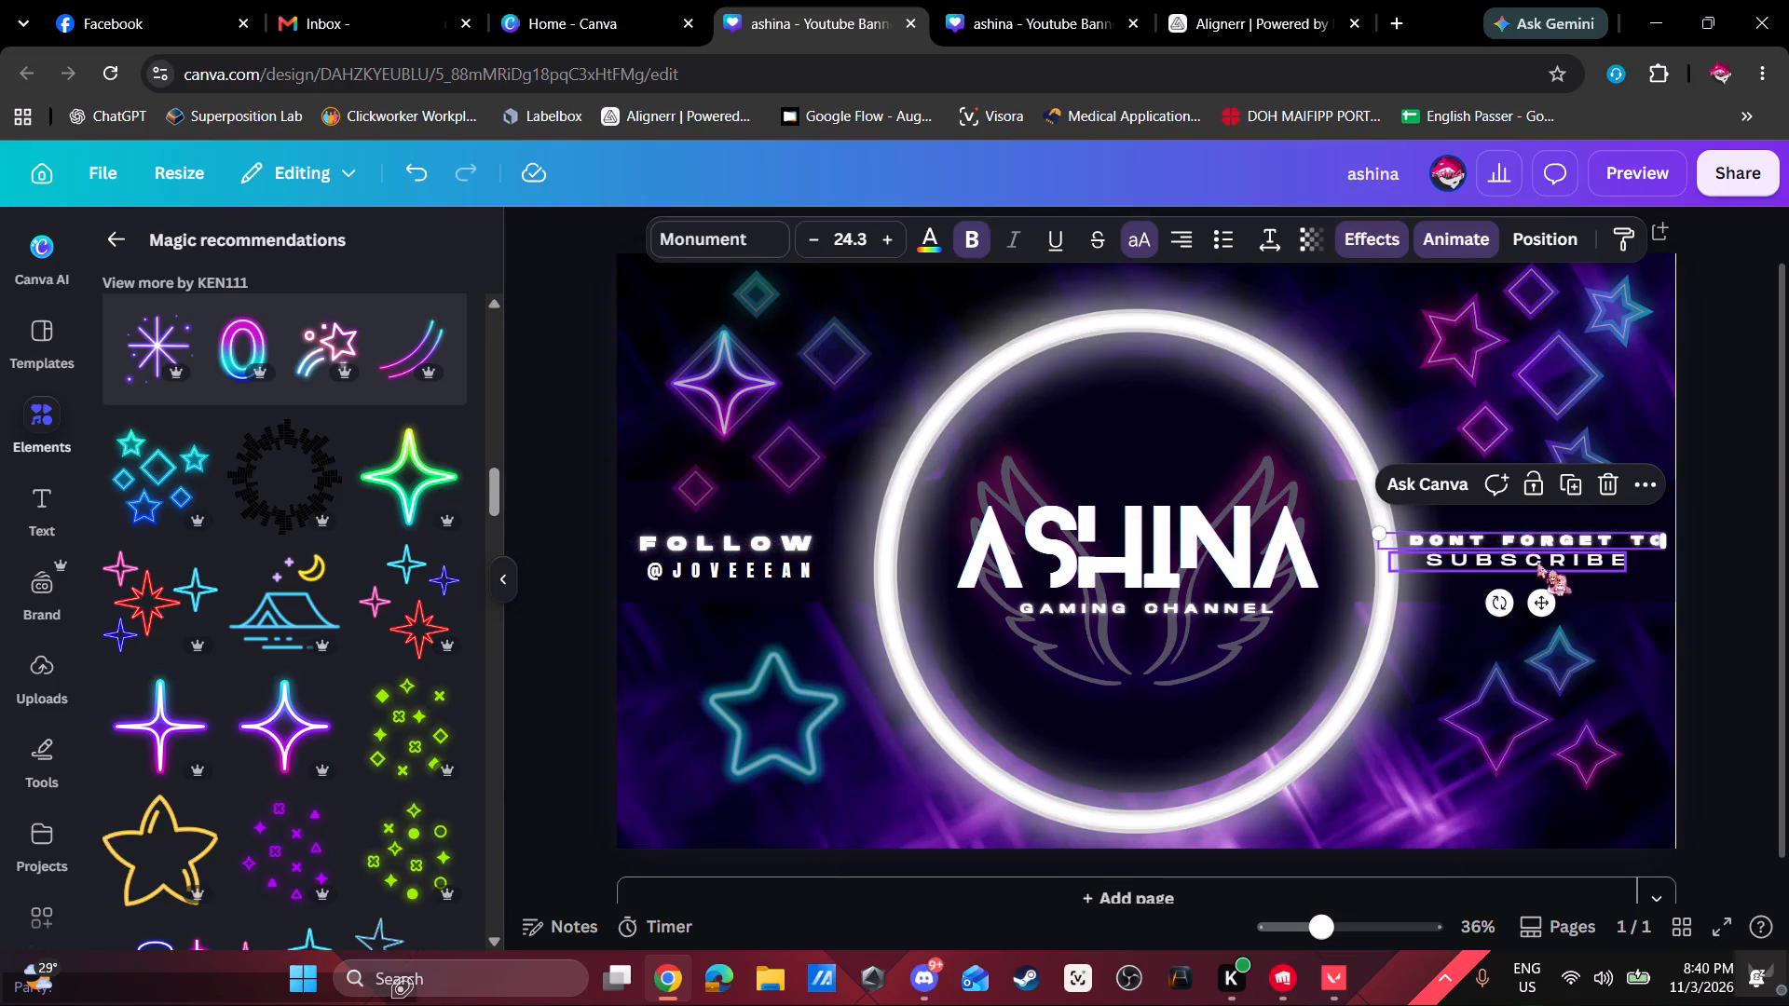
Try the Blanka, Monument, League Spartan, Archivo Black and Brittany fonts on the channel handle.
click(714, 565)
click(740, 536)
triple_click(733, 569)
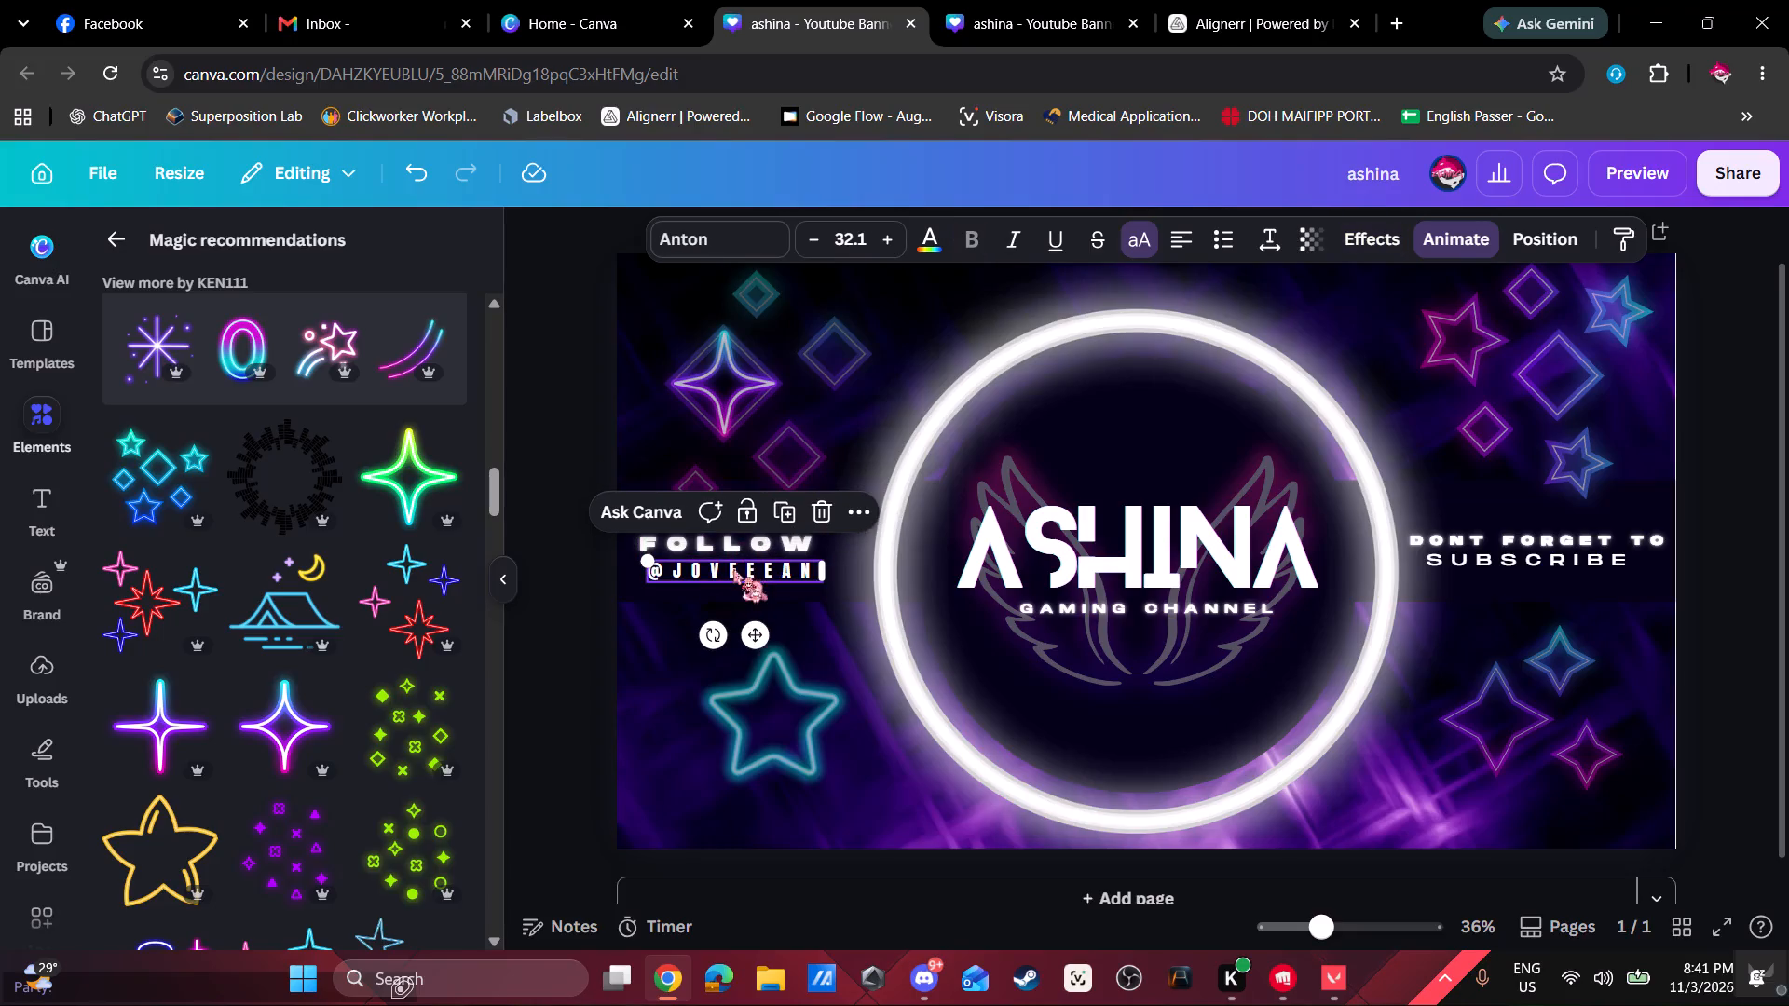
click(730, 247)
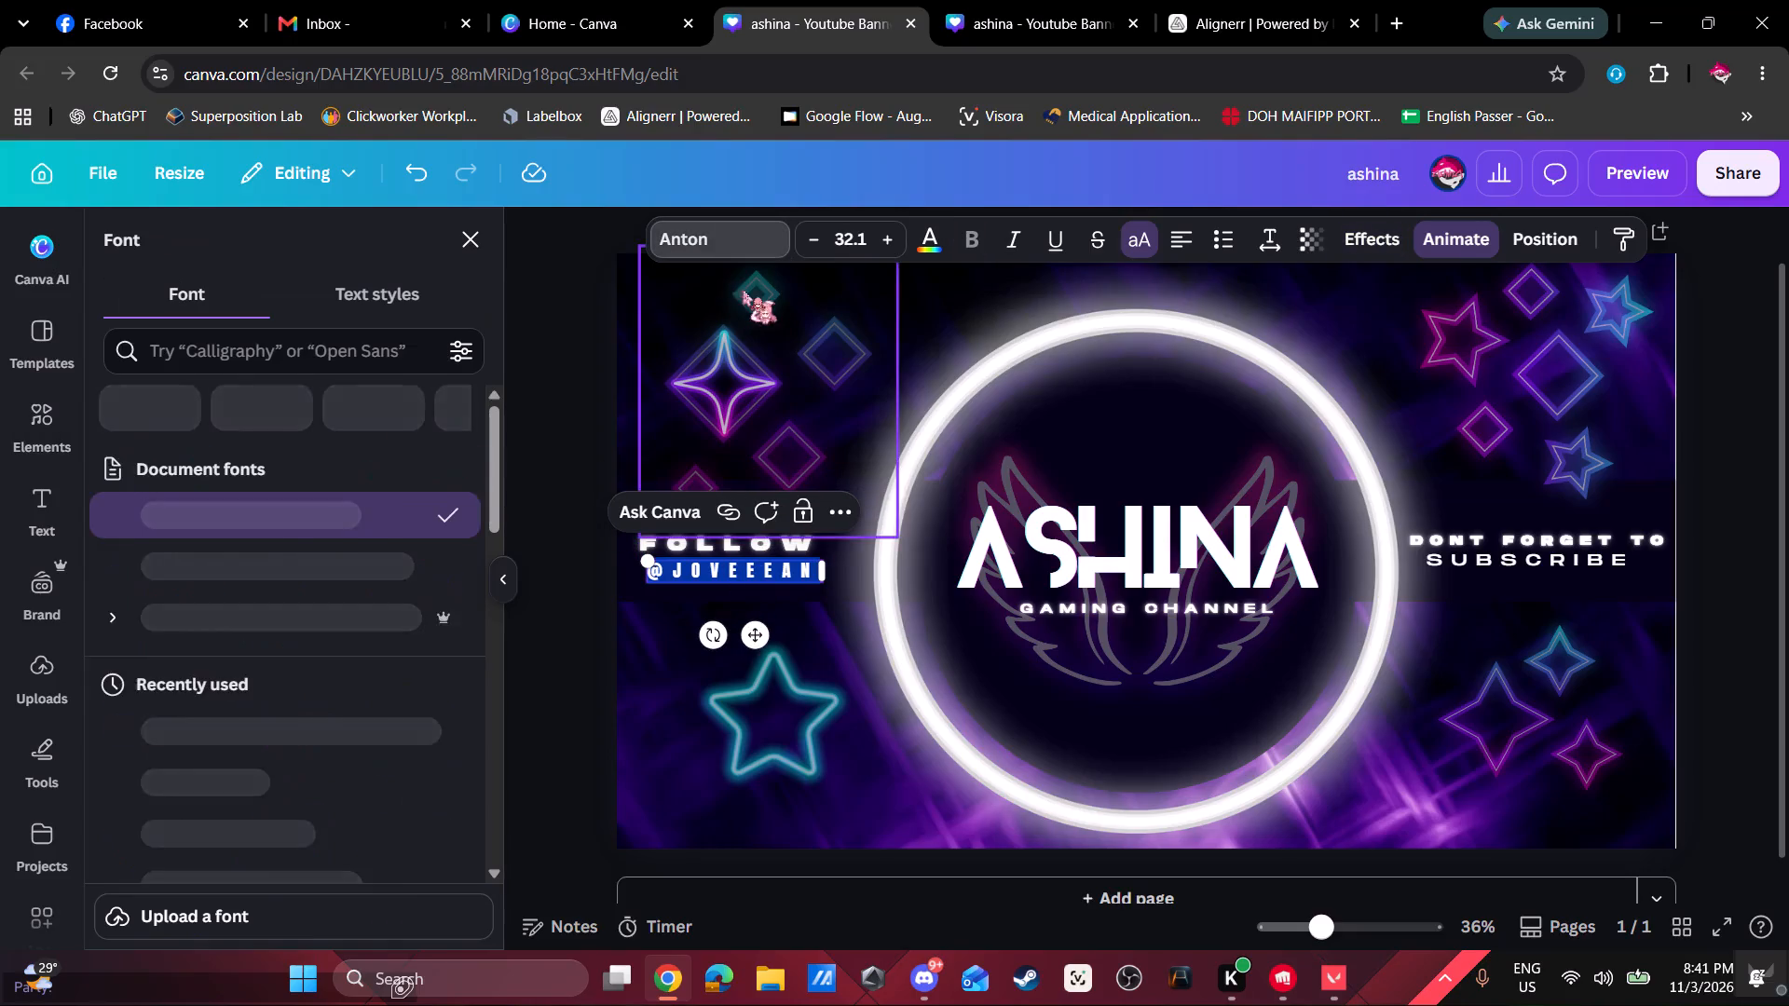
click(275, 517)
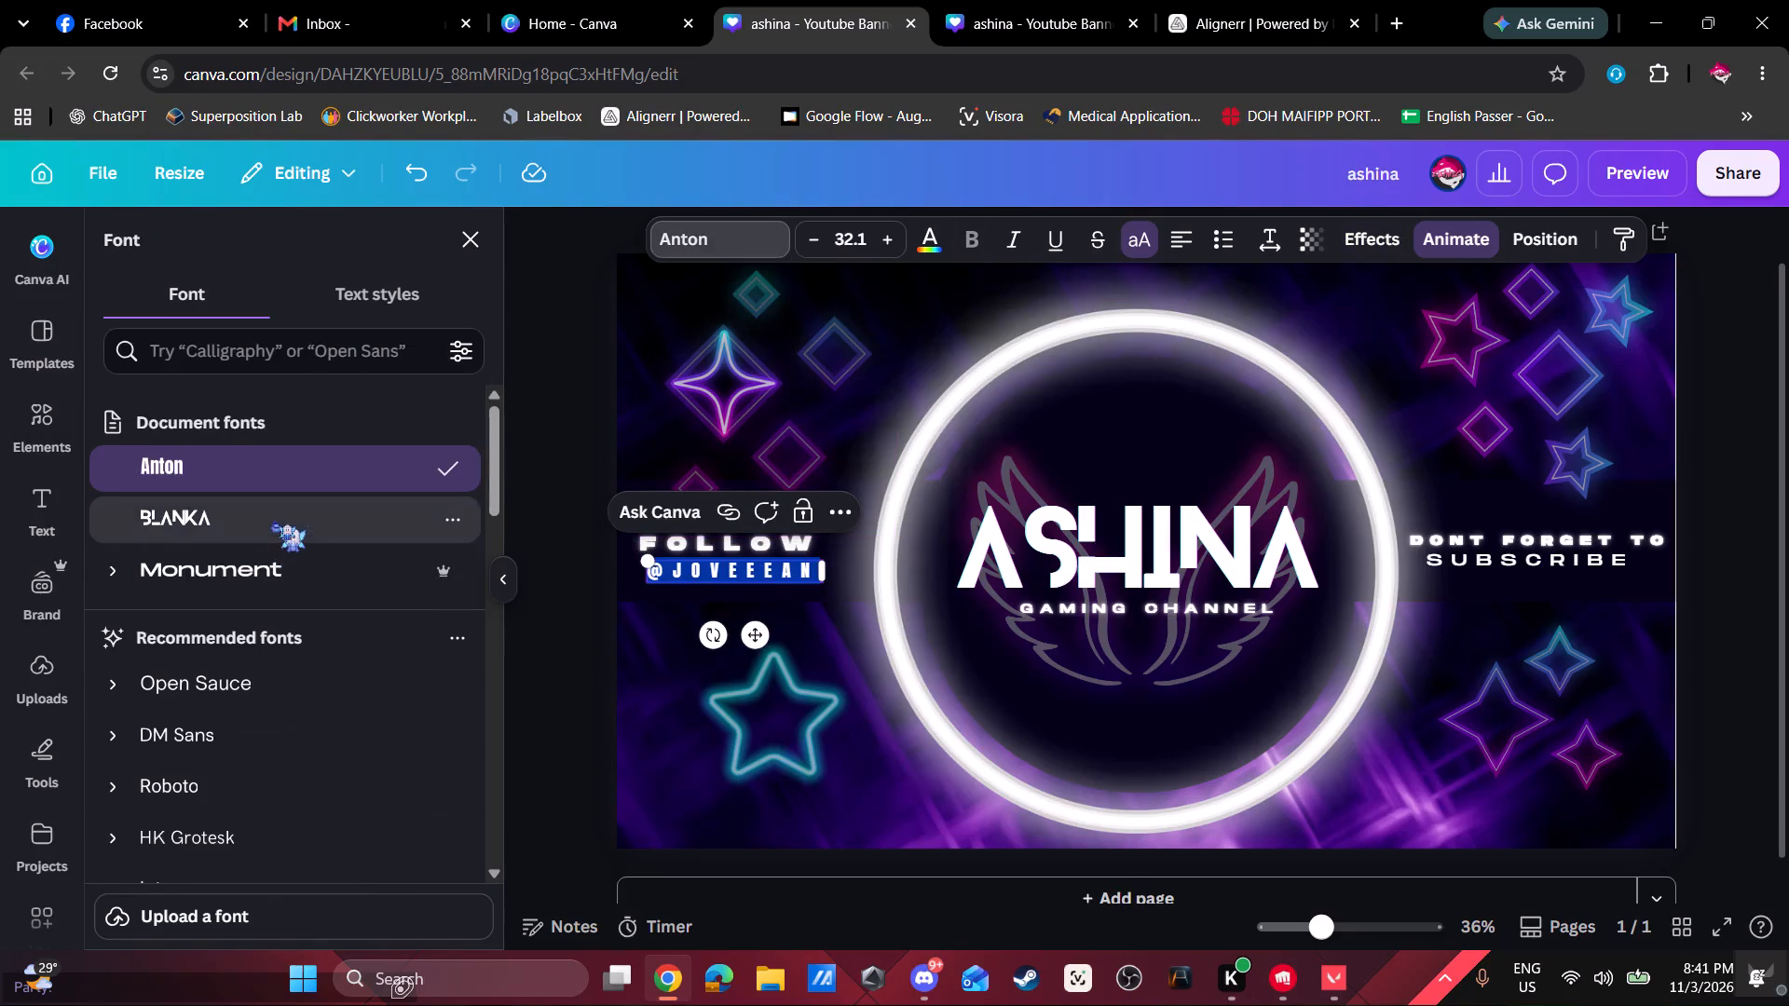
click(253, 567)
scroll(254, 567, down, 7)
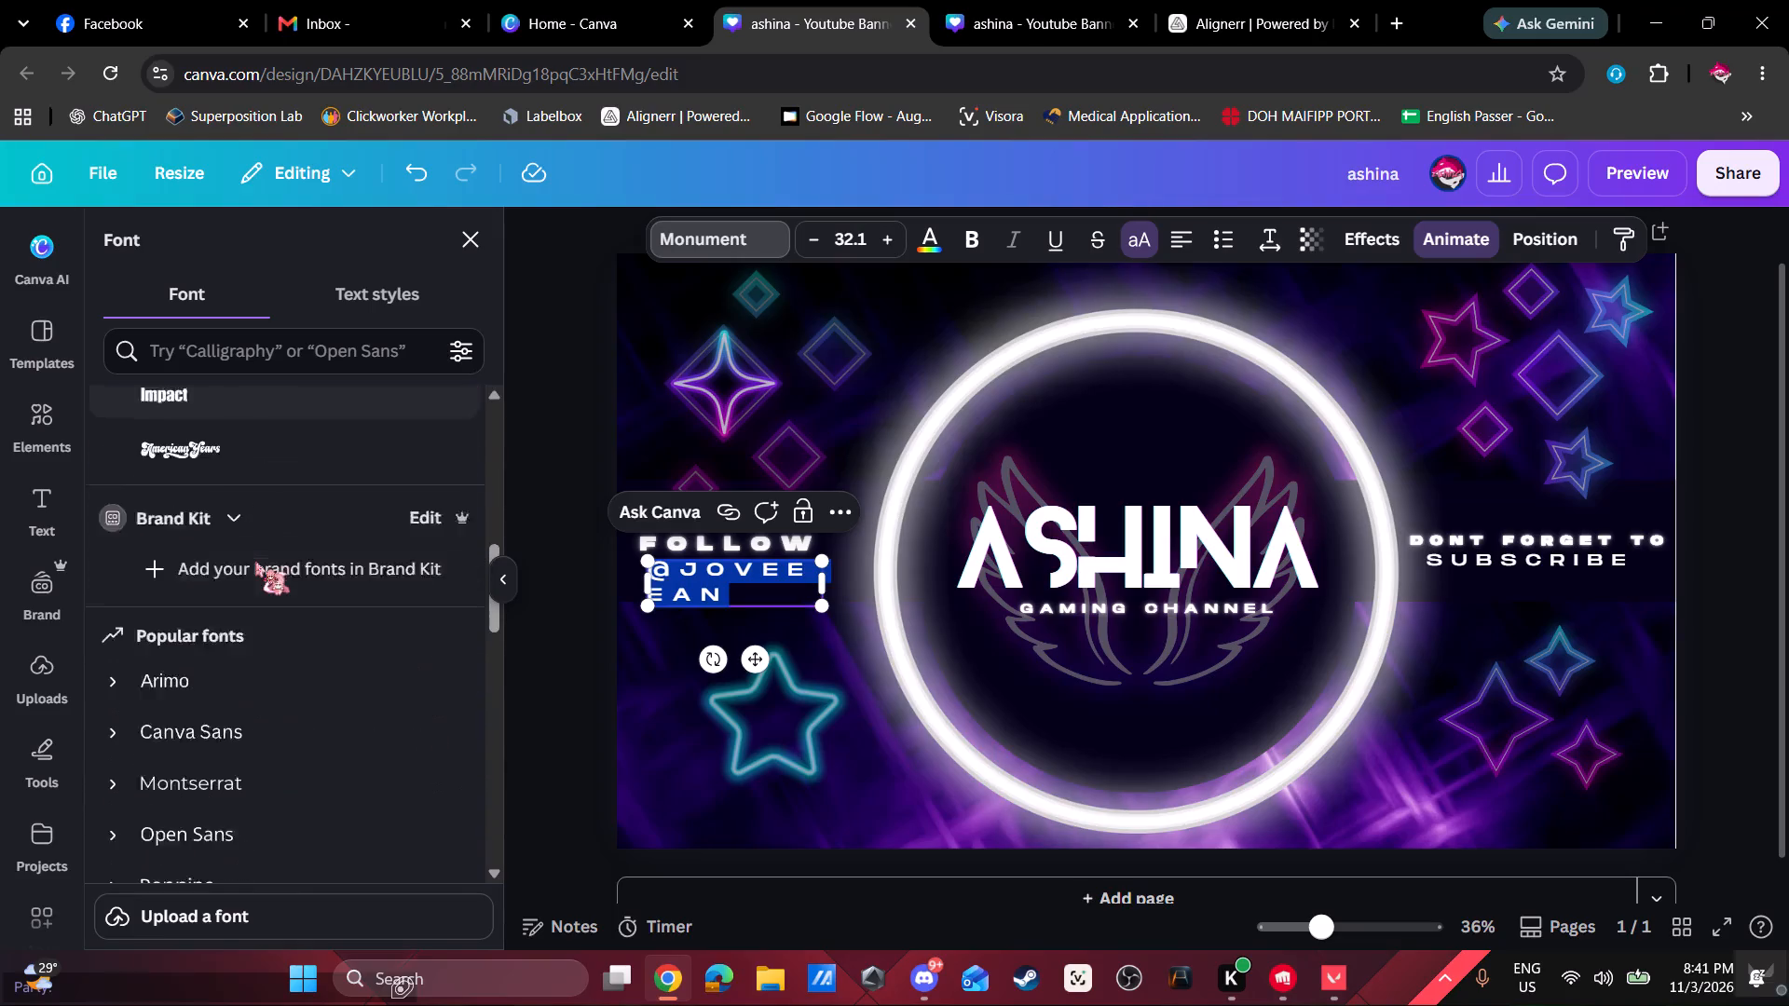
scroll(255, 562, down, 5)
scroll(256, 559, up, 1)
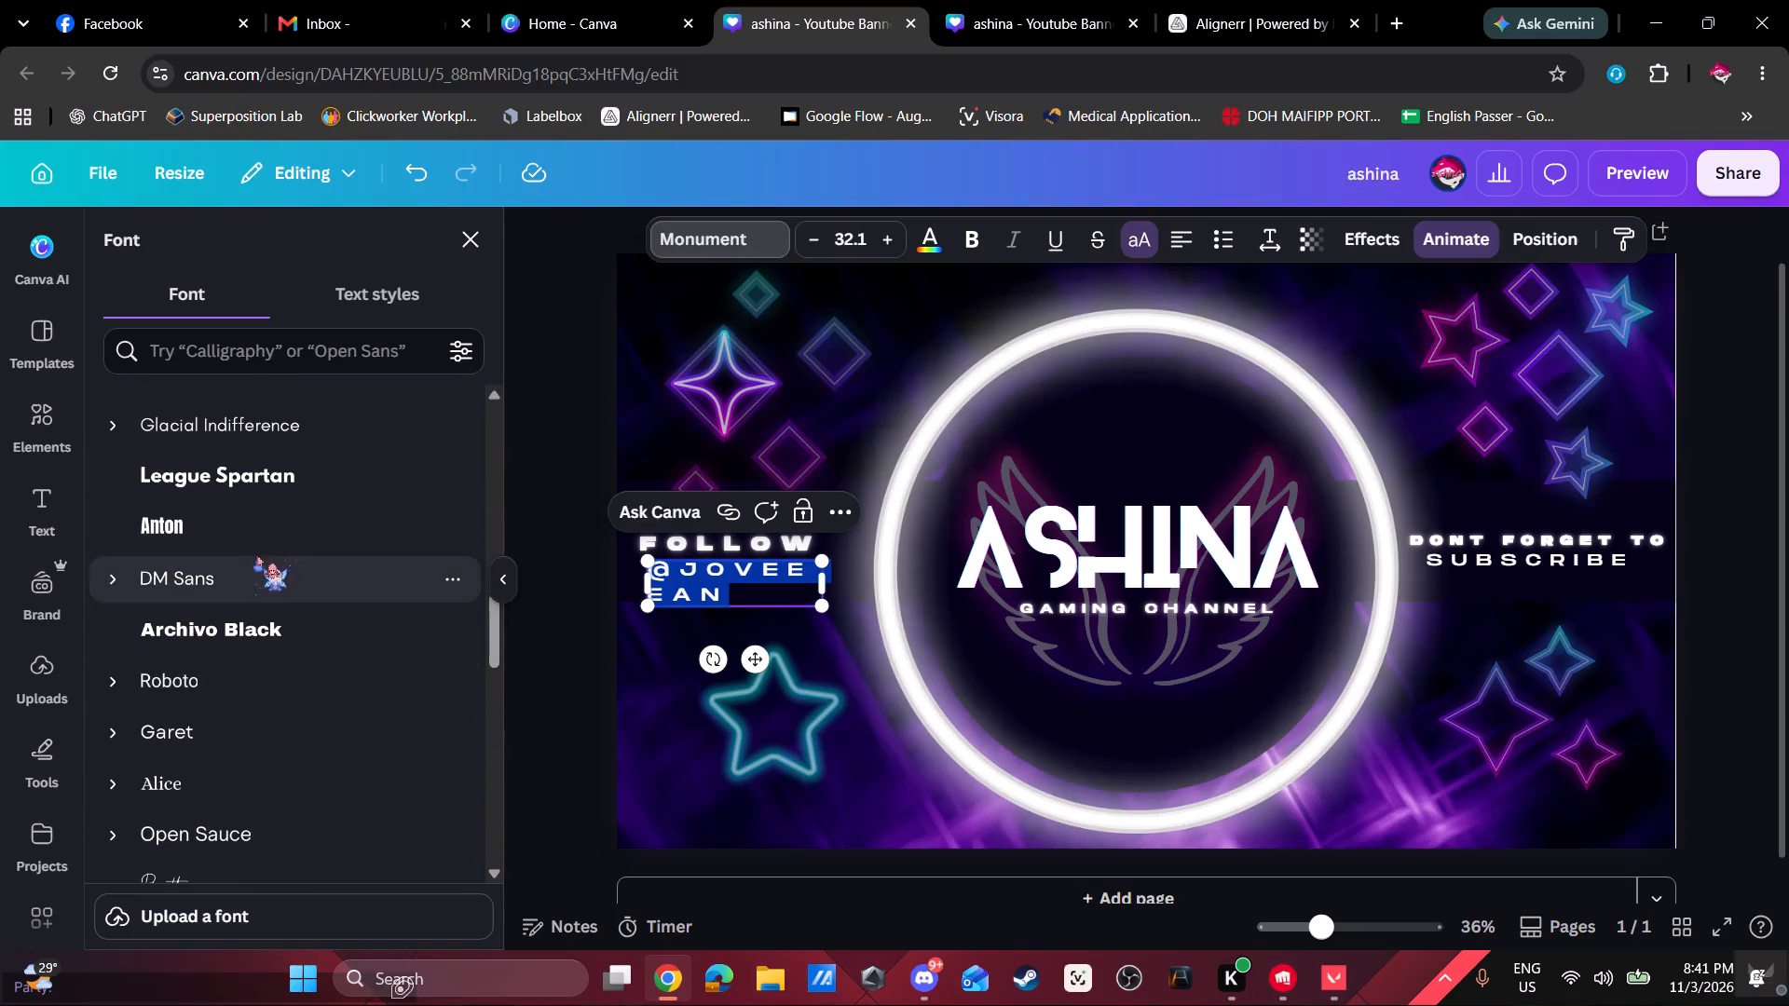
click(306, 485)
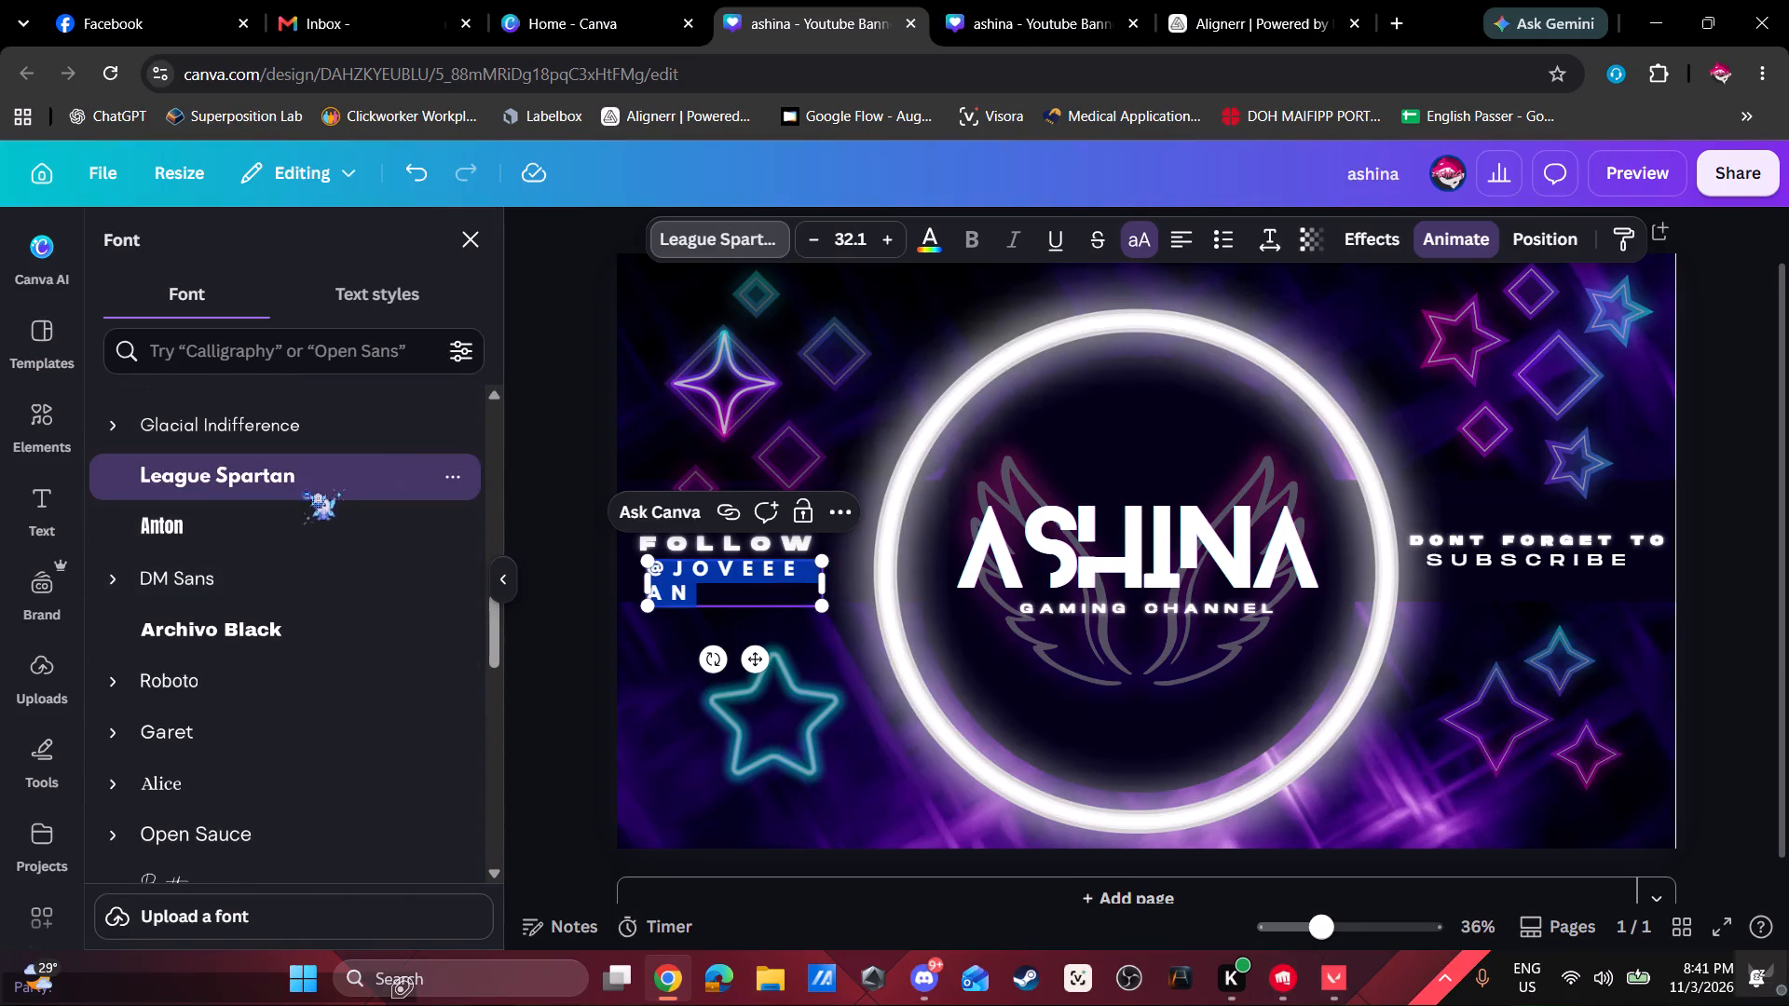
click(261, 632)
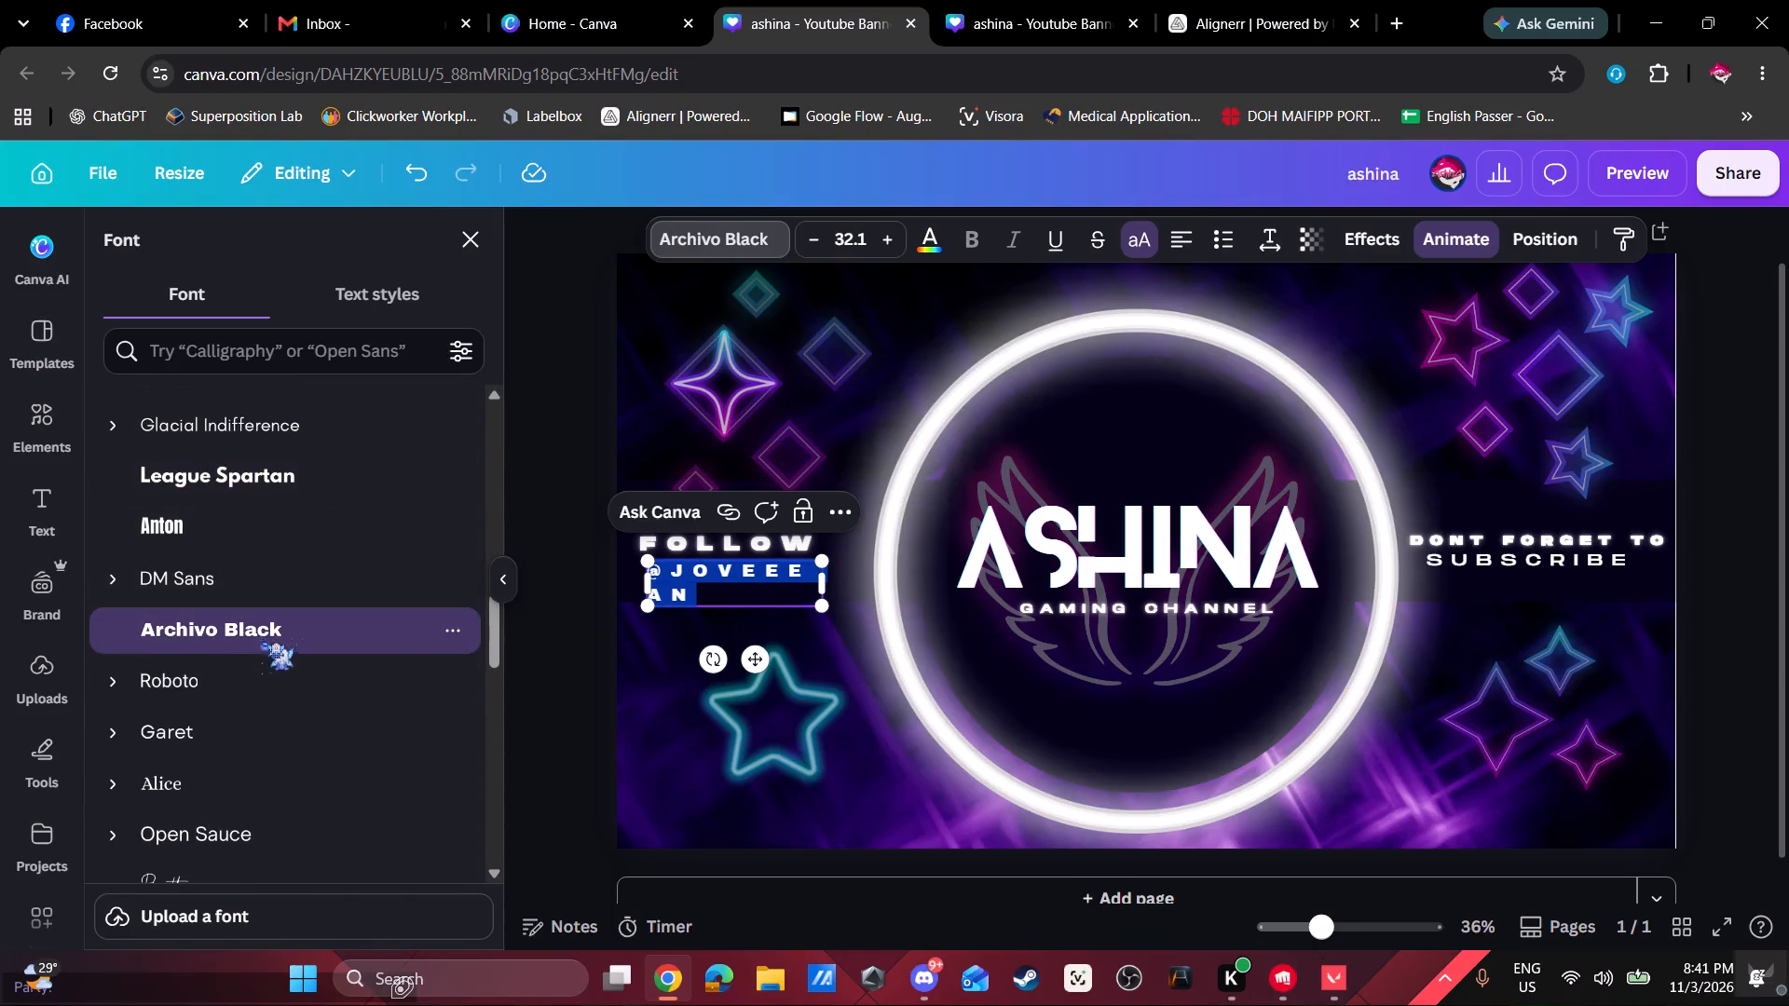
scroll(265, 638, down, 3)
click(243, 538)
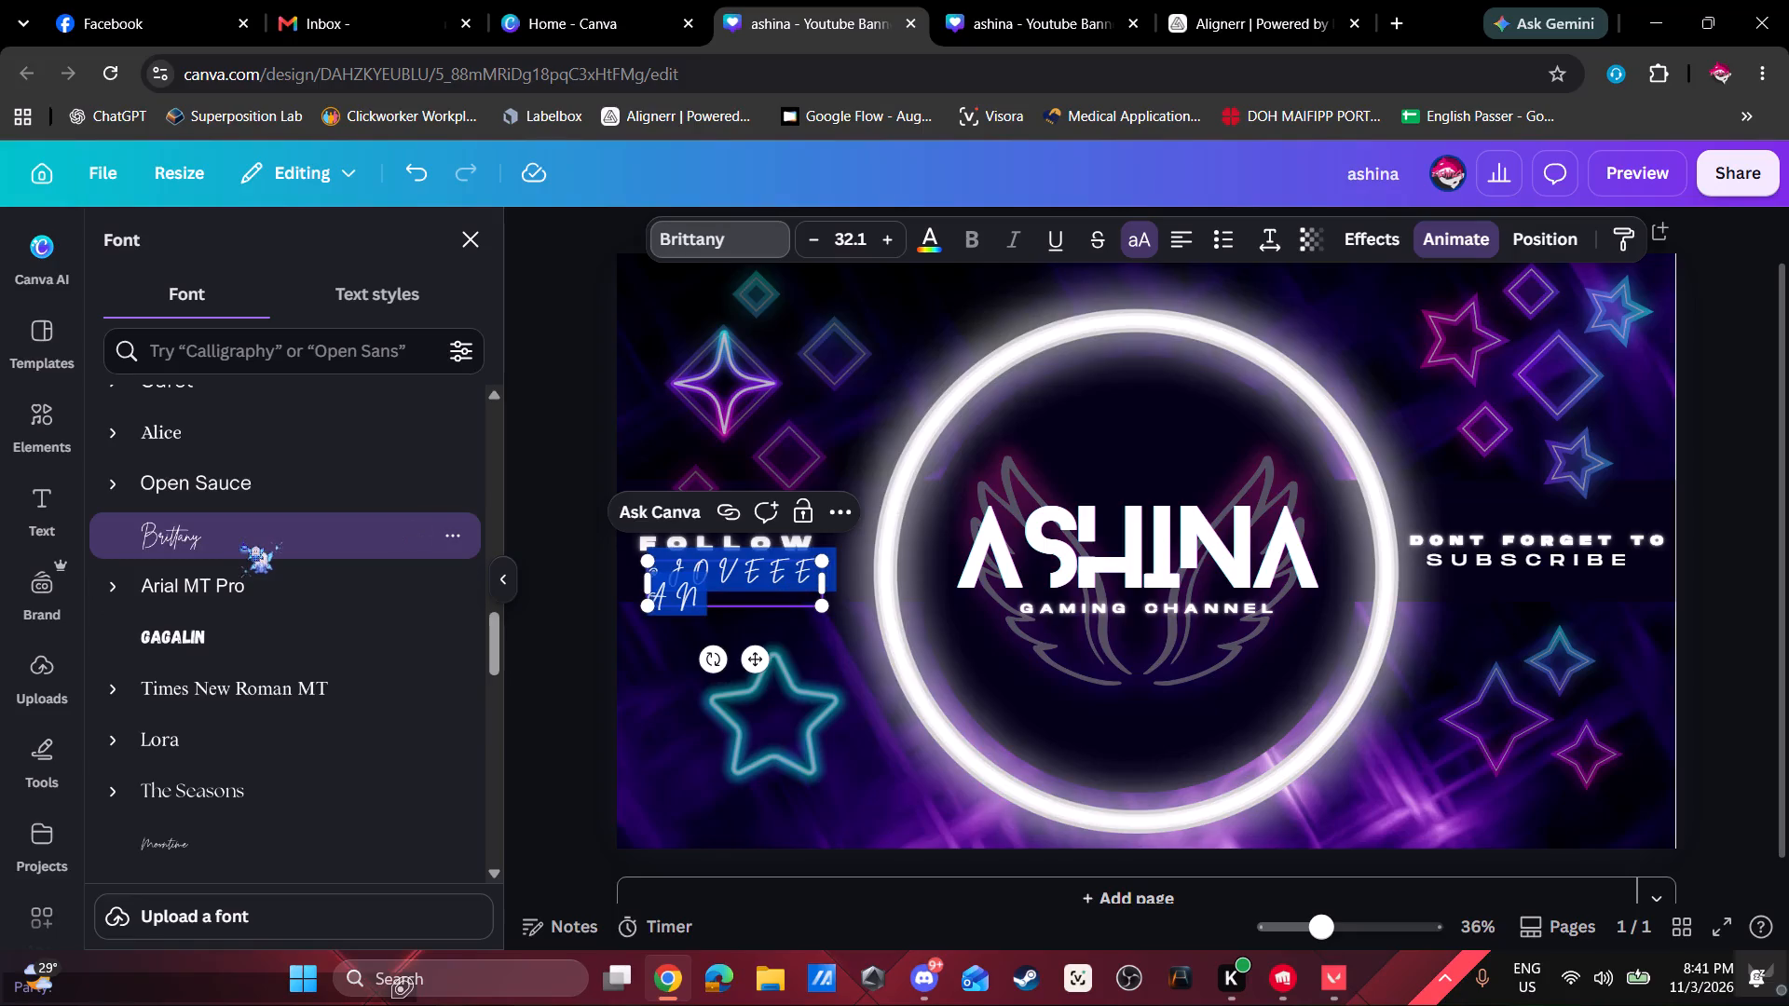
Set the channel handle's font to Gagalin and widen its text box so it fits on one line.
click(222, 640)
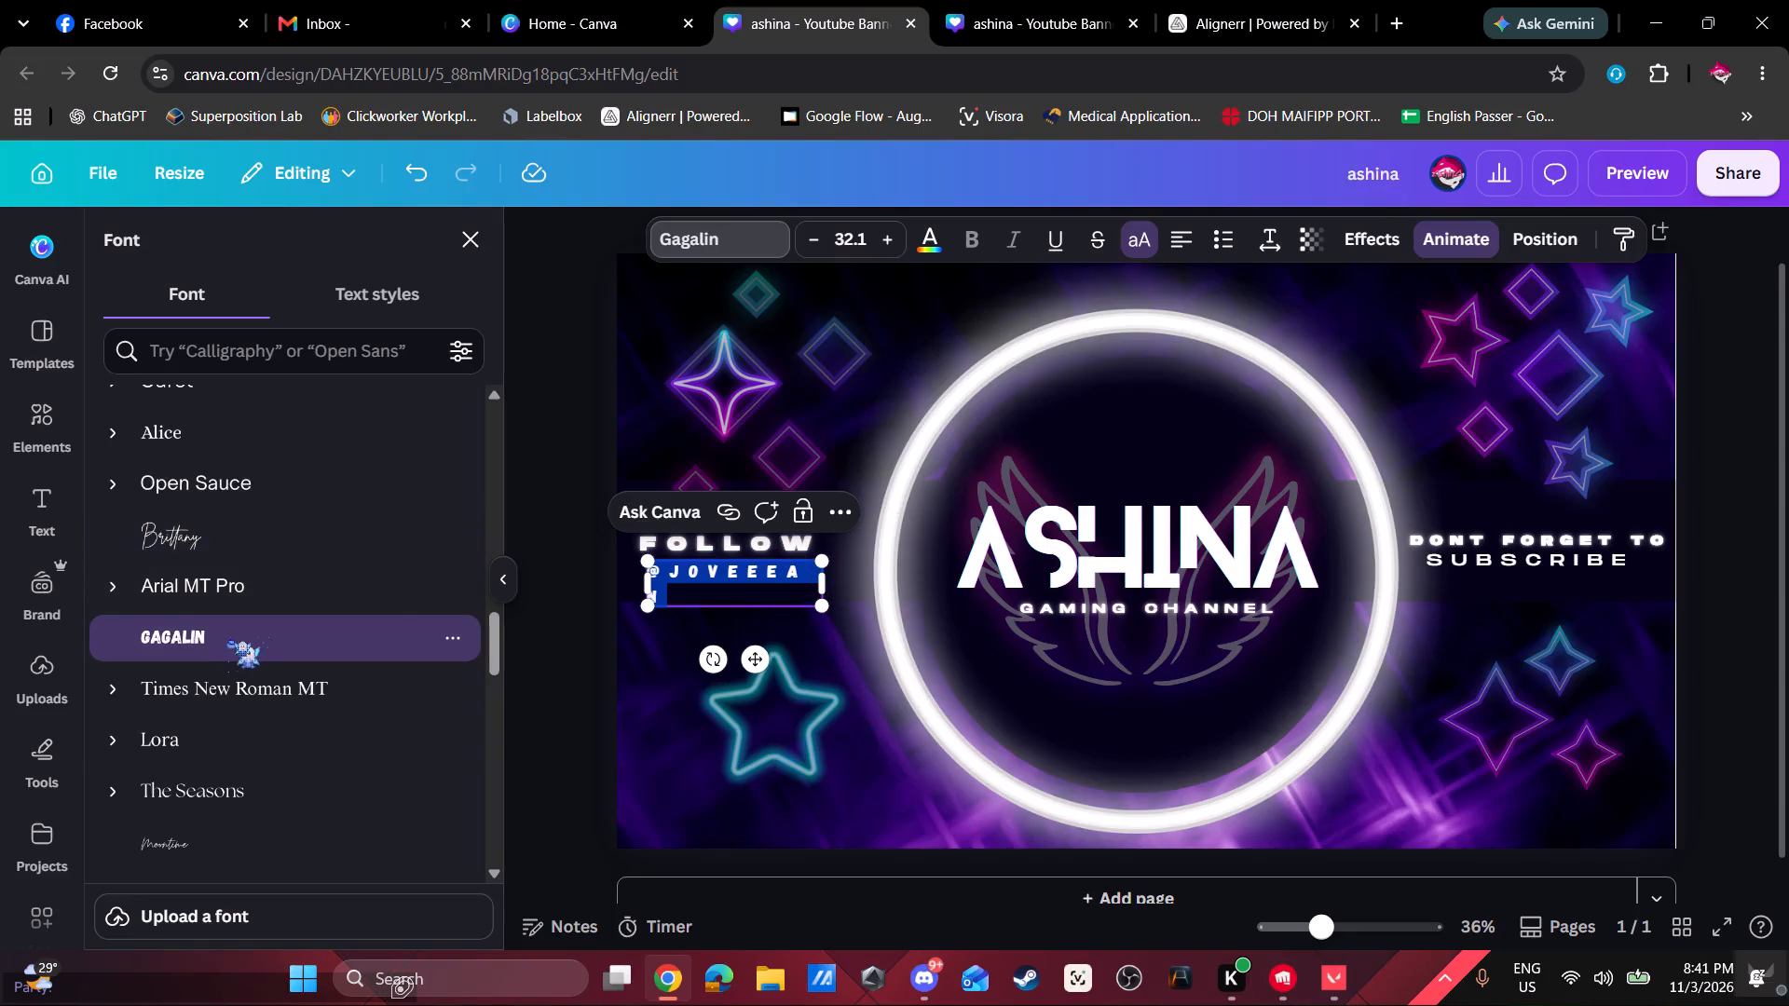
scroll(230, 633, down, 2)
drag(825, 585, 865, 585)
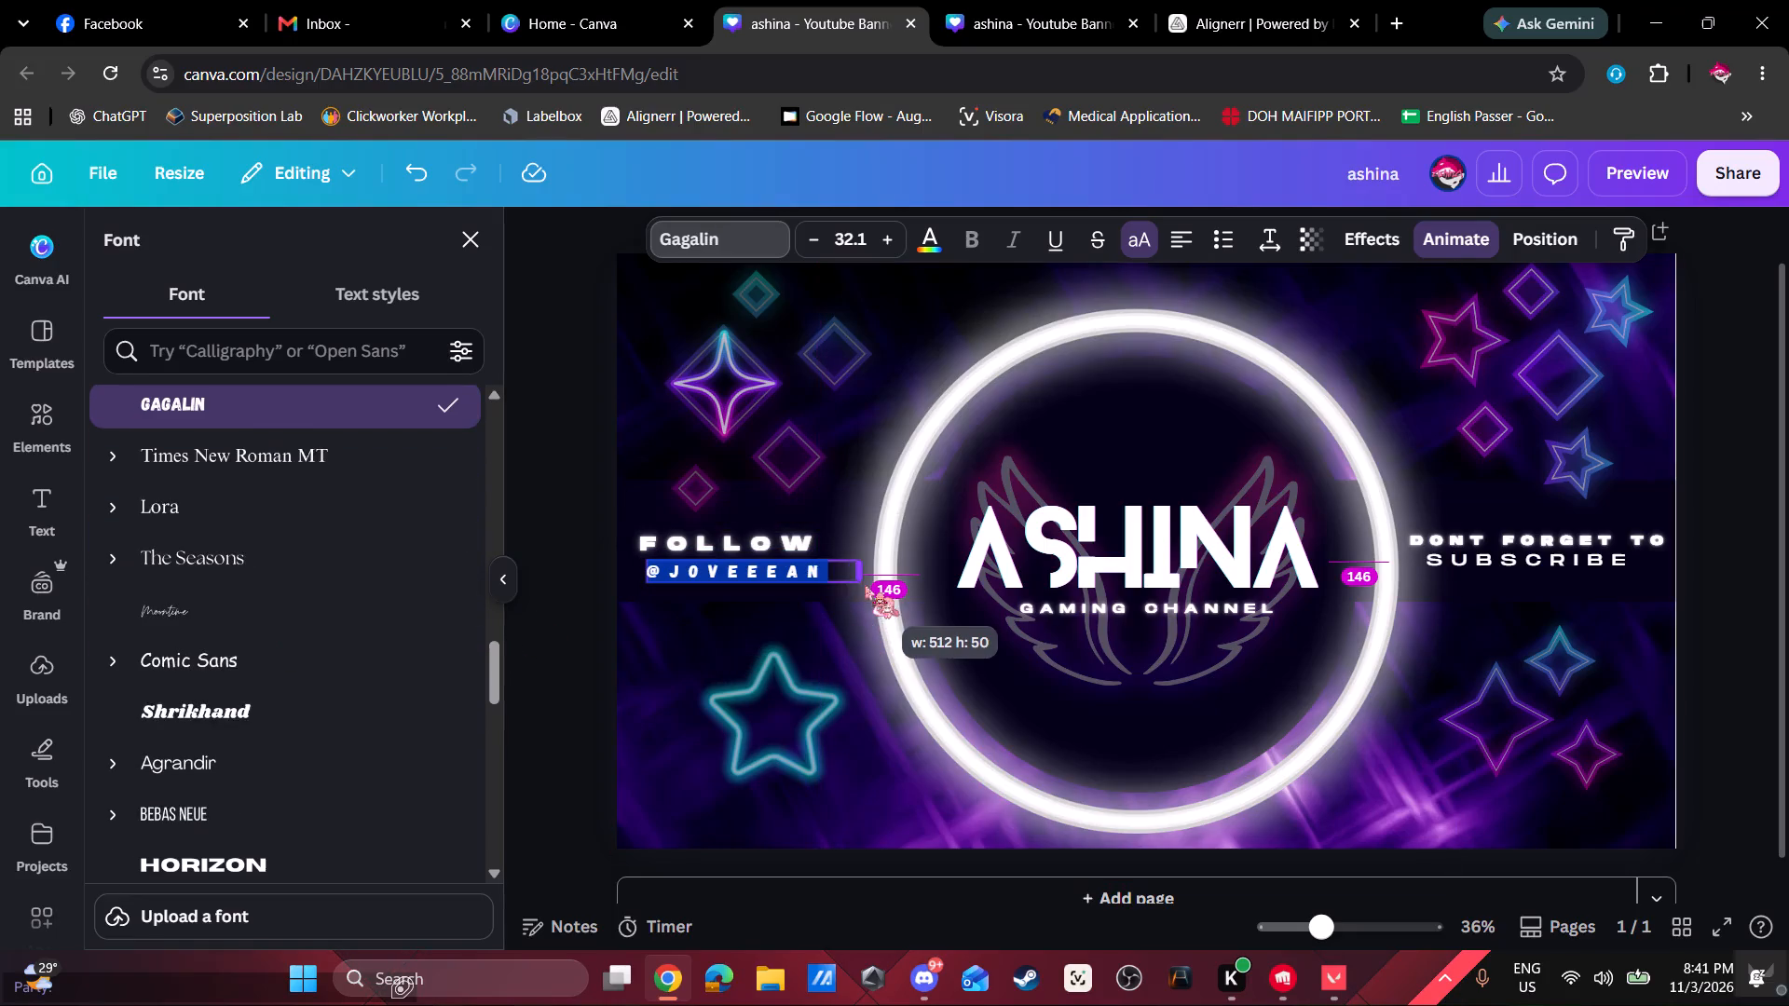
drag(865, 585, 840, 581)
Move the channel handle slightly outward to line up with the start of the FOLLOW text.
click(788, 570)
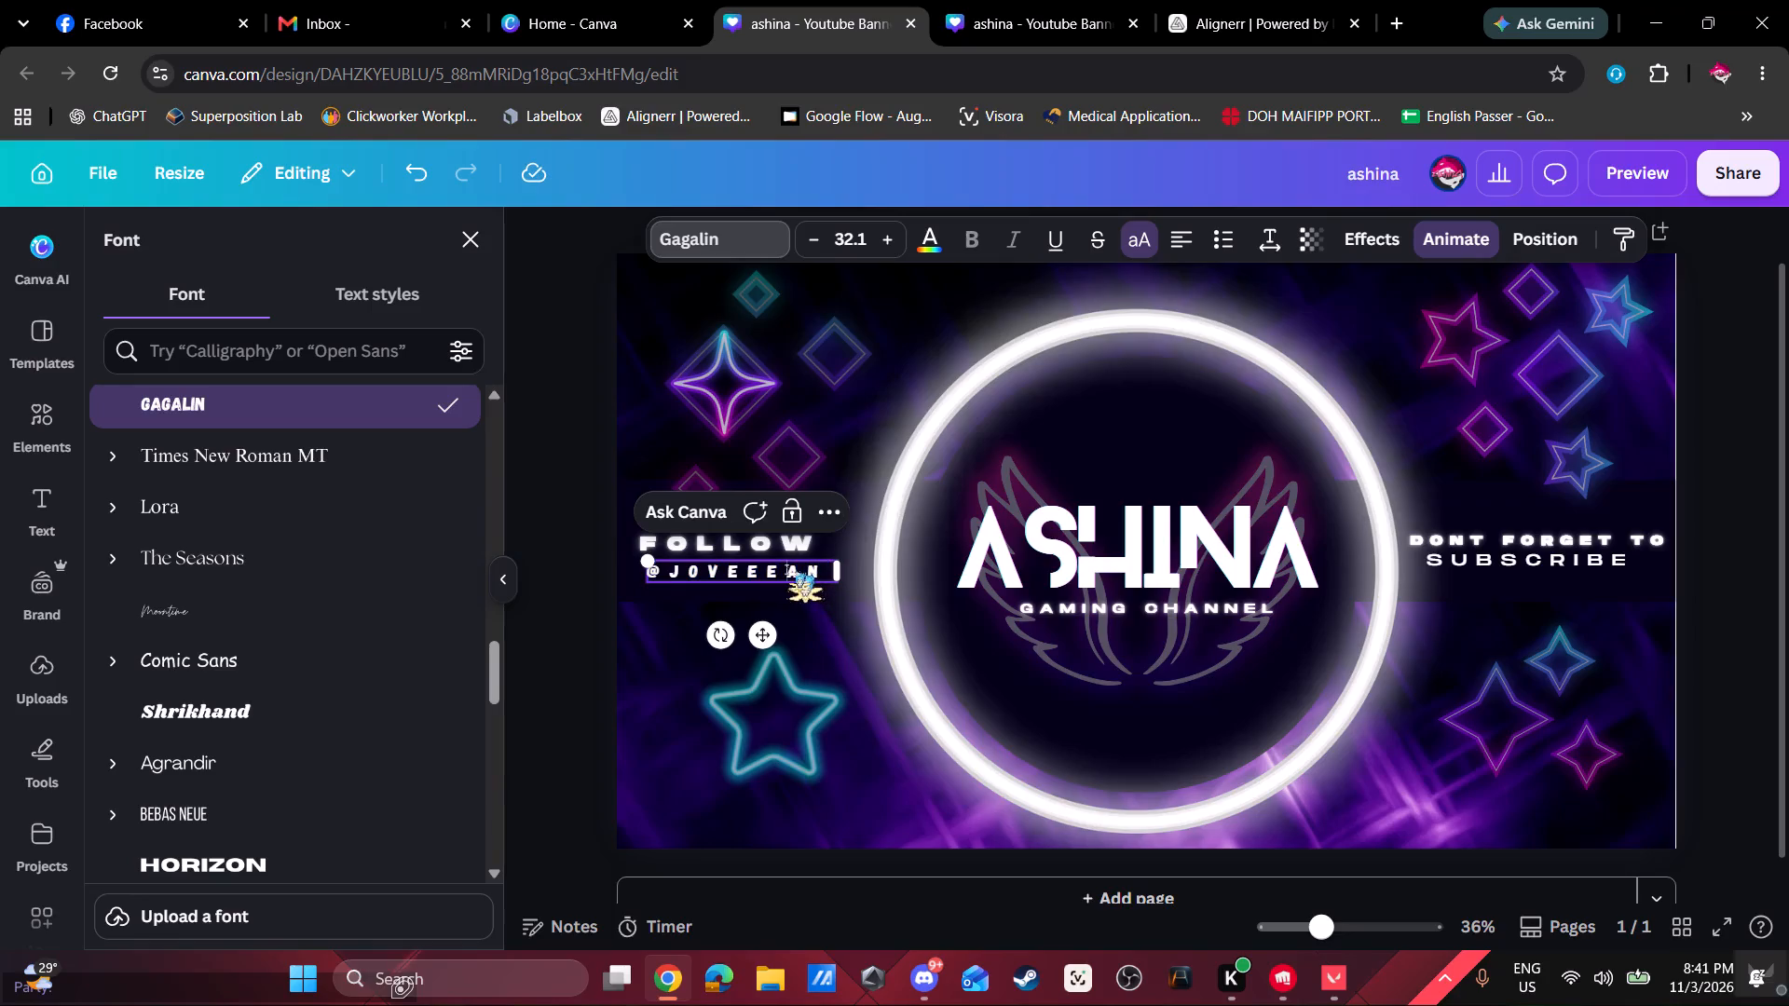
click(697, 574)
click(833, 635)
click(887, 673)
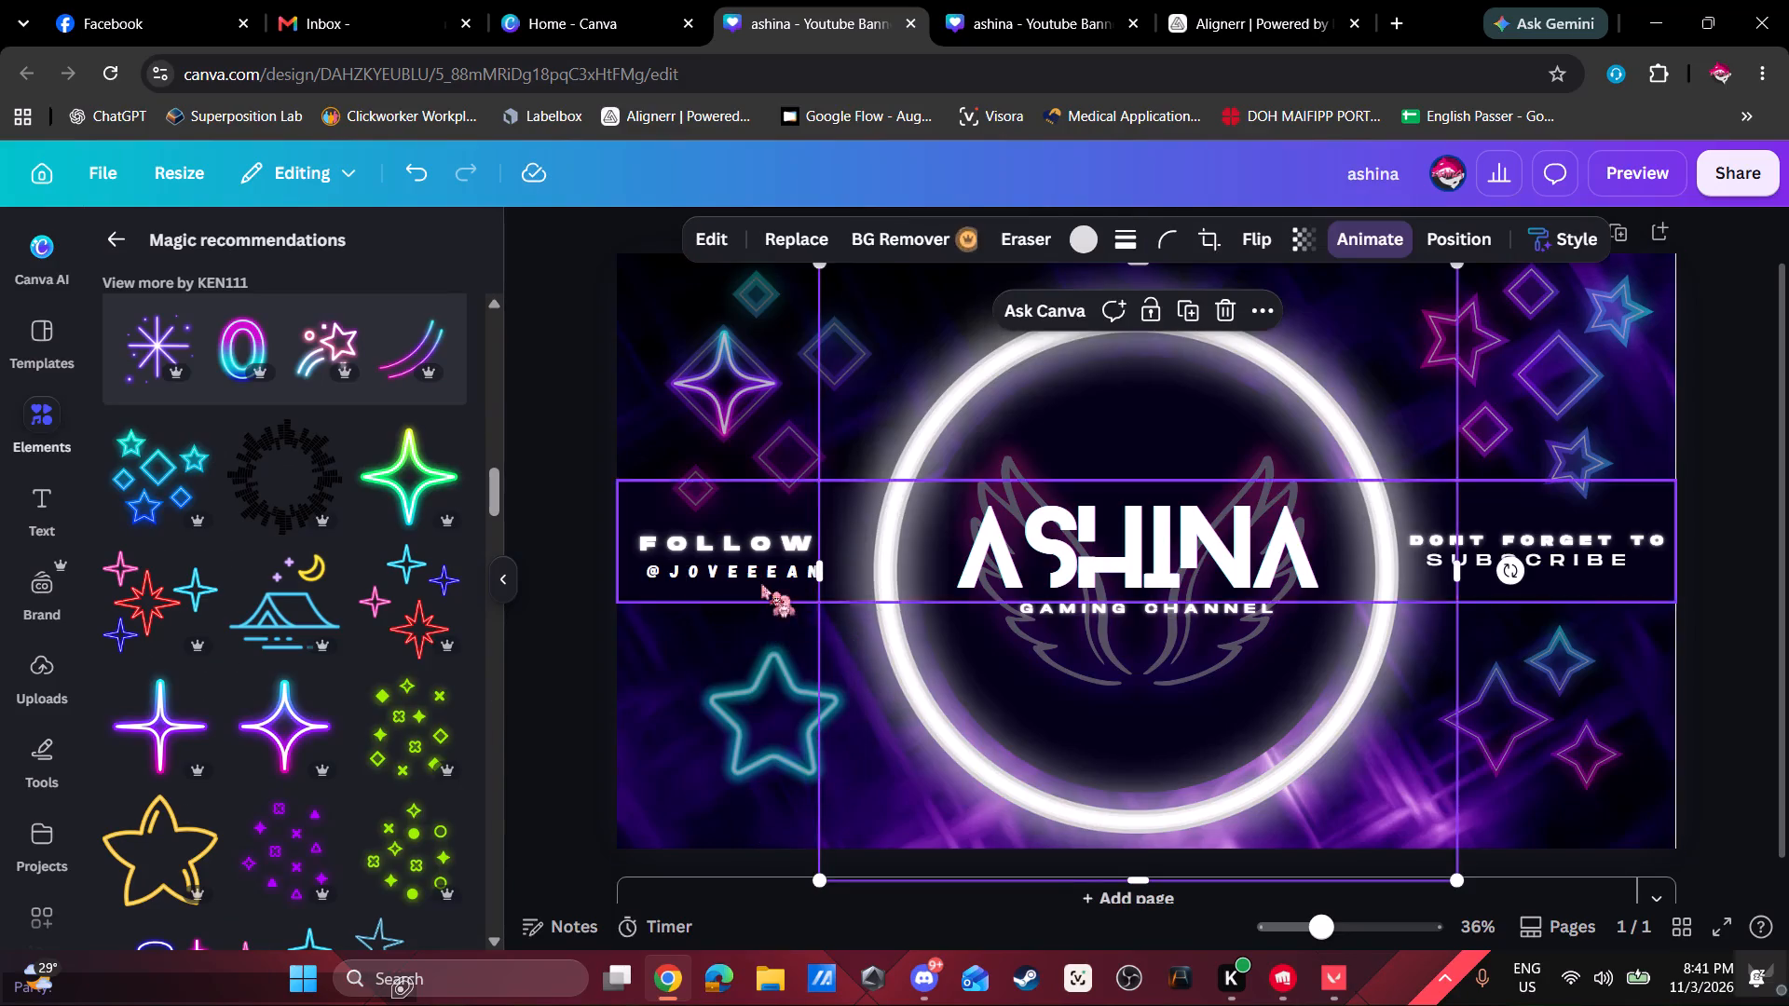
click(755, 570)
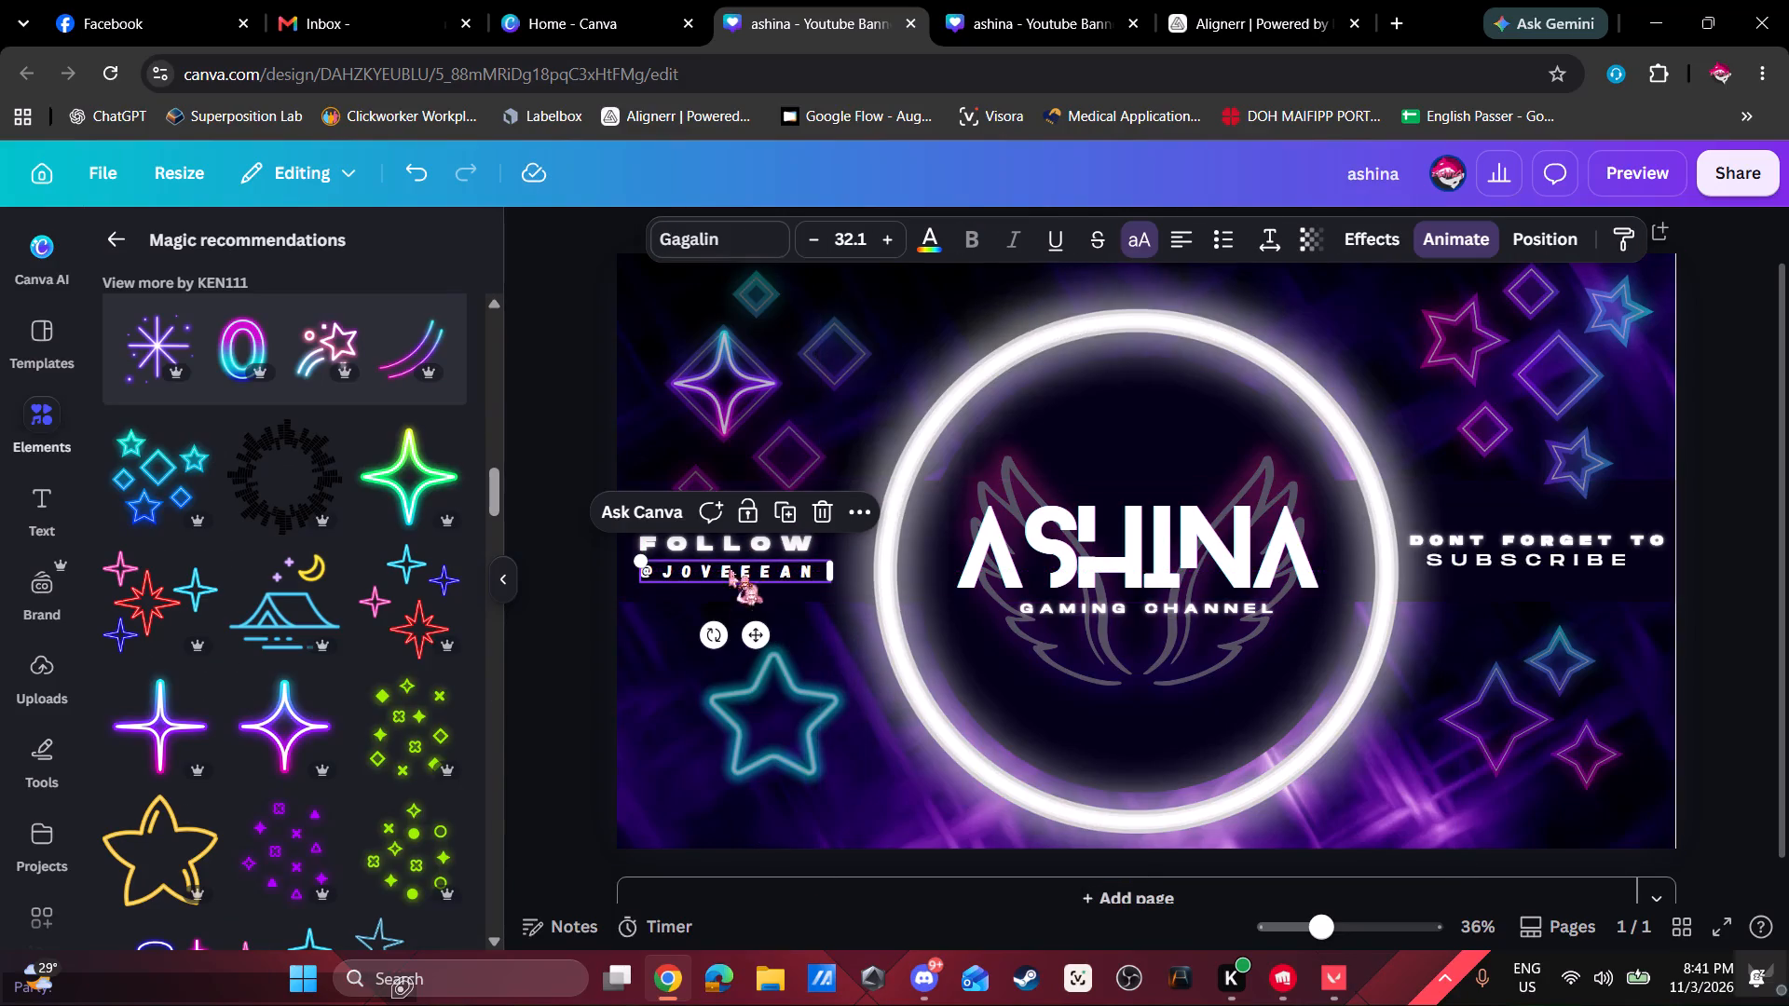
Search the design elements for tiktok icon.
click(118, 234)
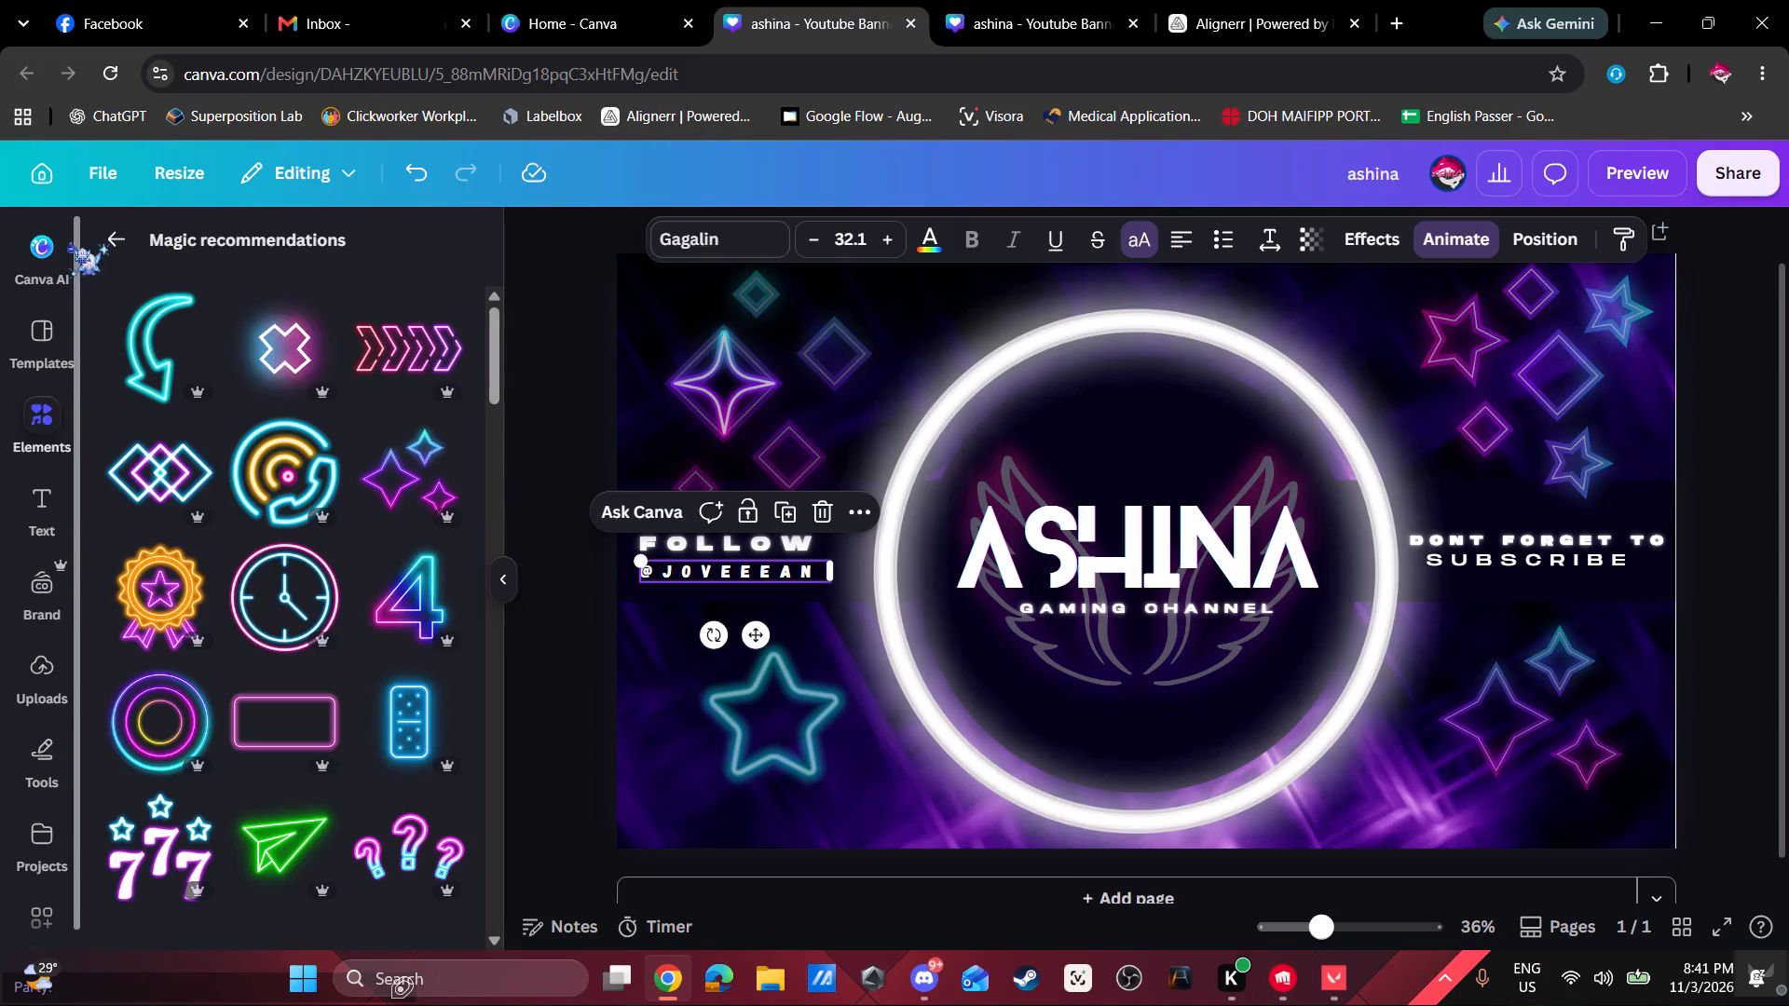
click(48, 342)
click(51, 402)
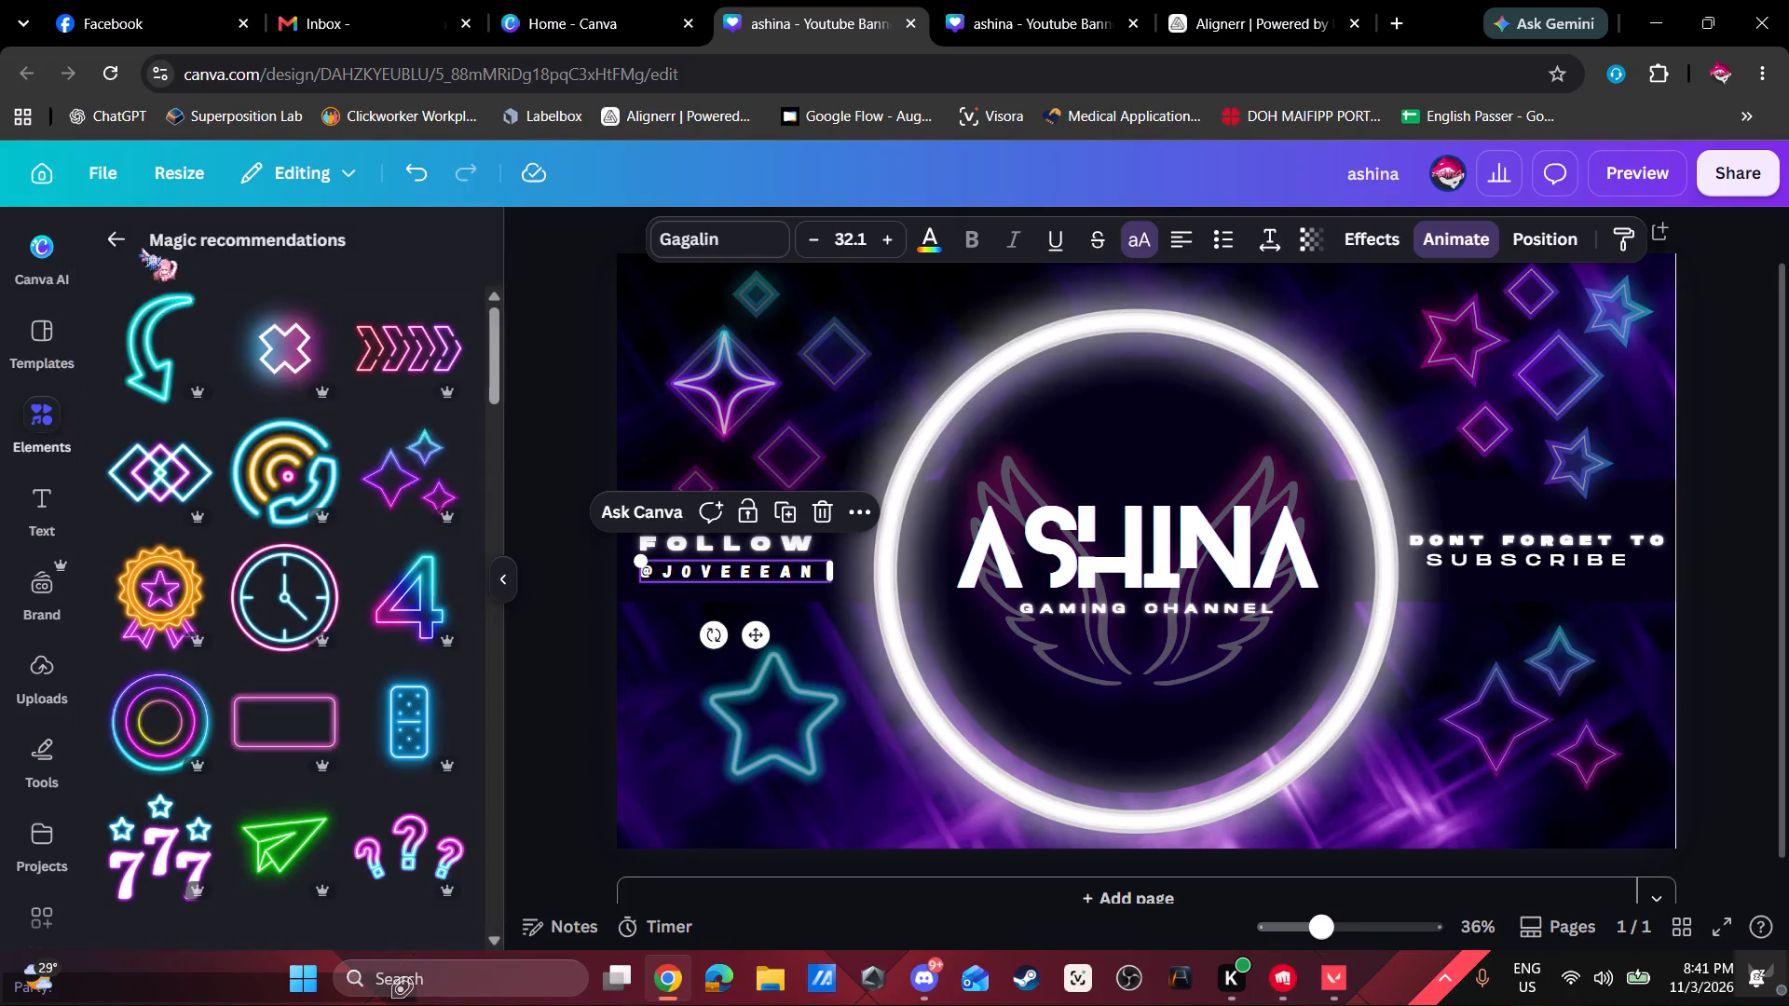
click(102, 236)
click(217, 251)
key(t)
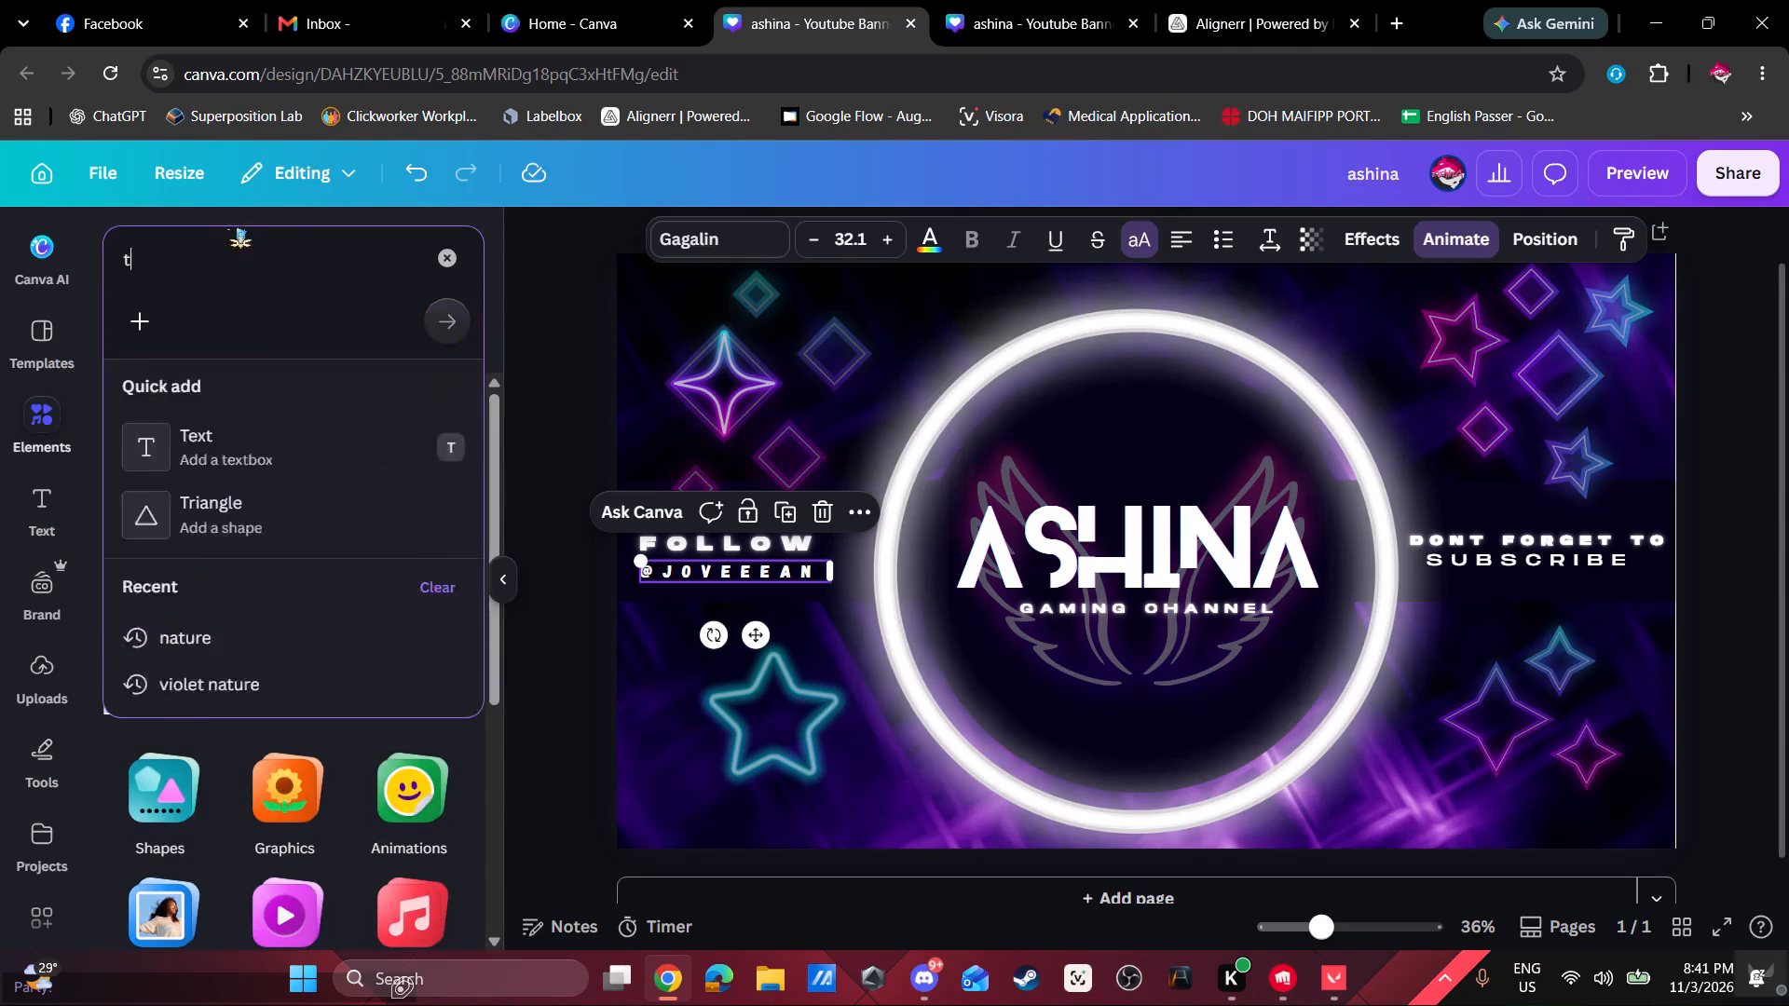
key(i)
key(t)
key(BackSpace)
key(k)
key(t)
key(o)
key(k)
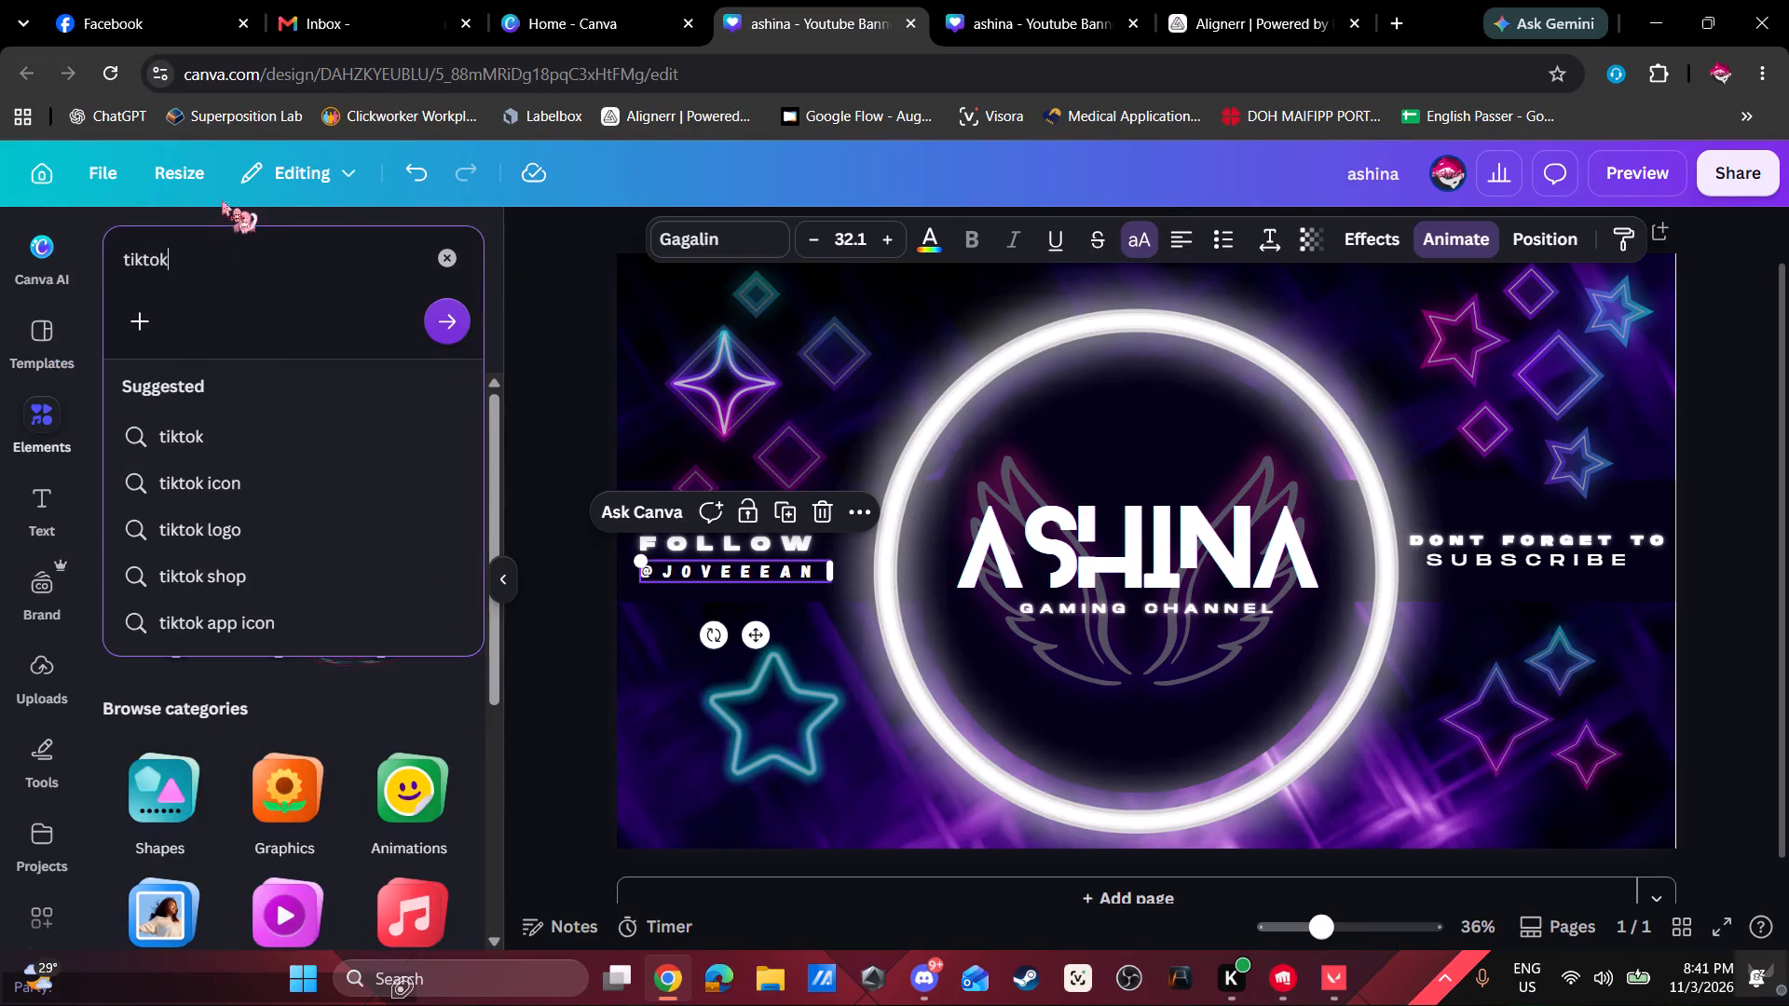
click(211, 432)
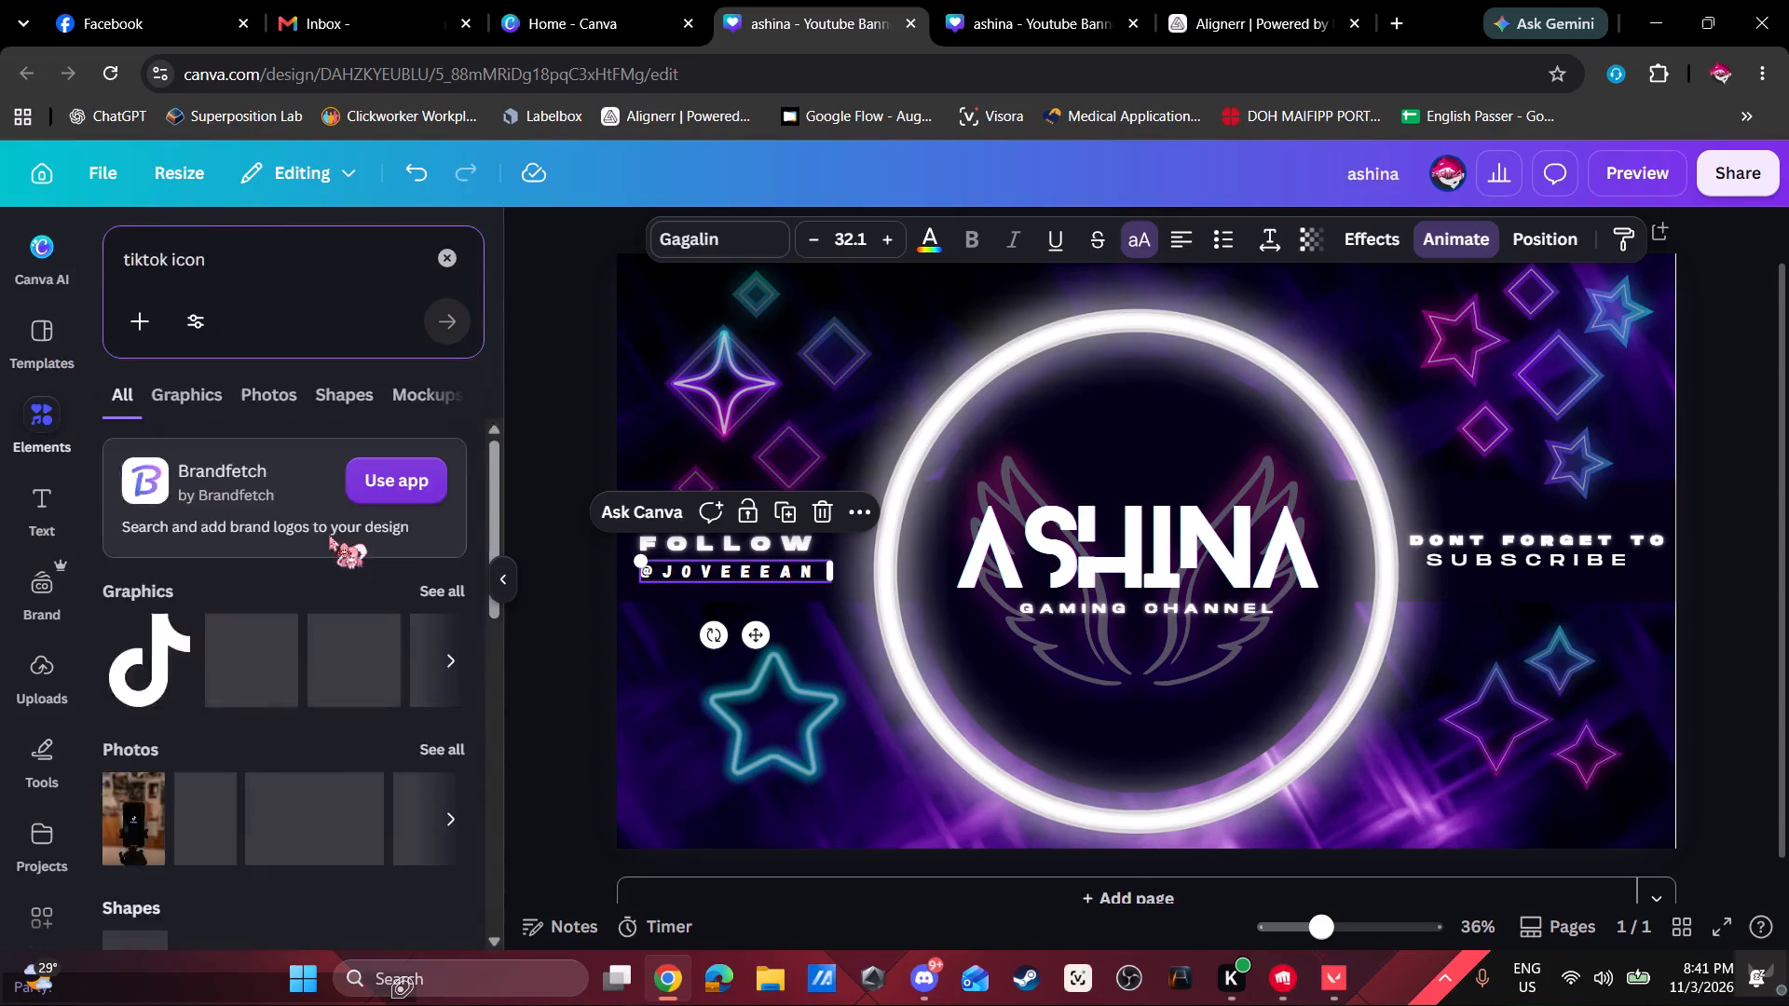
Add the round black TikTok logo graphic, shrink it to a small icon and place it below the start of the channel handle.
scroll(344, 726, down, 2)
scroll(343, 724, up, 1)
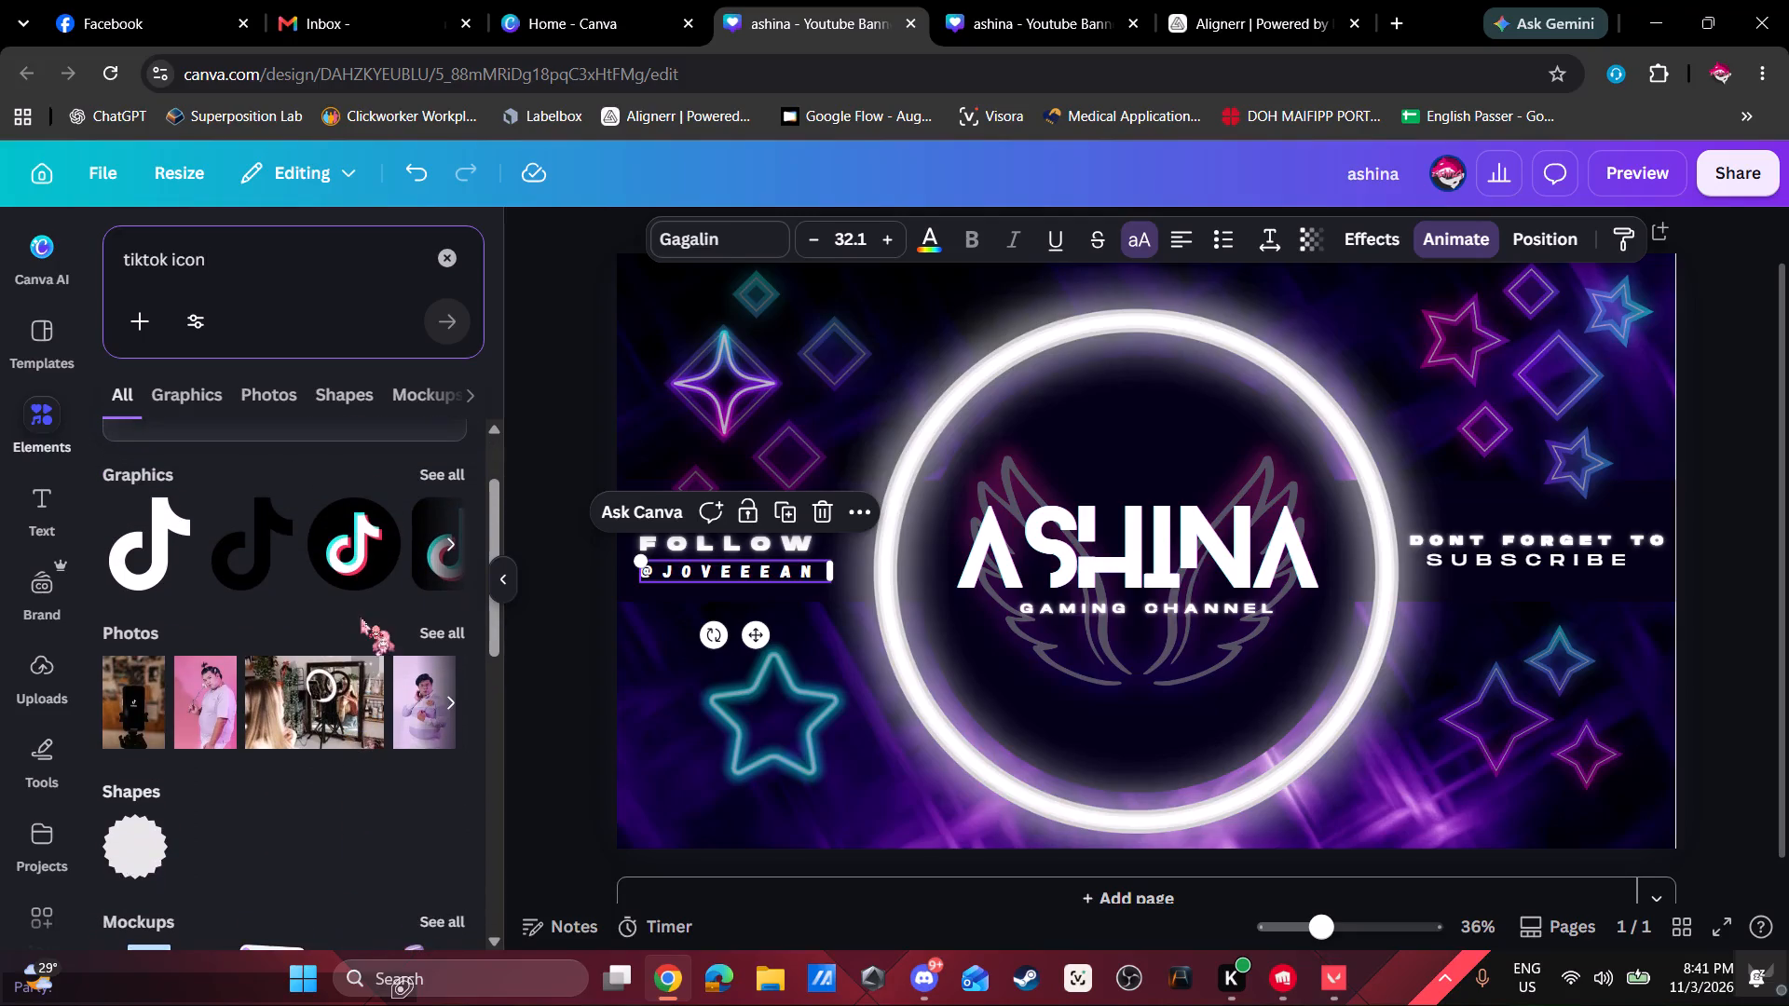
click(361, 551)
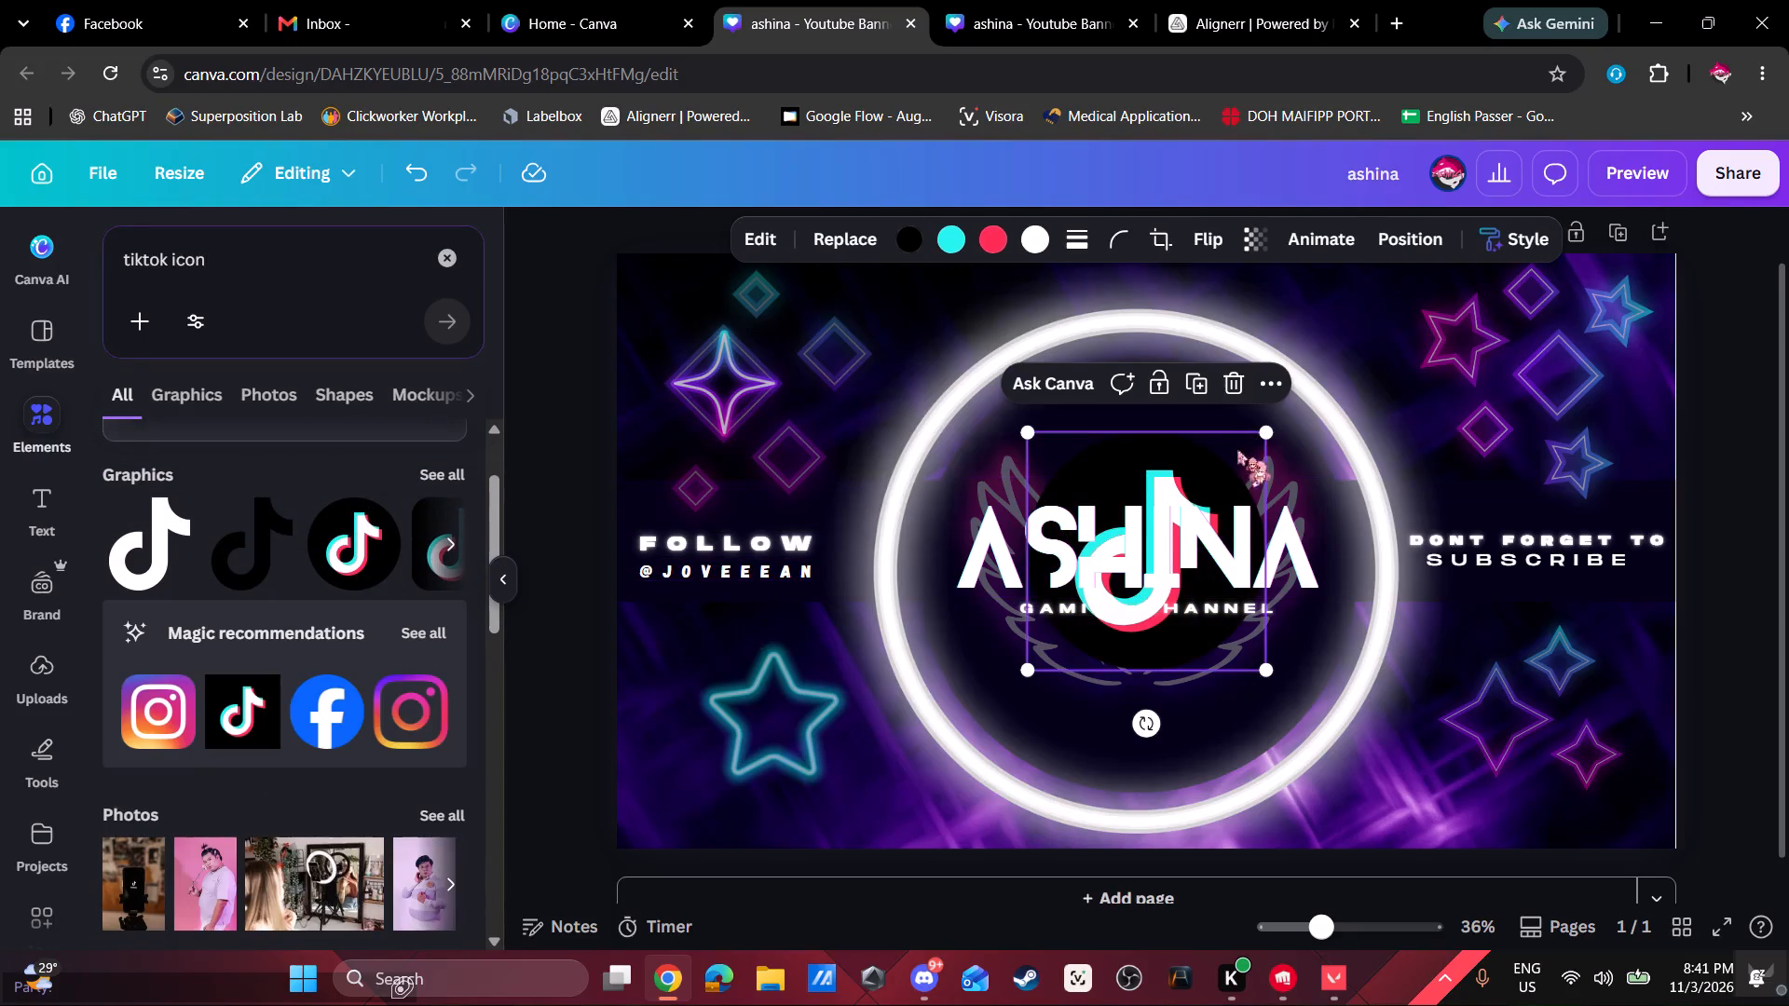
drag(1235, 452, 880, 500)
drag(907, 482, 773, 641)
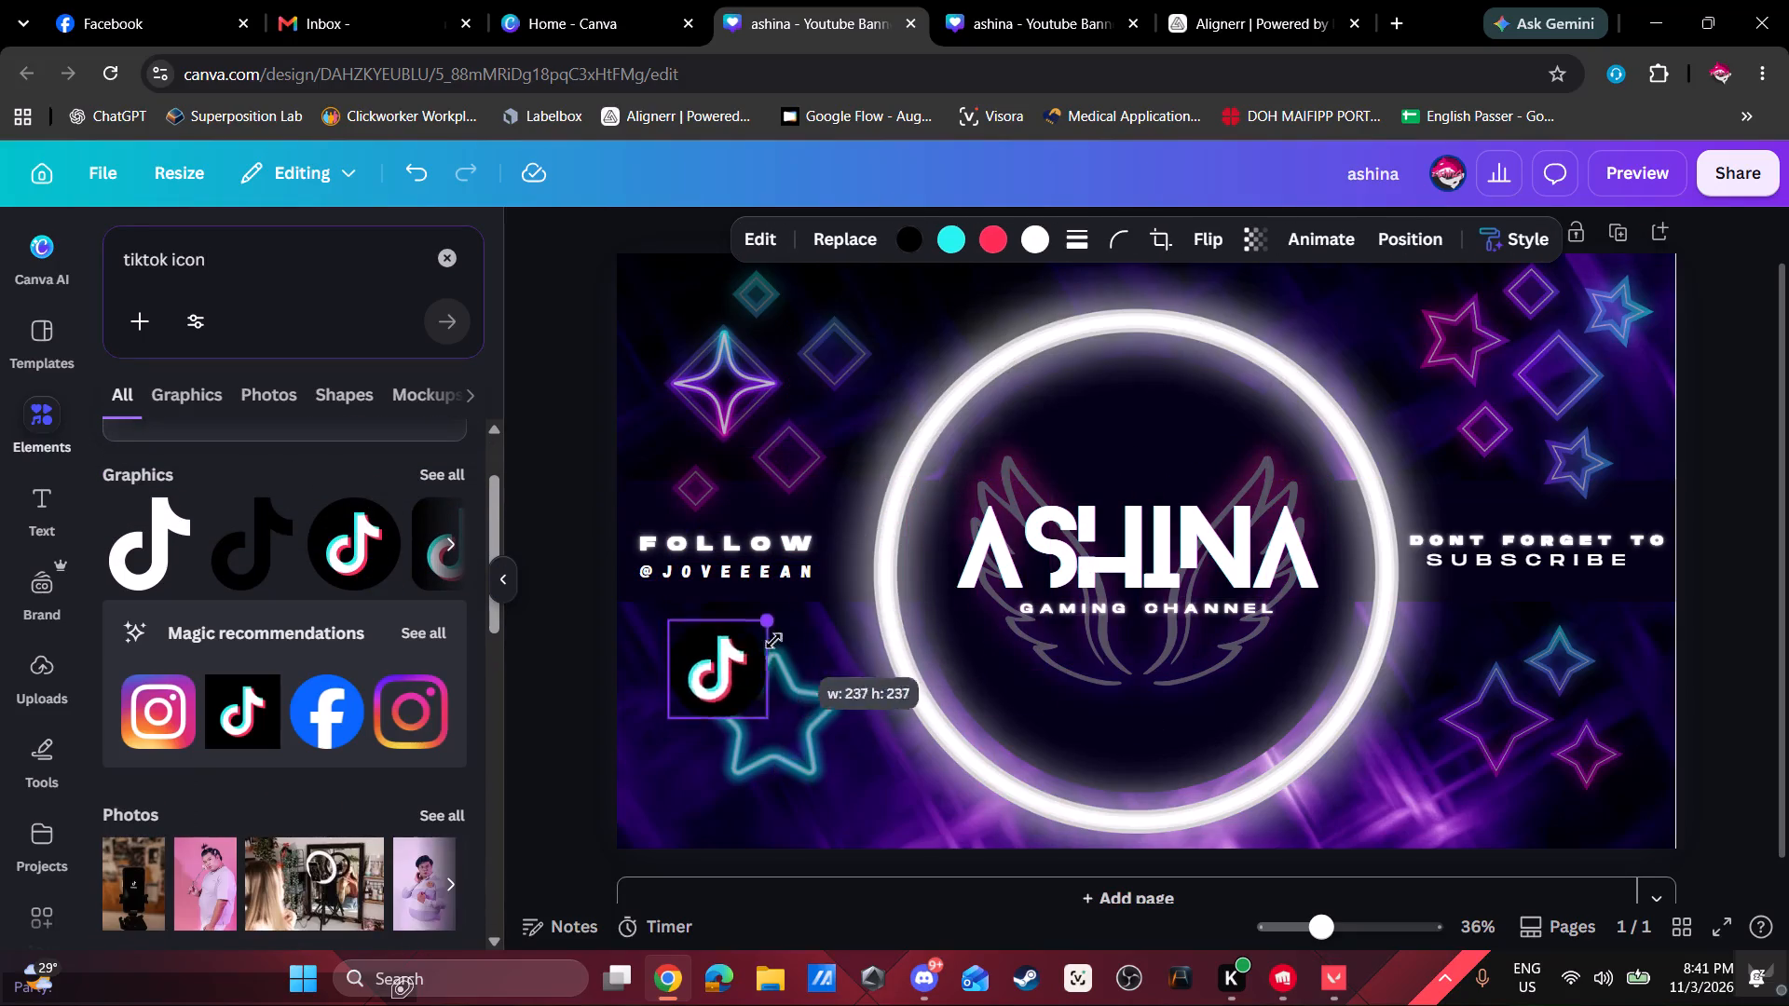
drag(773, 641, 703, 698)
drag(682, 705, 647, 593)
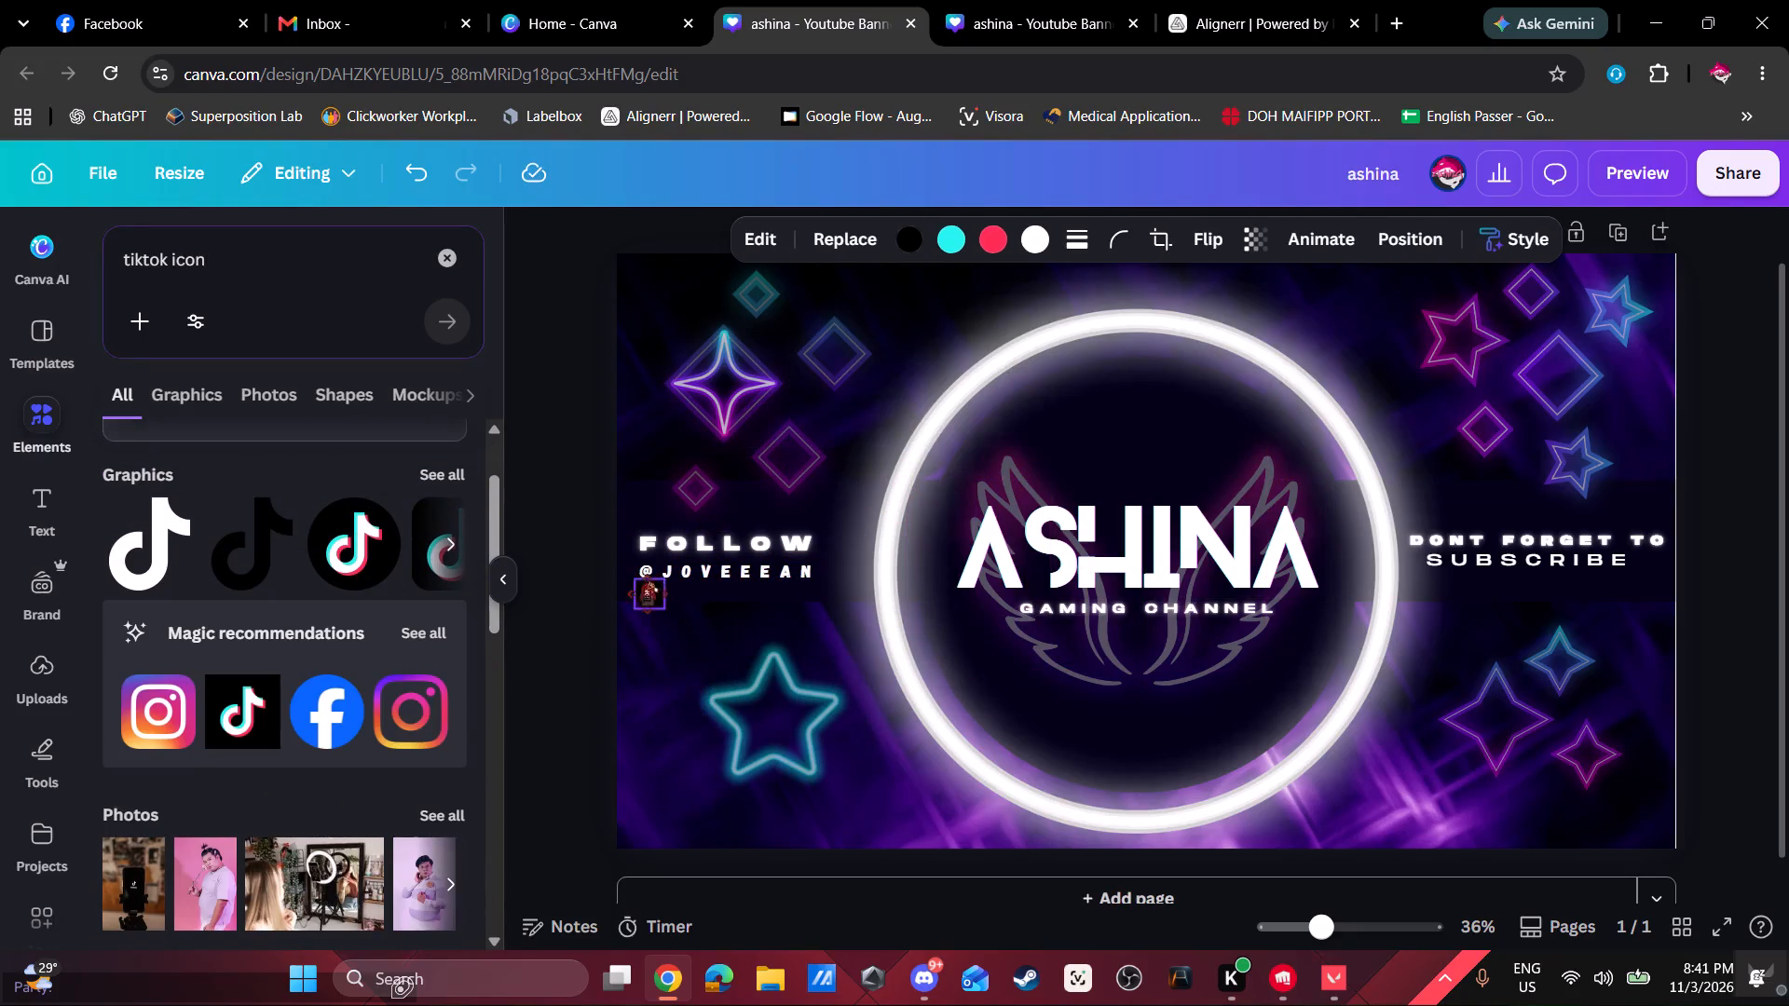
drag(647, 593, 646, 575)
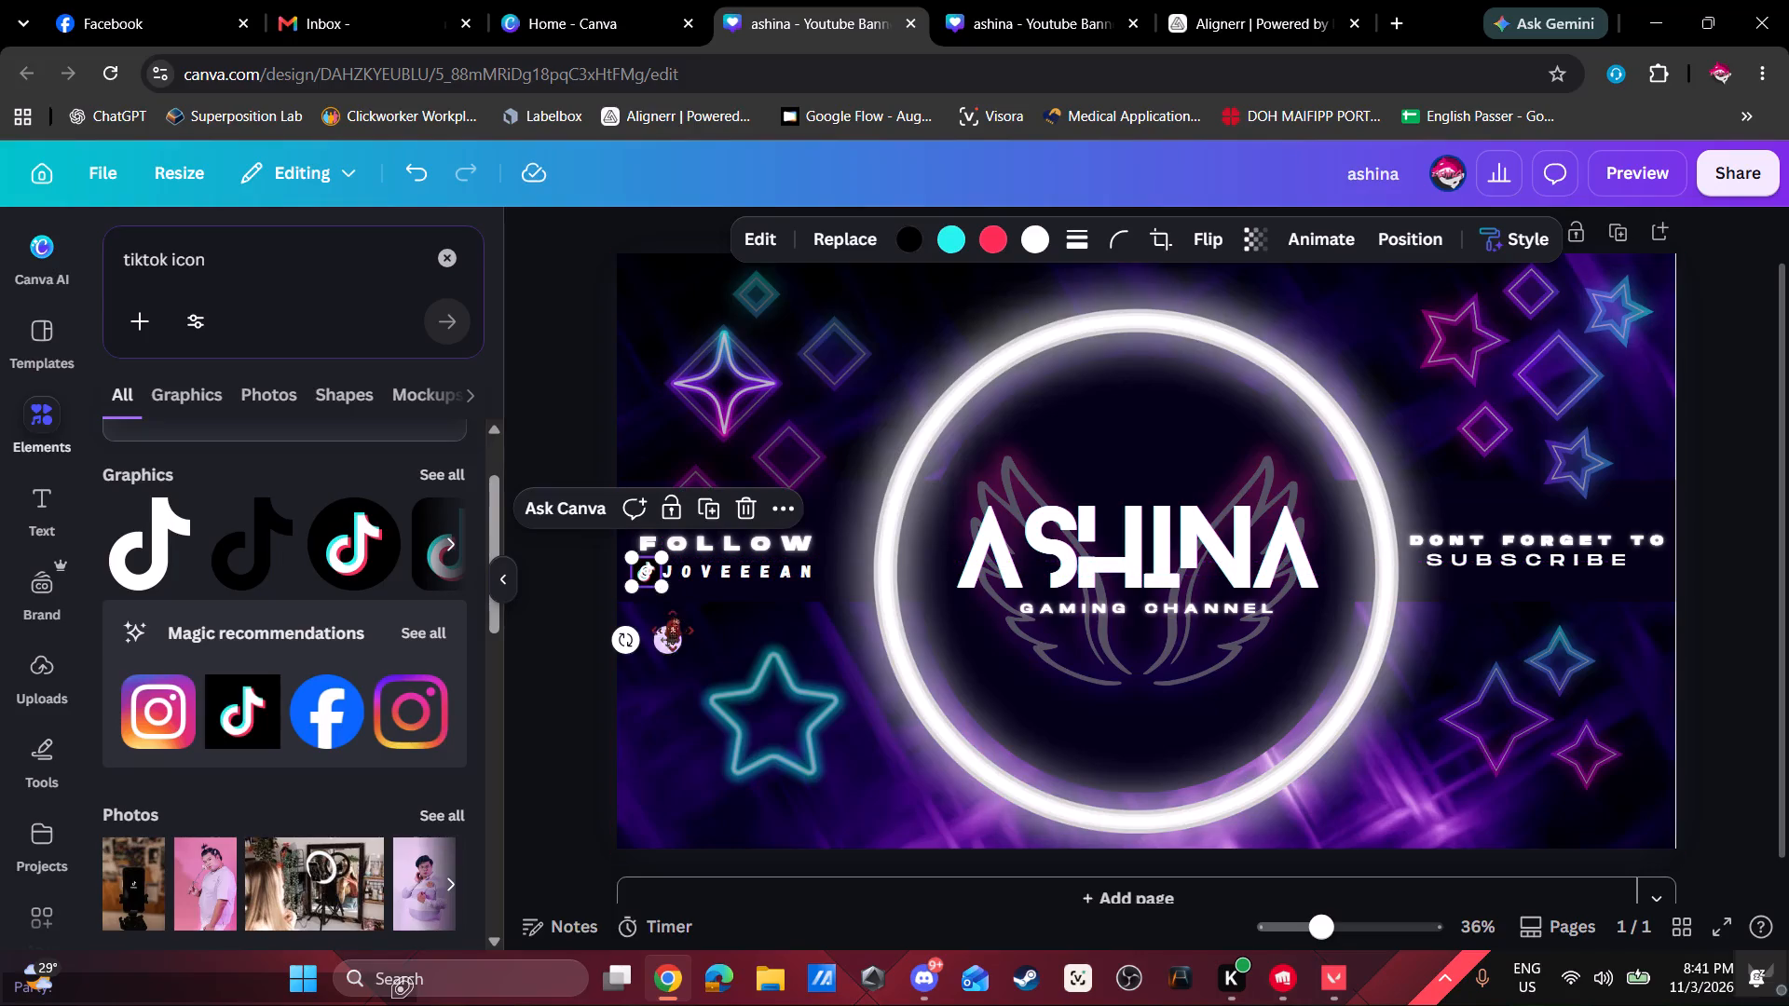
drag(636, 570, 649, 630)
click(727, 621)
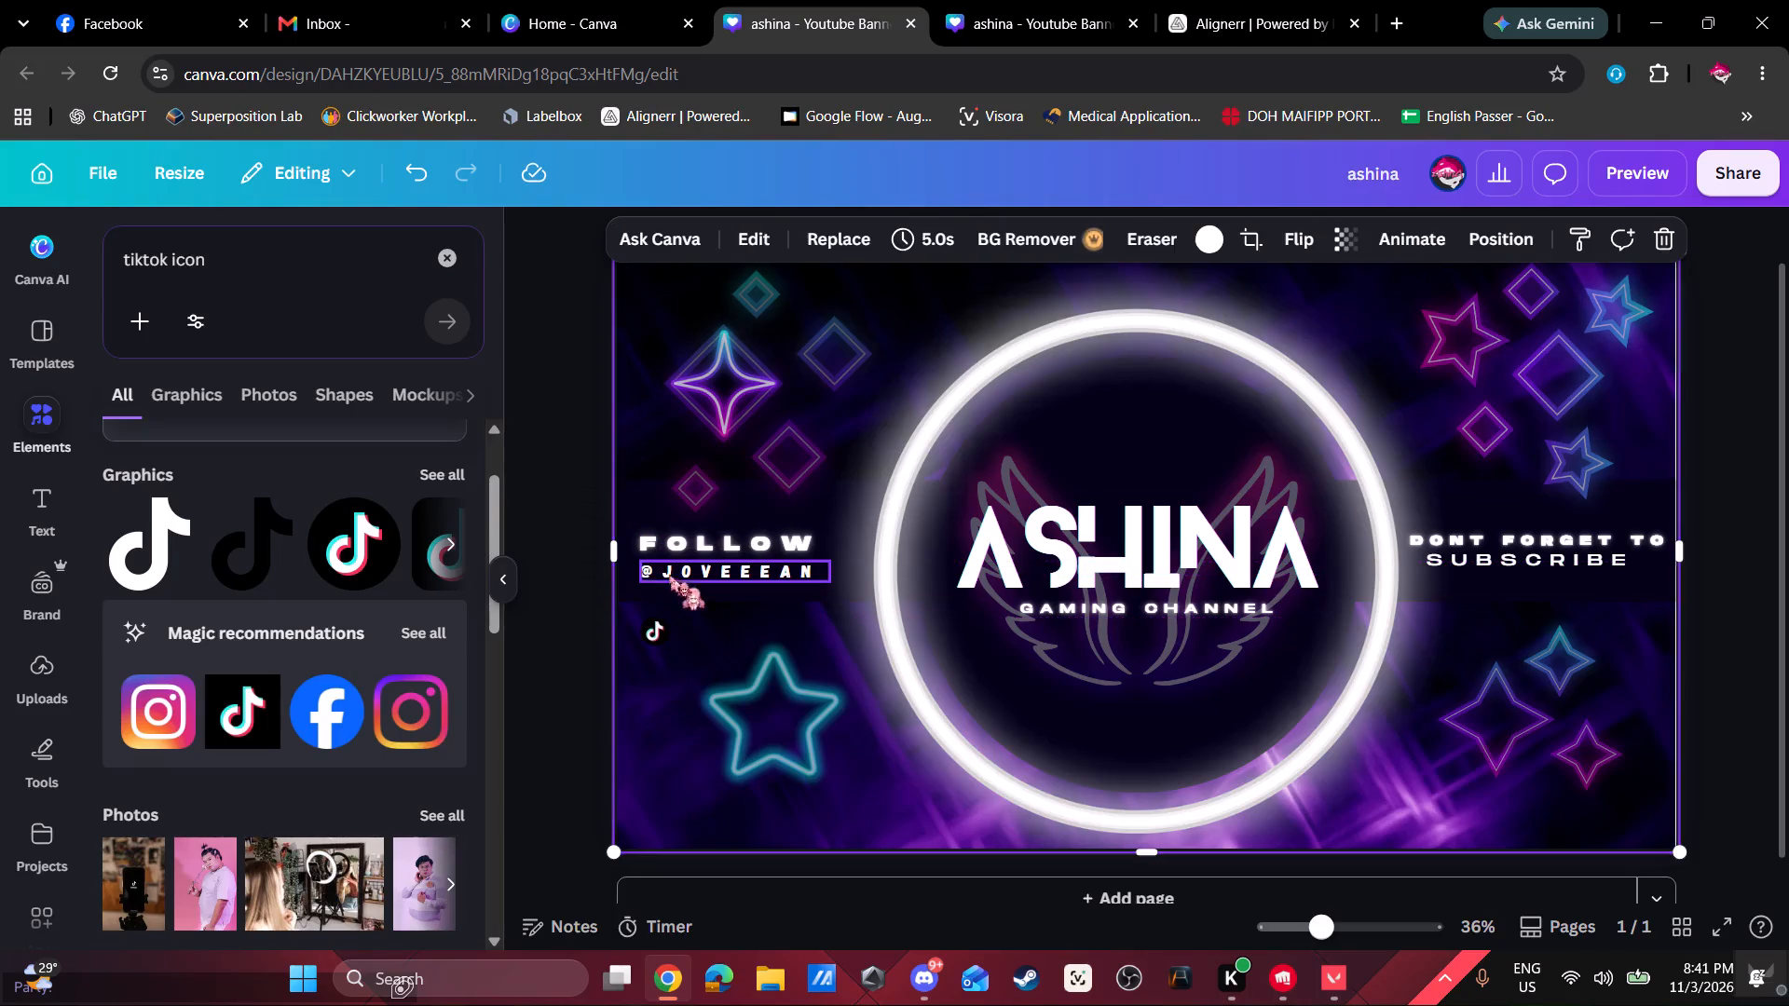
Delete the @ sign from the channel handle and narrow its text box to fit the remaining text.
click(649, 570)
click(655, 571)
click(657, 571)
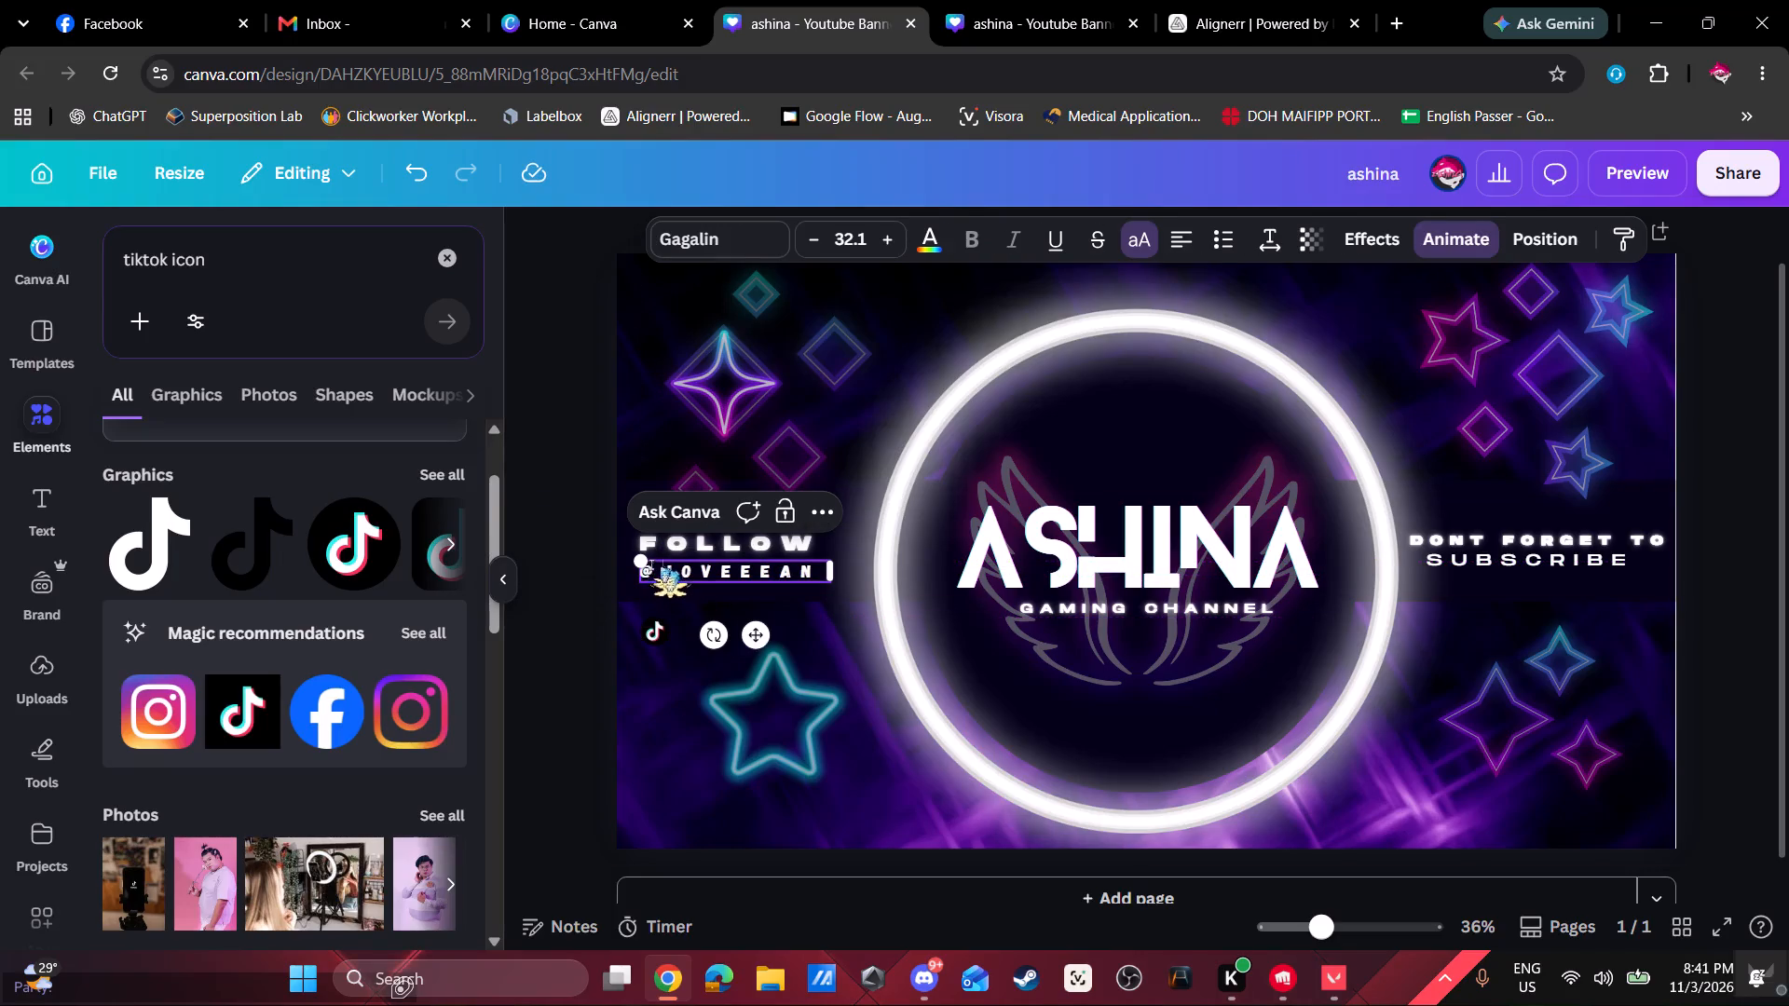
key(BackSpace)
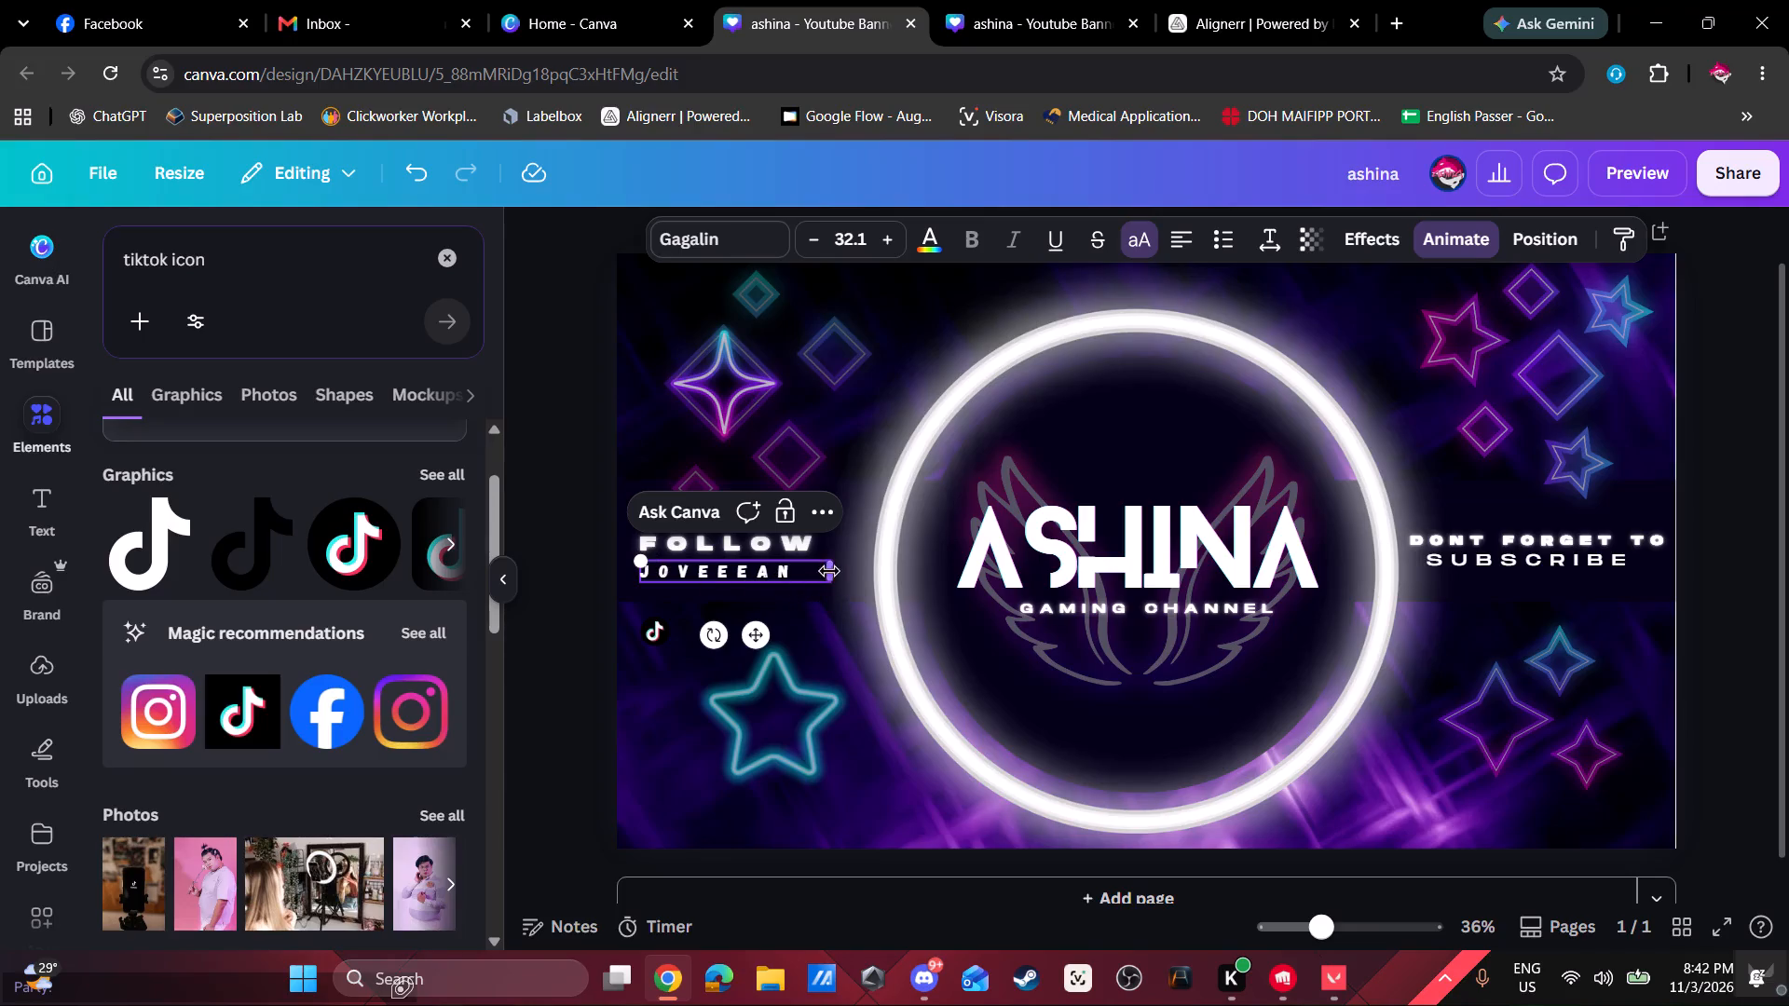
drag(831, 571, 804, 570)
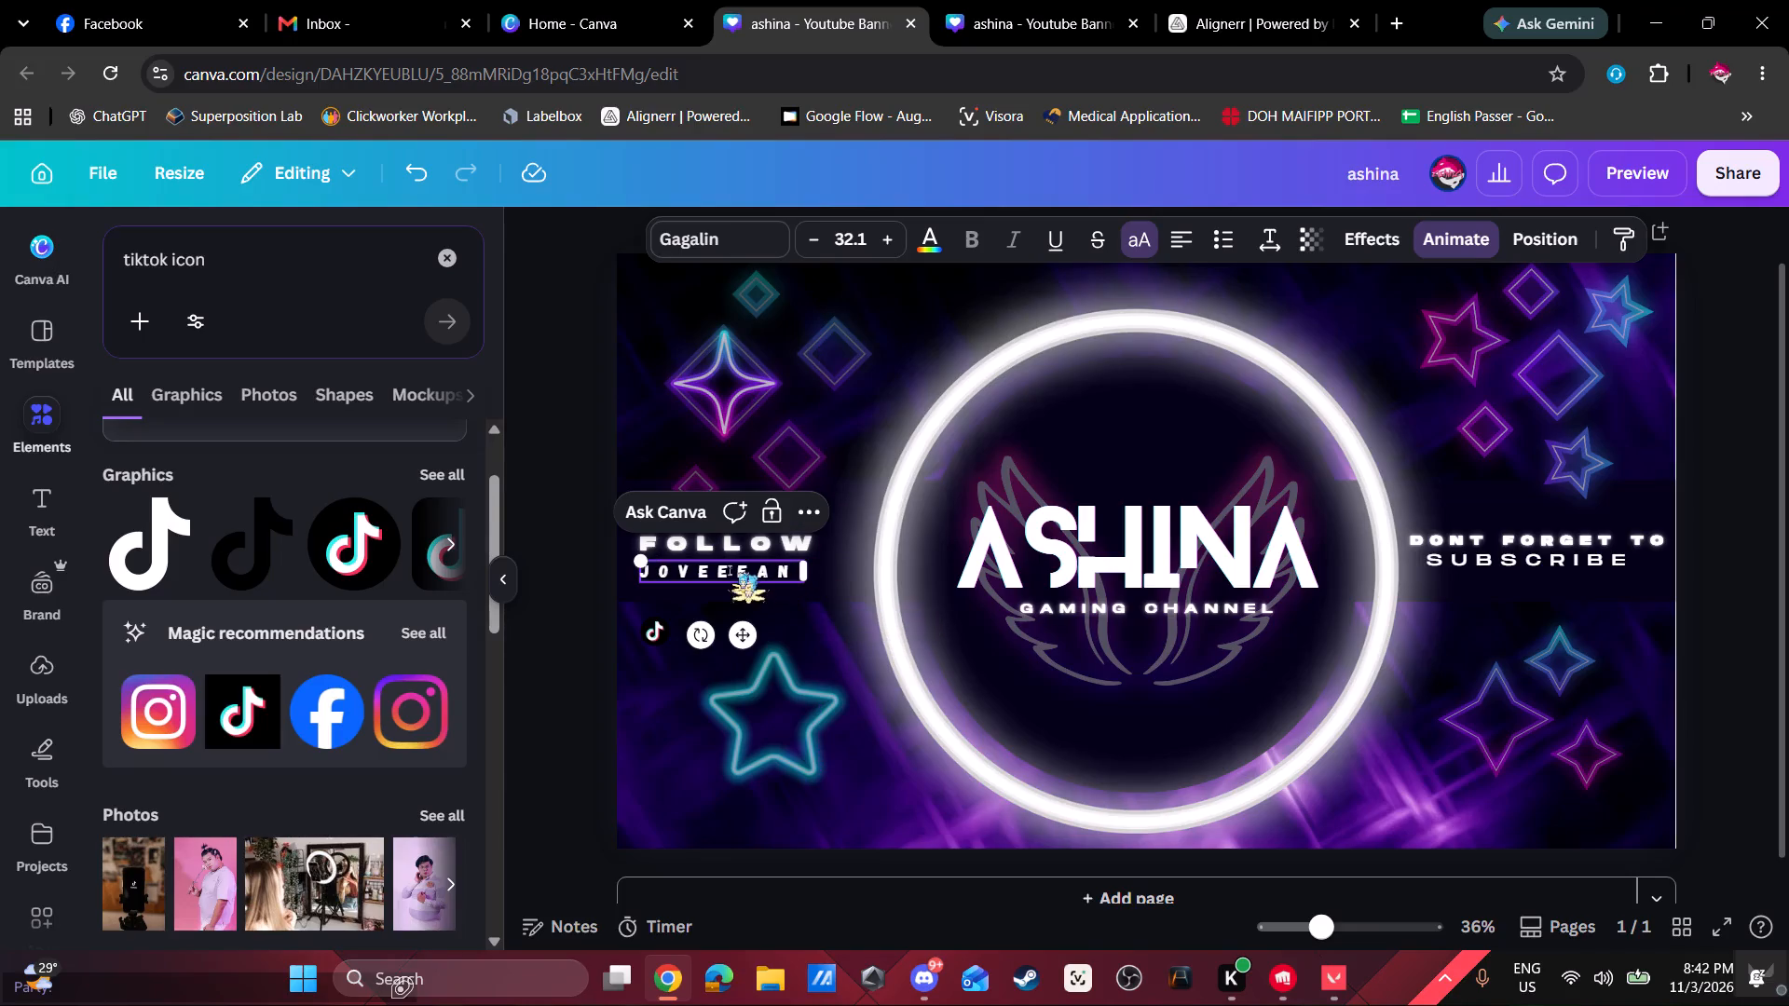
Shift the channel handle and the FOLLOW heading slightly toward the ring, leaving room for an icon before the handle.
click(731, 571)
click(772, 605)
drag(747, 571, 773, 572)
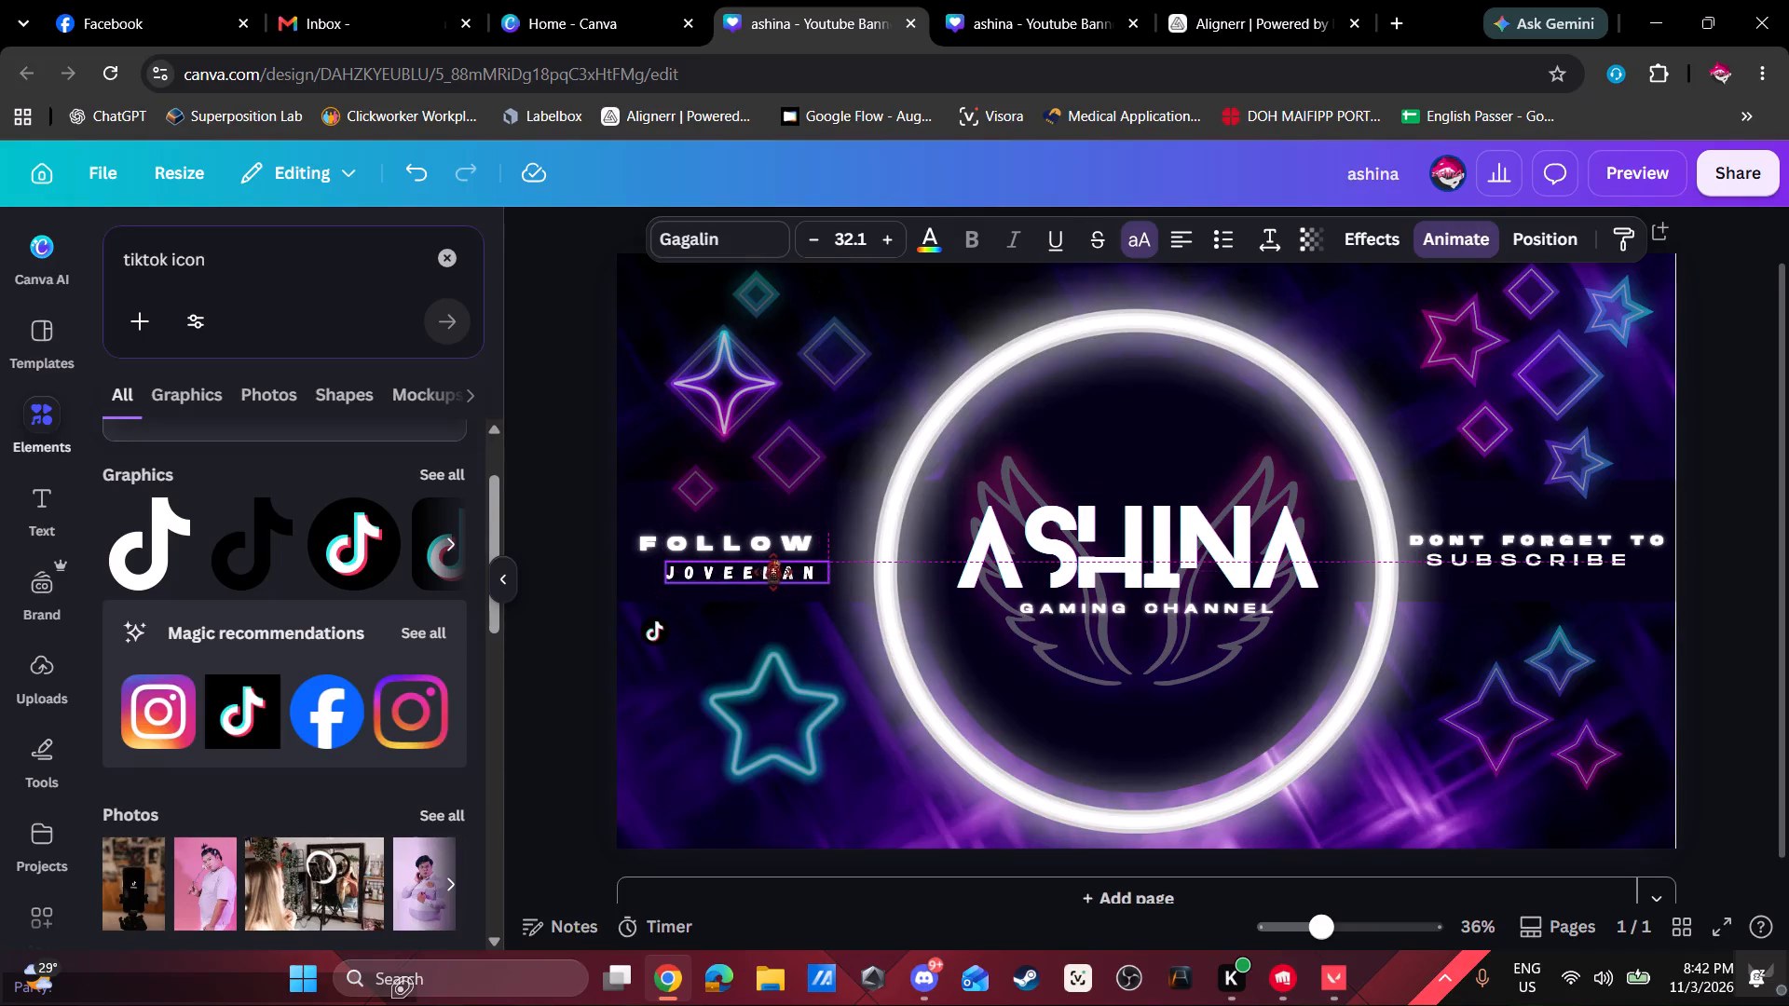
drag(773, 572, 773, 569)
click(776, 543)
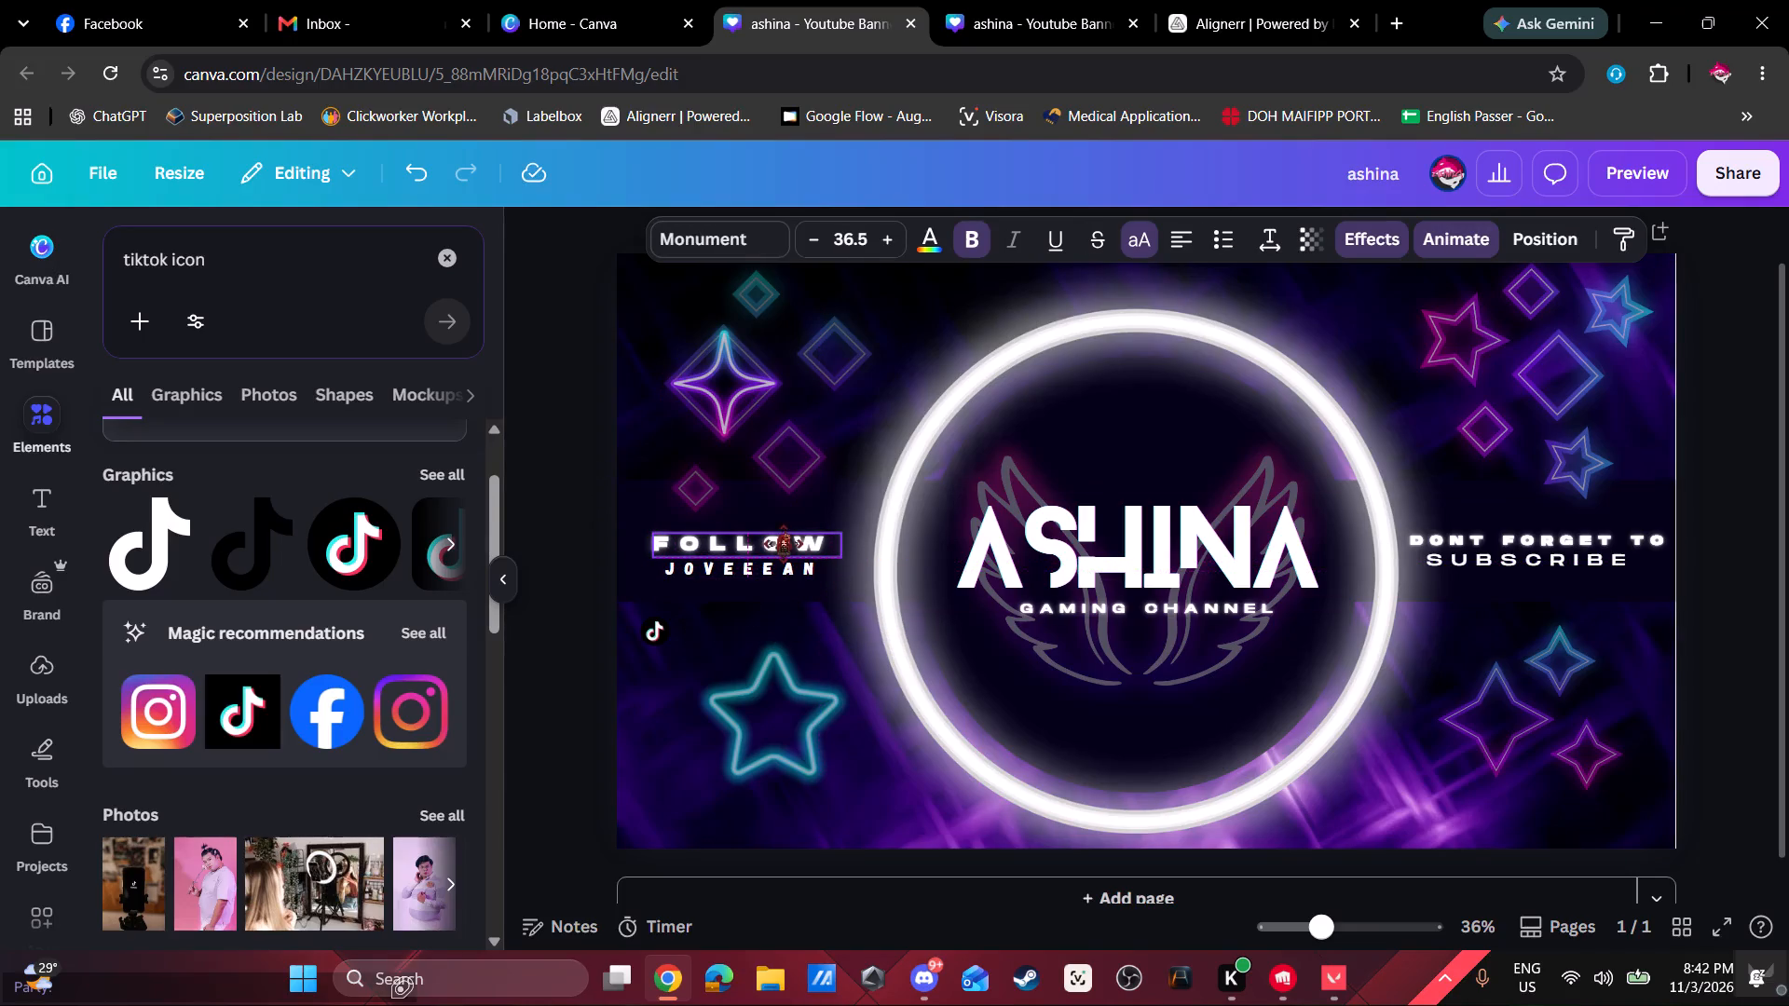
Place the small TikTok icon directly in front of the channel handle, under the start of FOLLOW.
drag(650, 632, 651, 573)
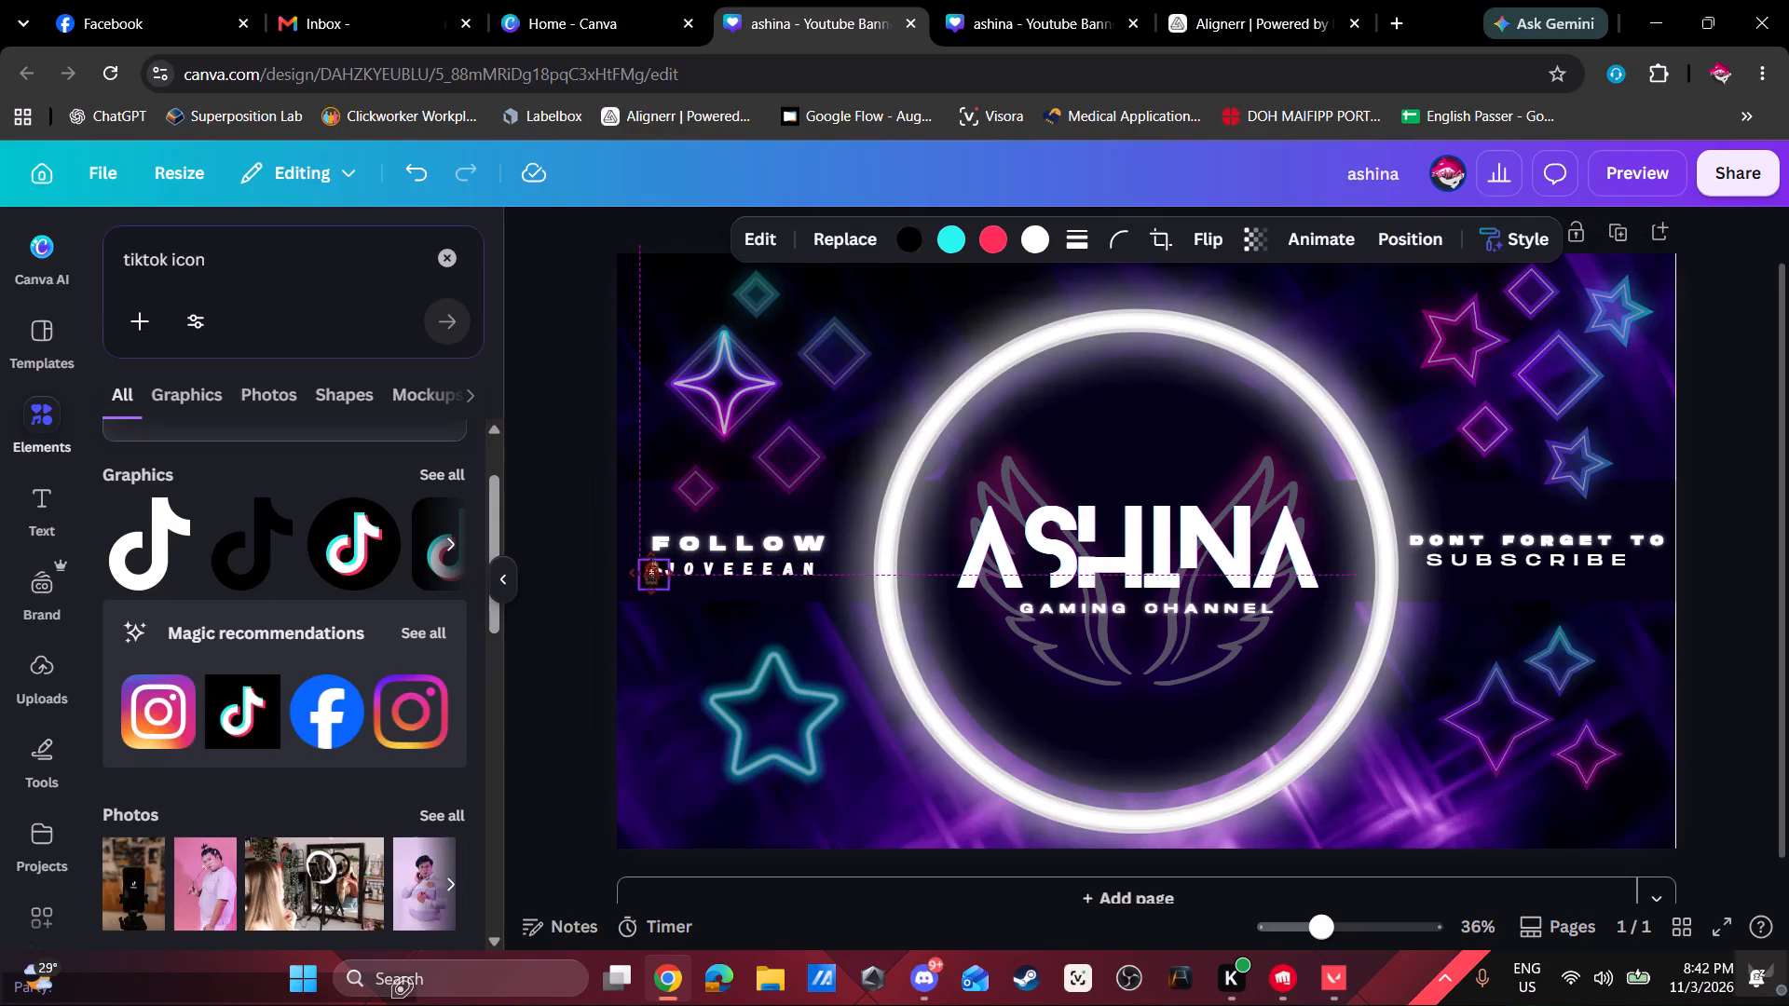
drag(651, 573, 648, 570)
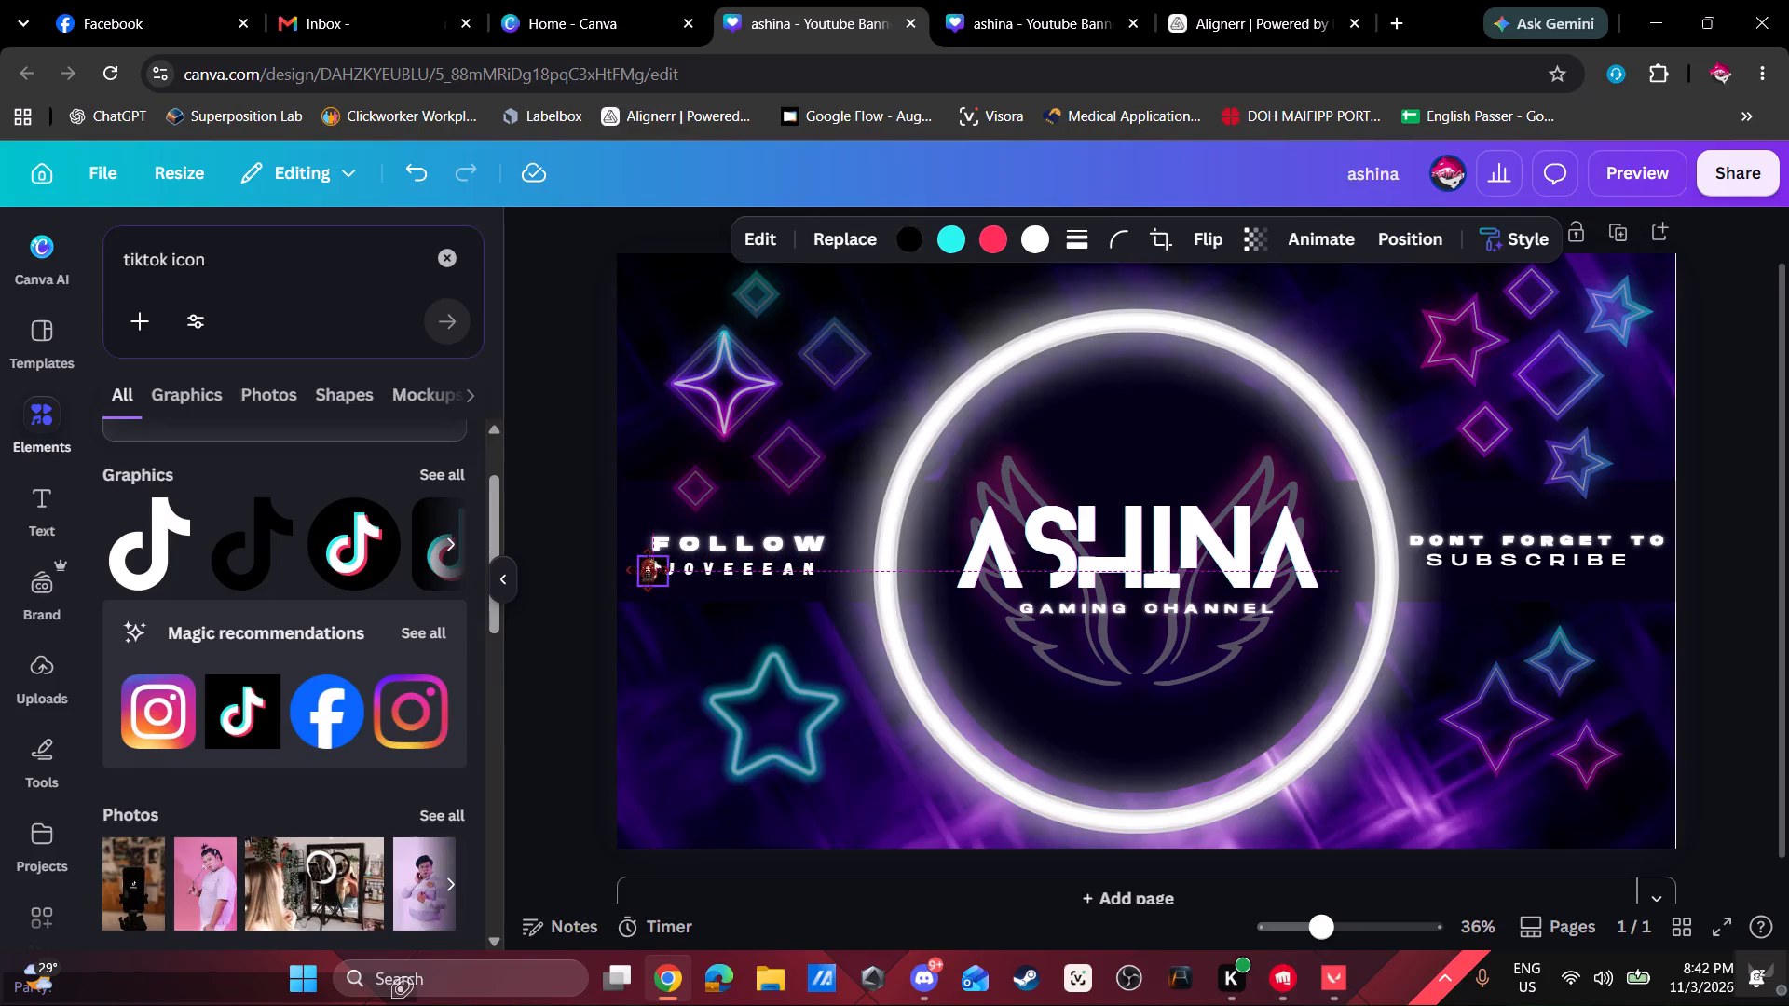
drag(648, 570, 647, 570)
click(696, 682)
click(654, 691)
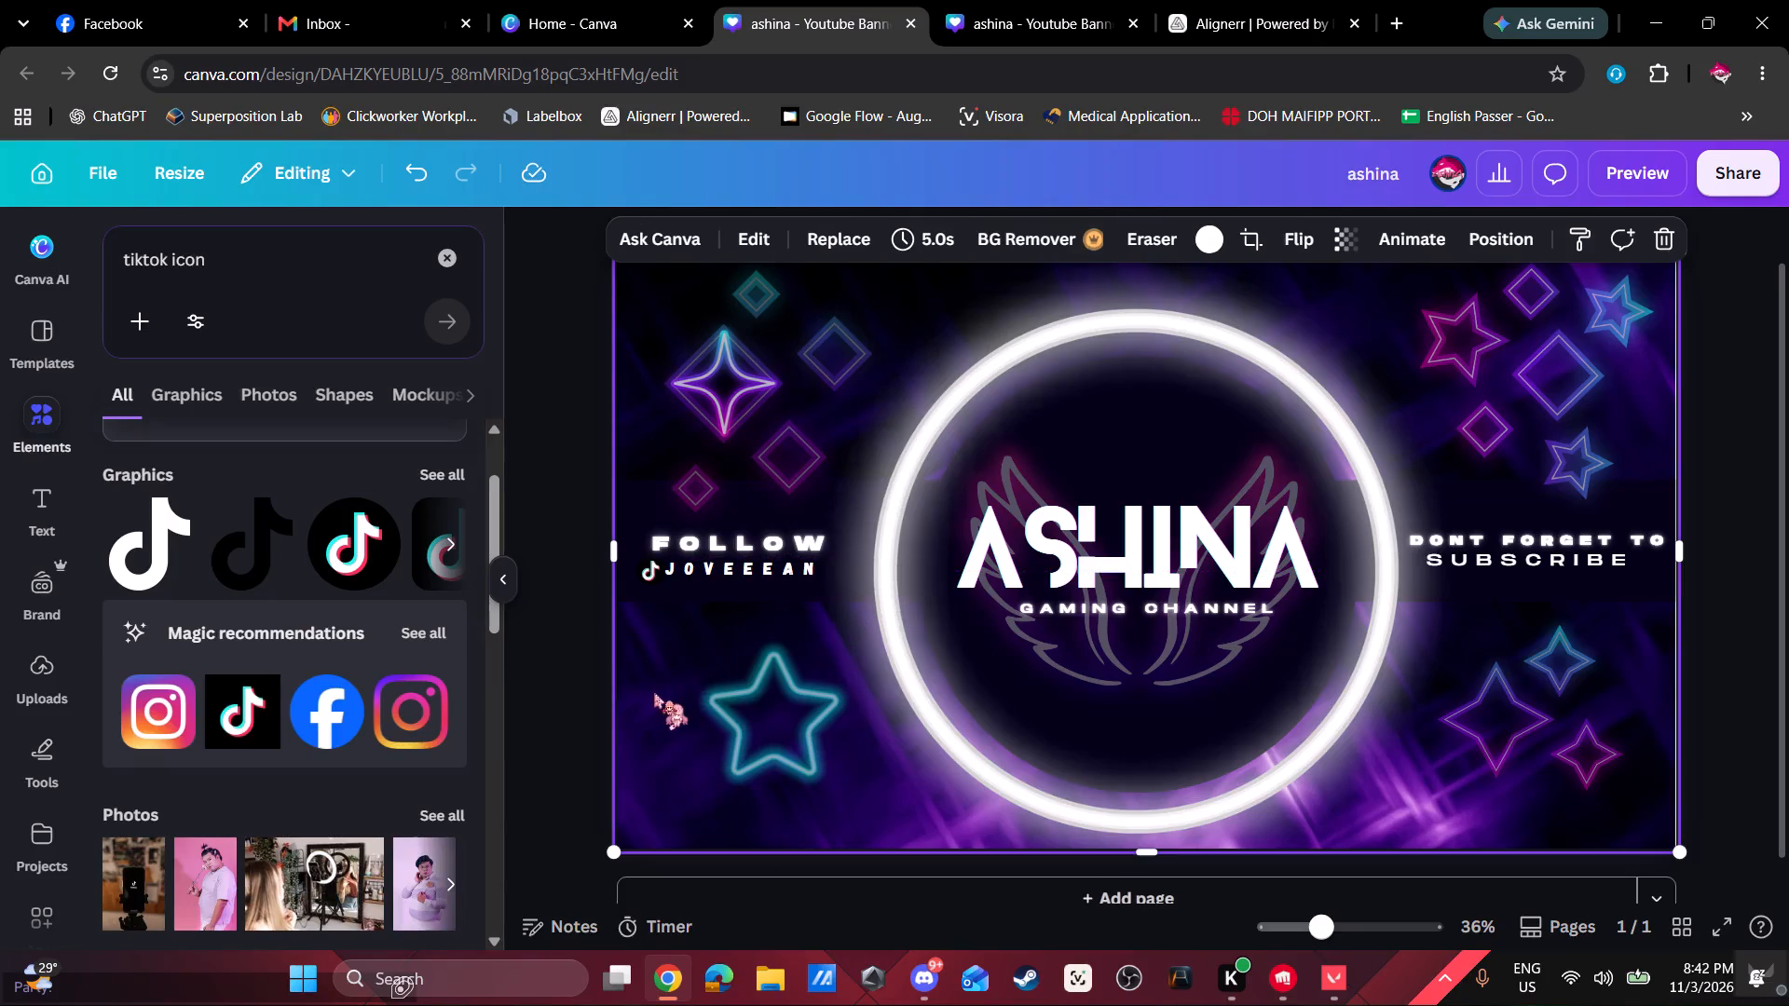
click(725, 573)
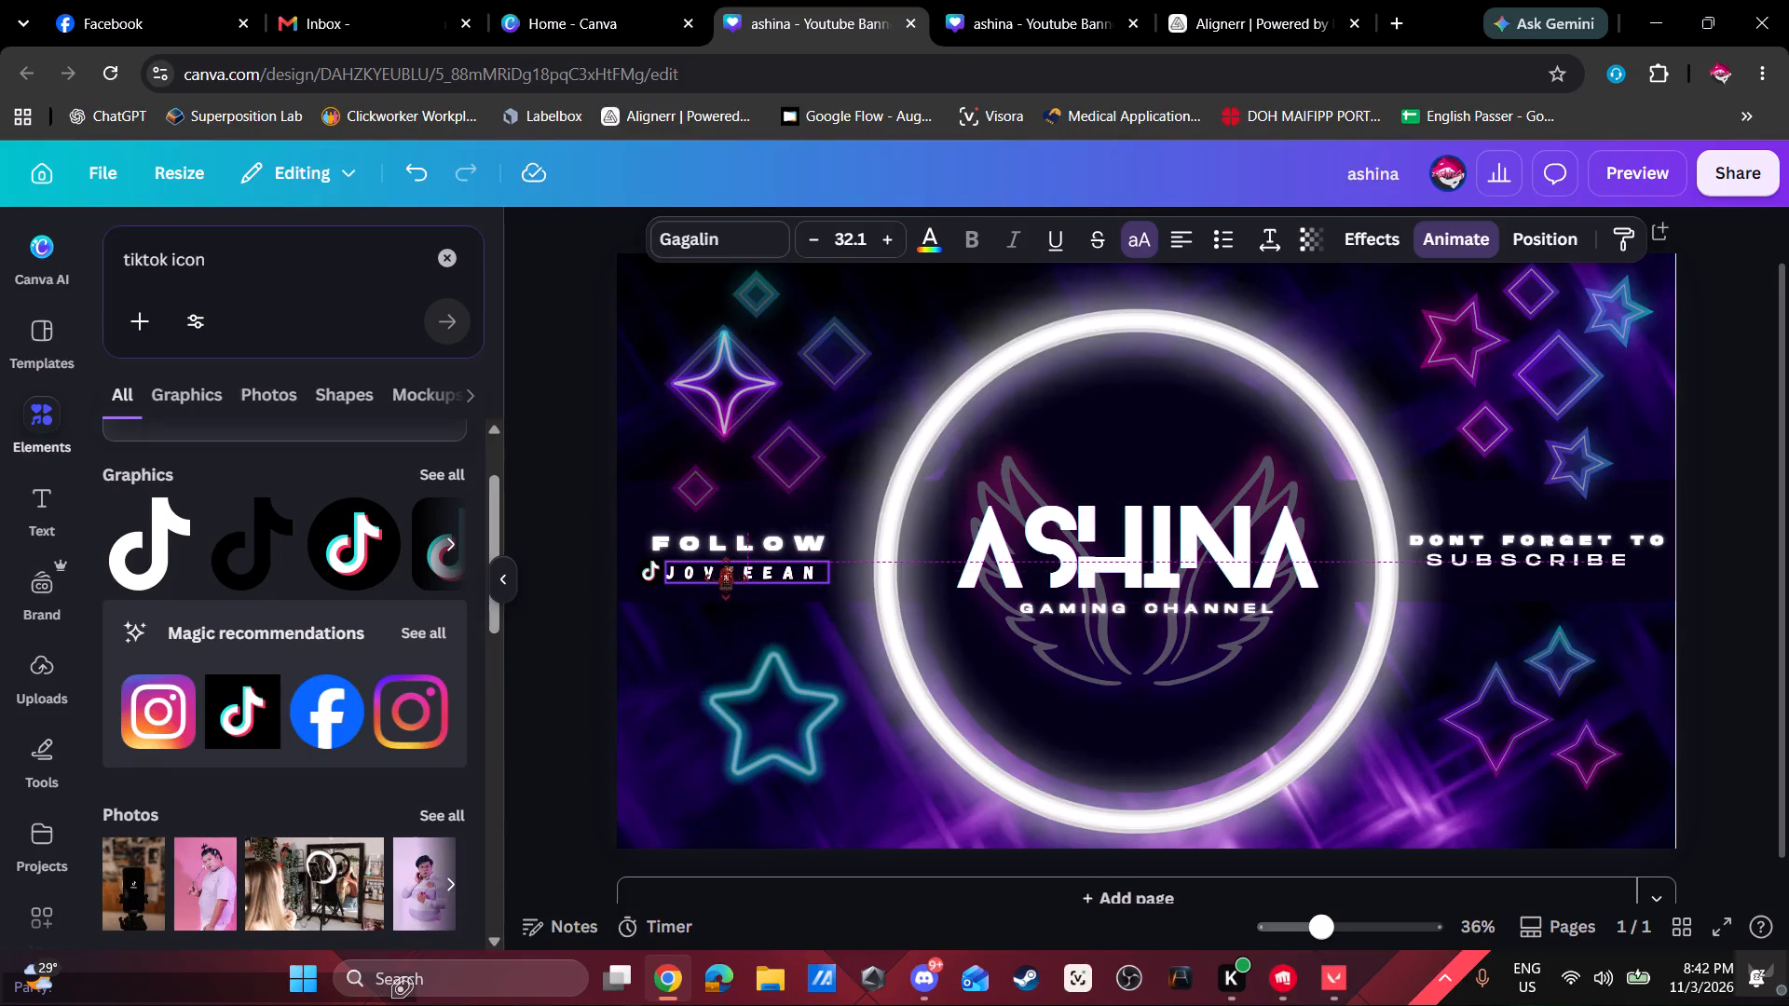
click(862, 784)
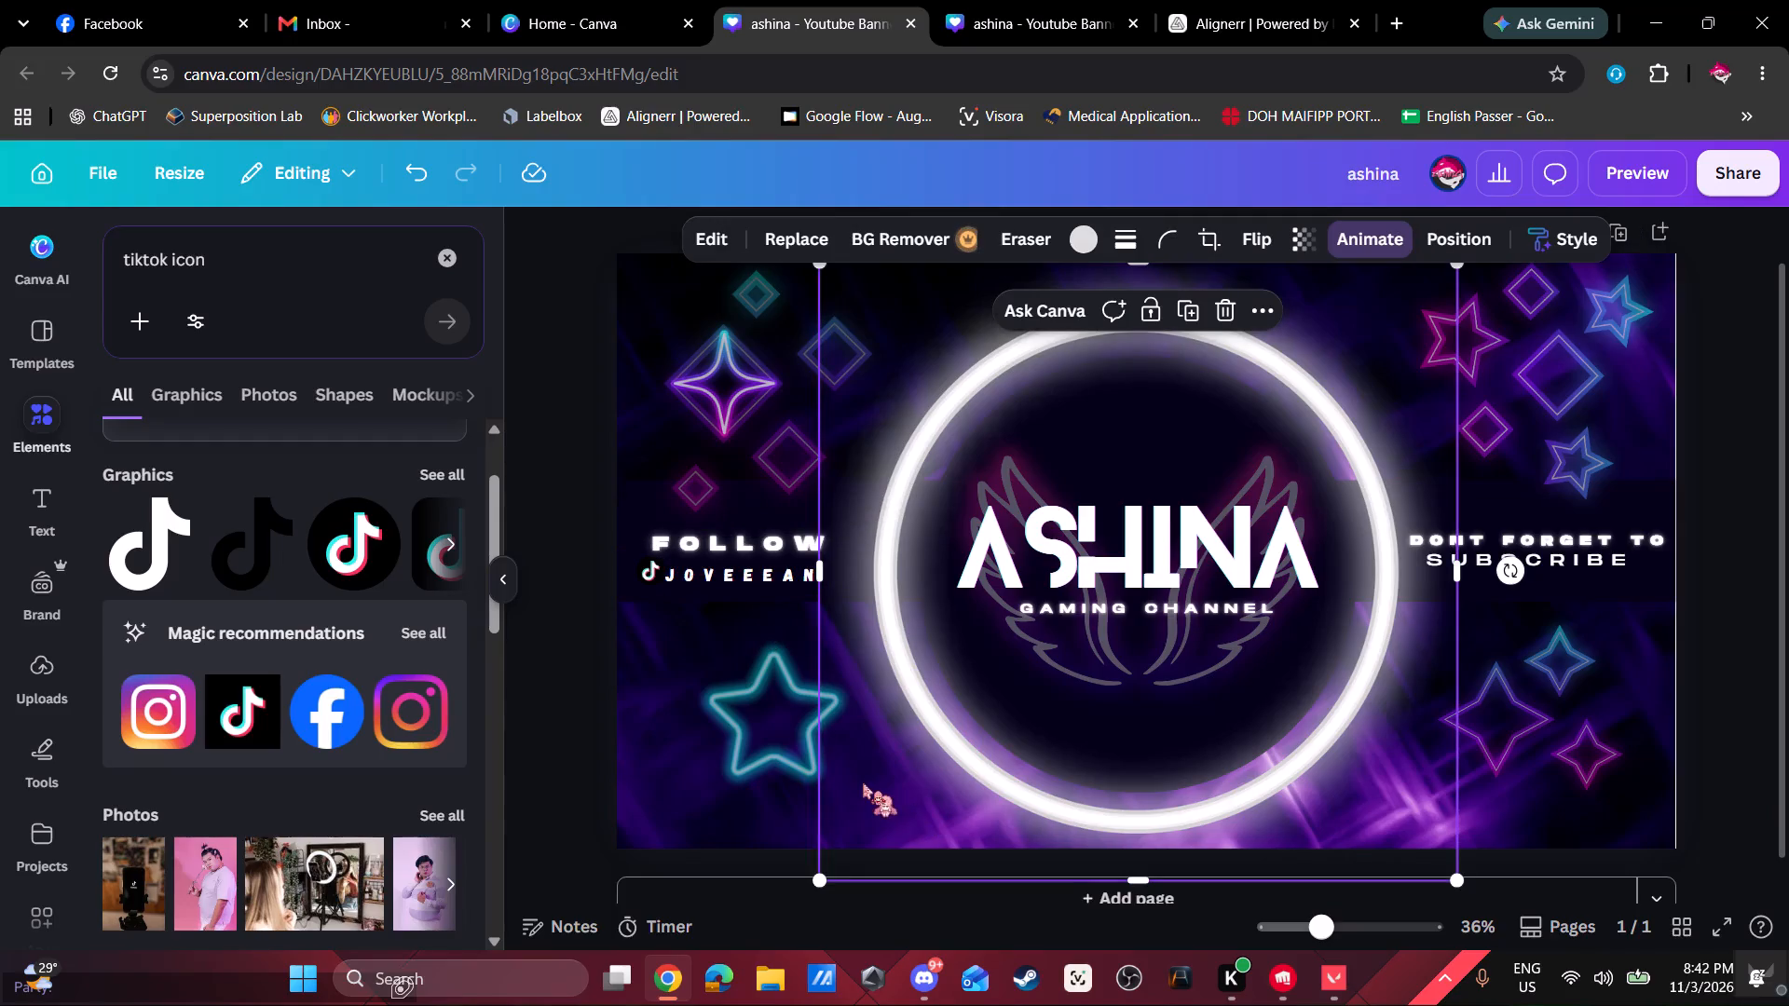
Fine-tune the TikTok icon so it sits close to the handle's first letter and level with the text.
click(651, 573)
drag(664, 581, 654, 577)
click(646, 566)
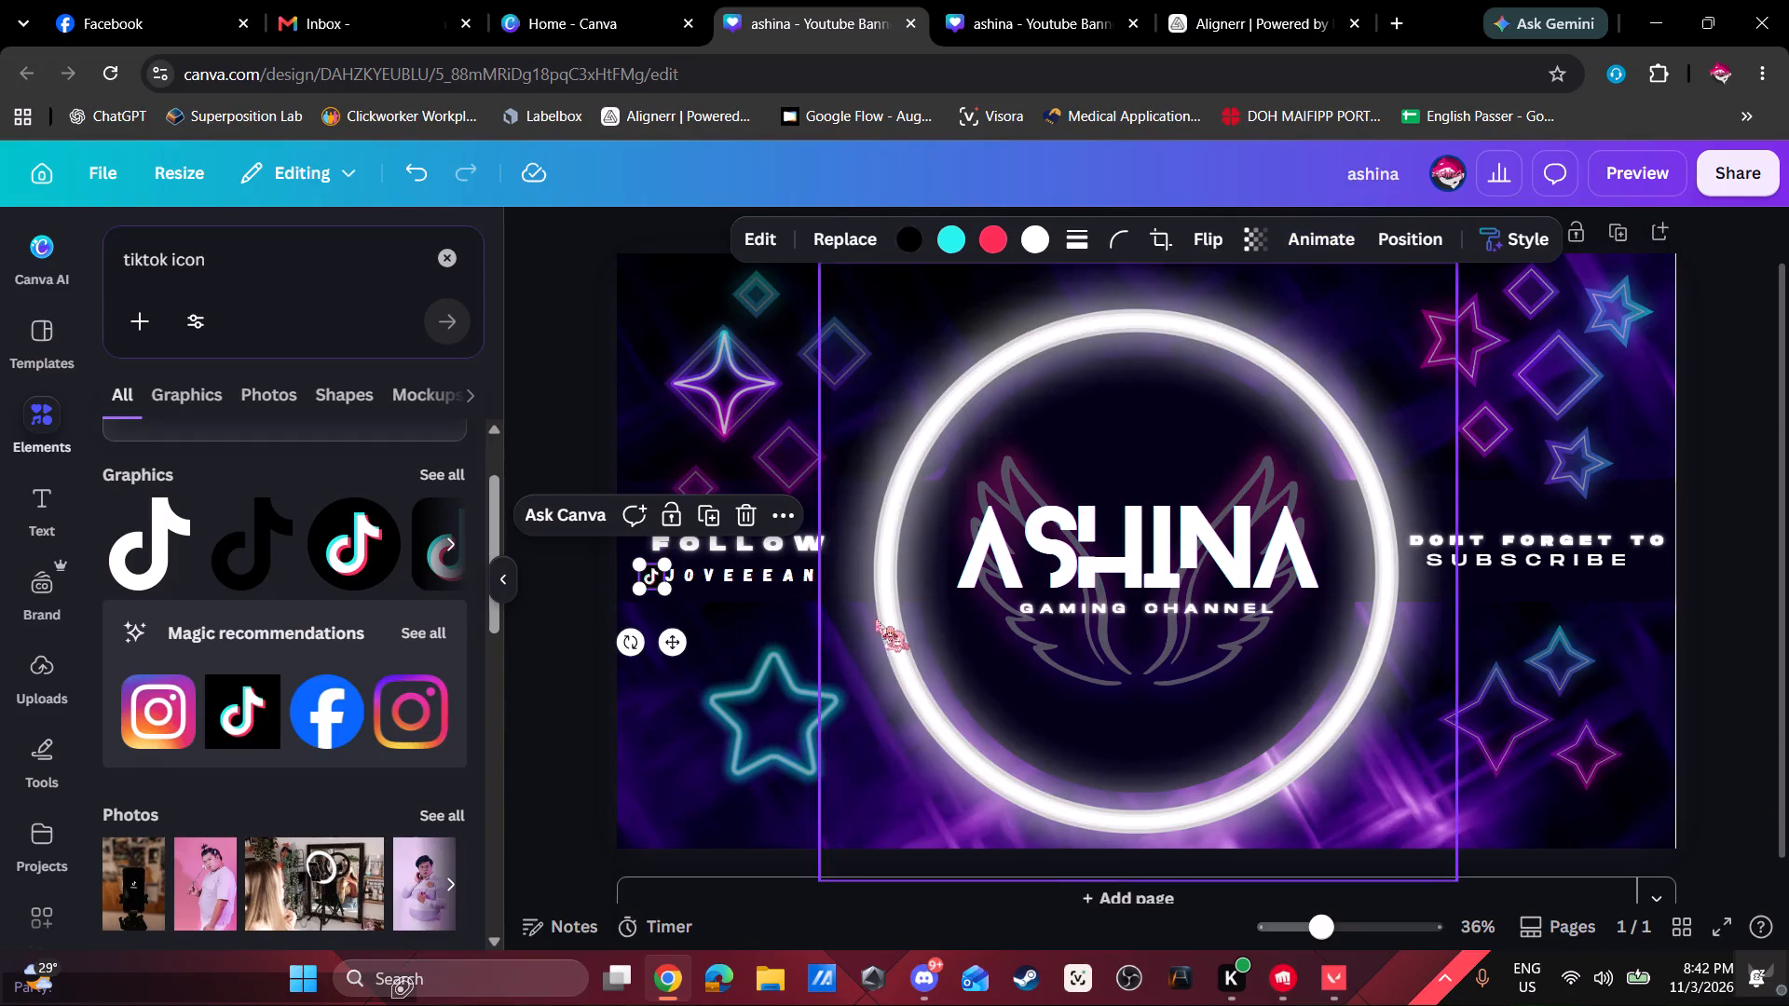
ctrl+scroll(659, 628, up, 4)
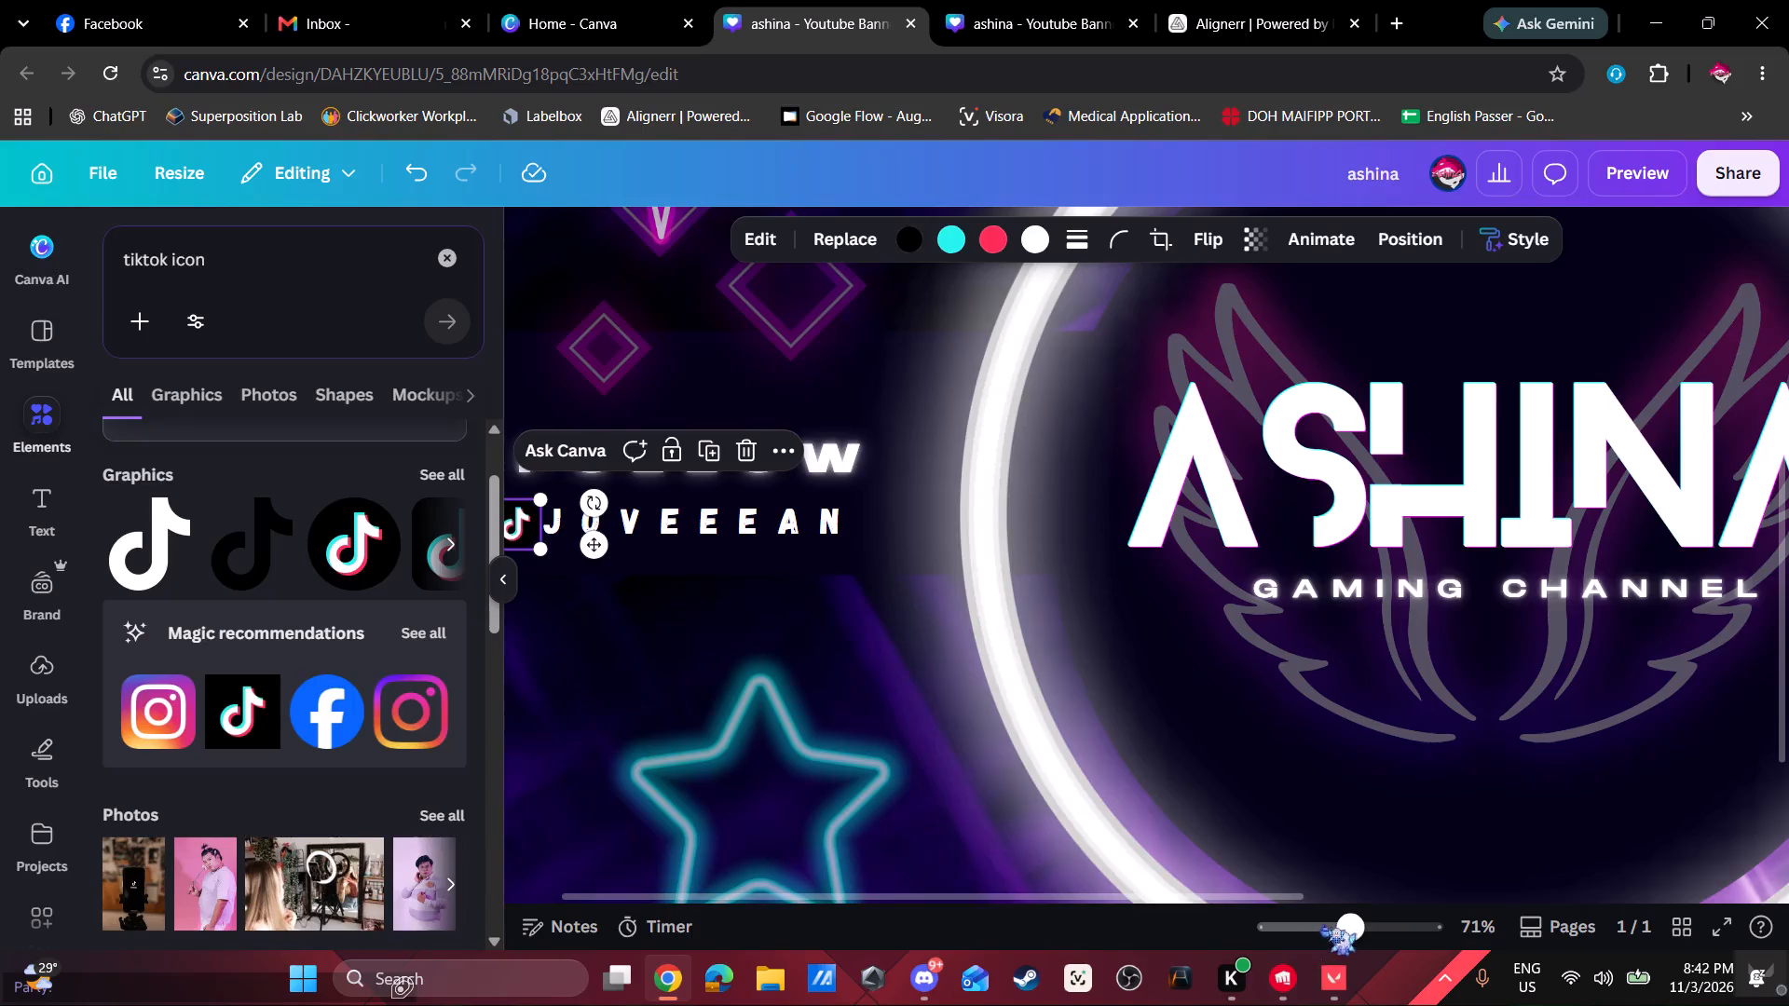
drag(1083, 896, 999, 899)
drag(598, 522, 598, 519)
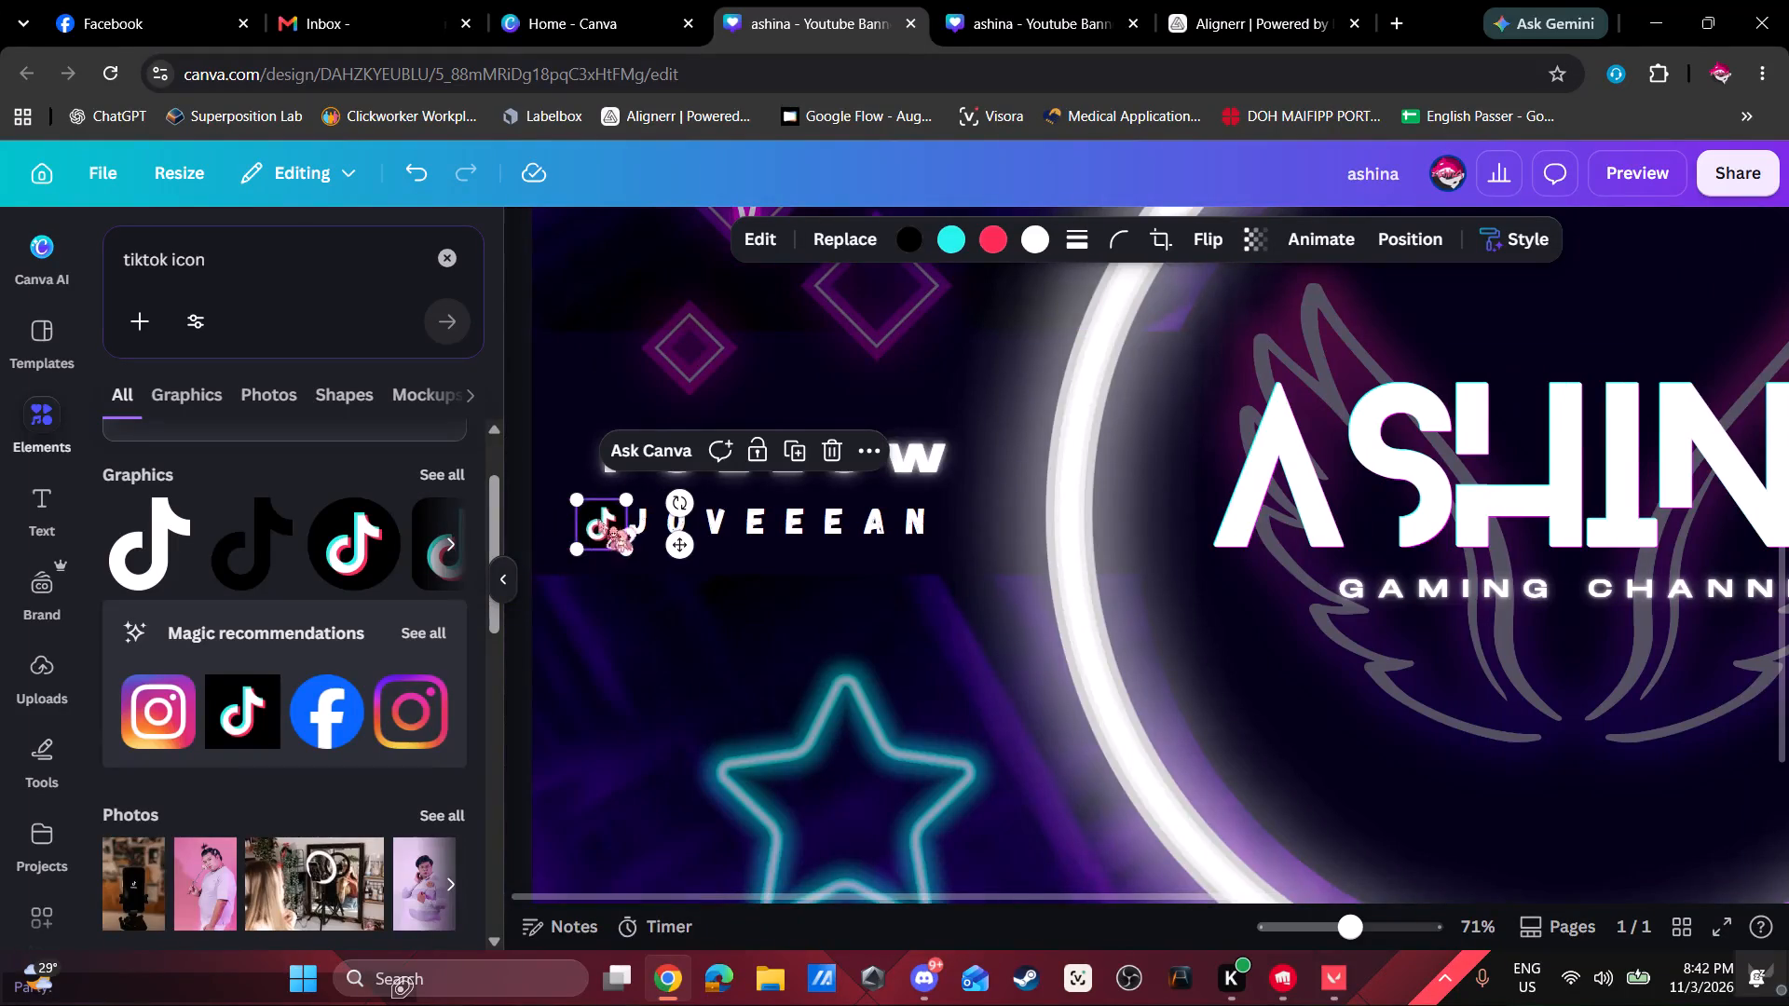
drag(598, 519, 608, 516)
click(768, 689)
Check the whole banner layout and play the animation preview.
ctrl+scroll(689, 775, down, 3)
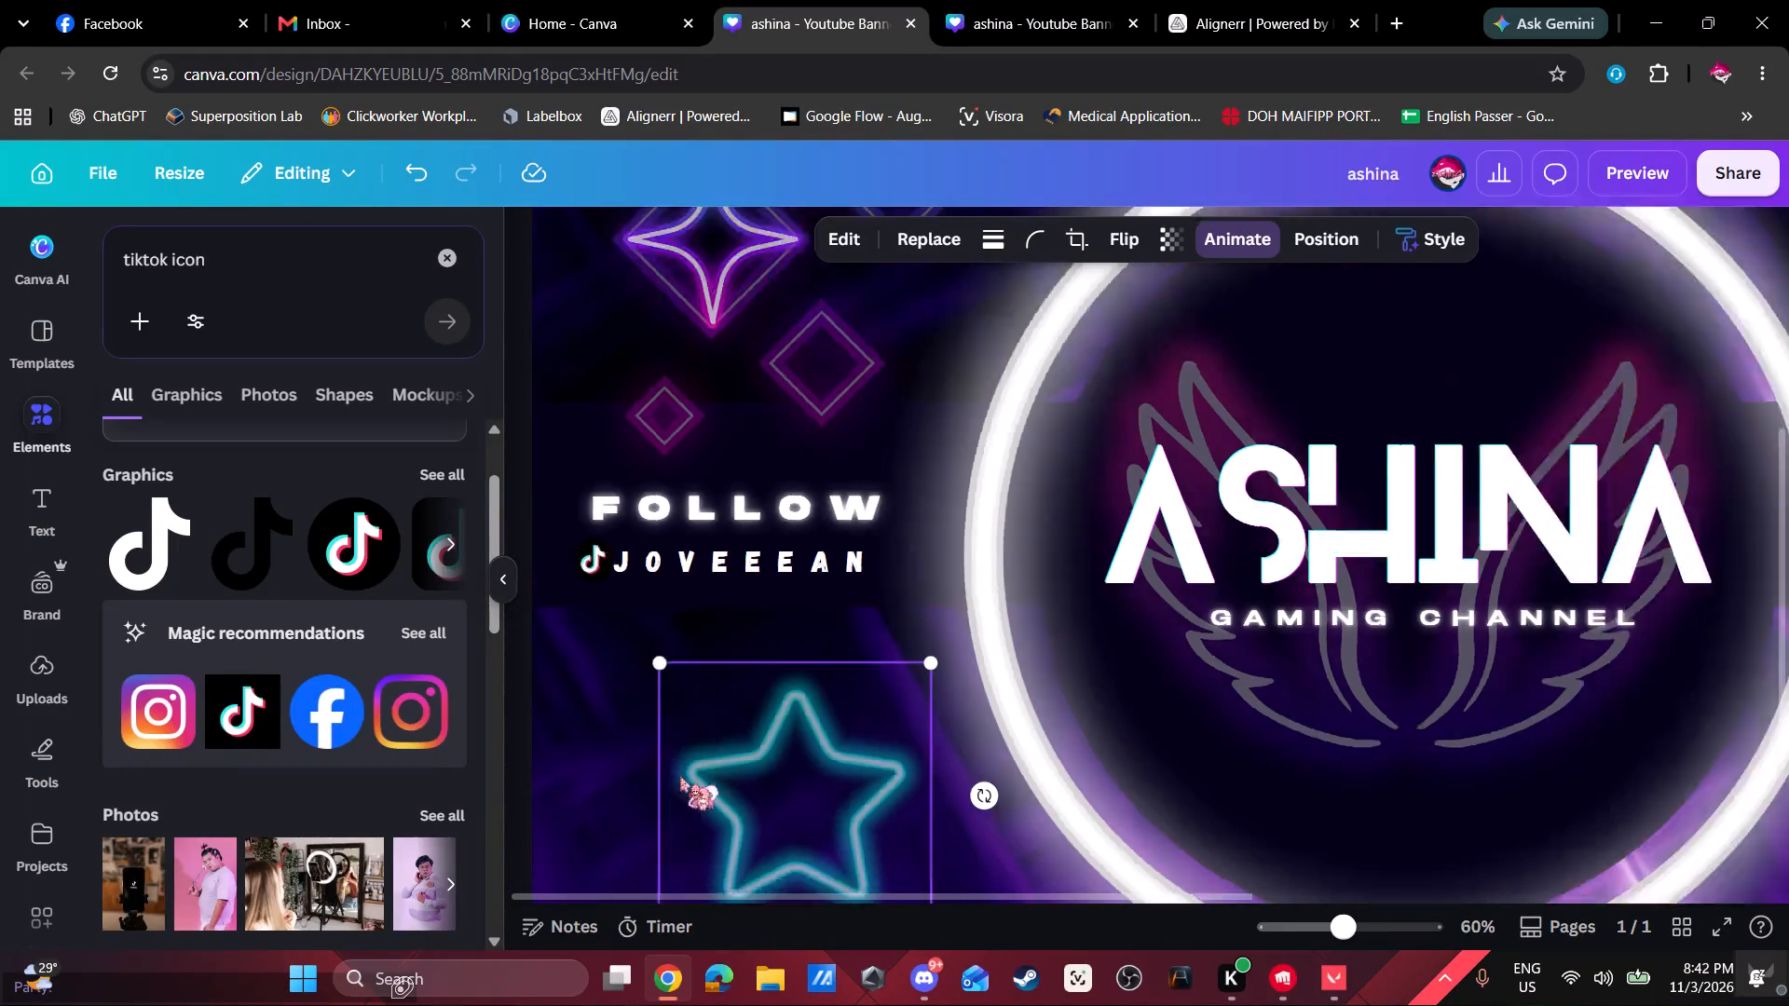
ctrl+scroll(680, 777, down, 4)
scroll(1113, 700, up, 1)
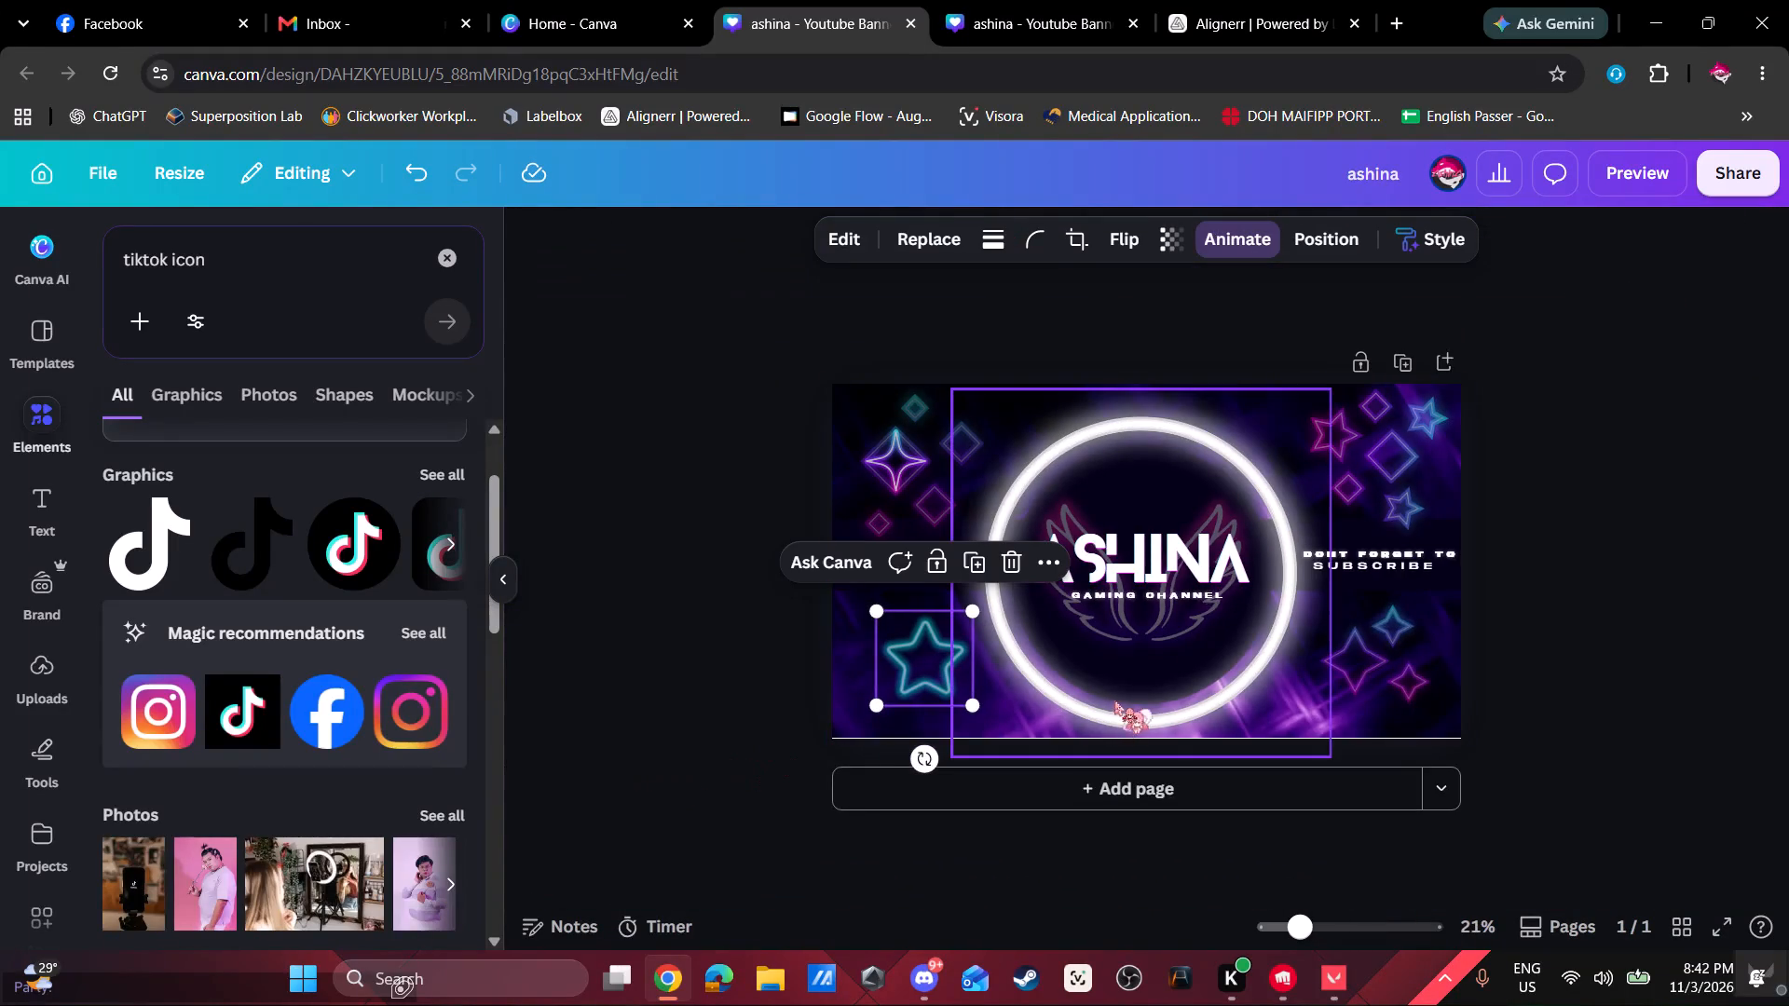
scroll(1114, 700, up, 2)
ctrl+scroll(1121, 709, up, 2)
scroll(1121, 709, down, 1)
ctrl+scroll(1120, 710, down, 1)
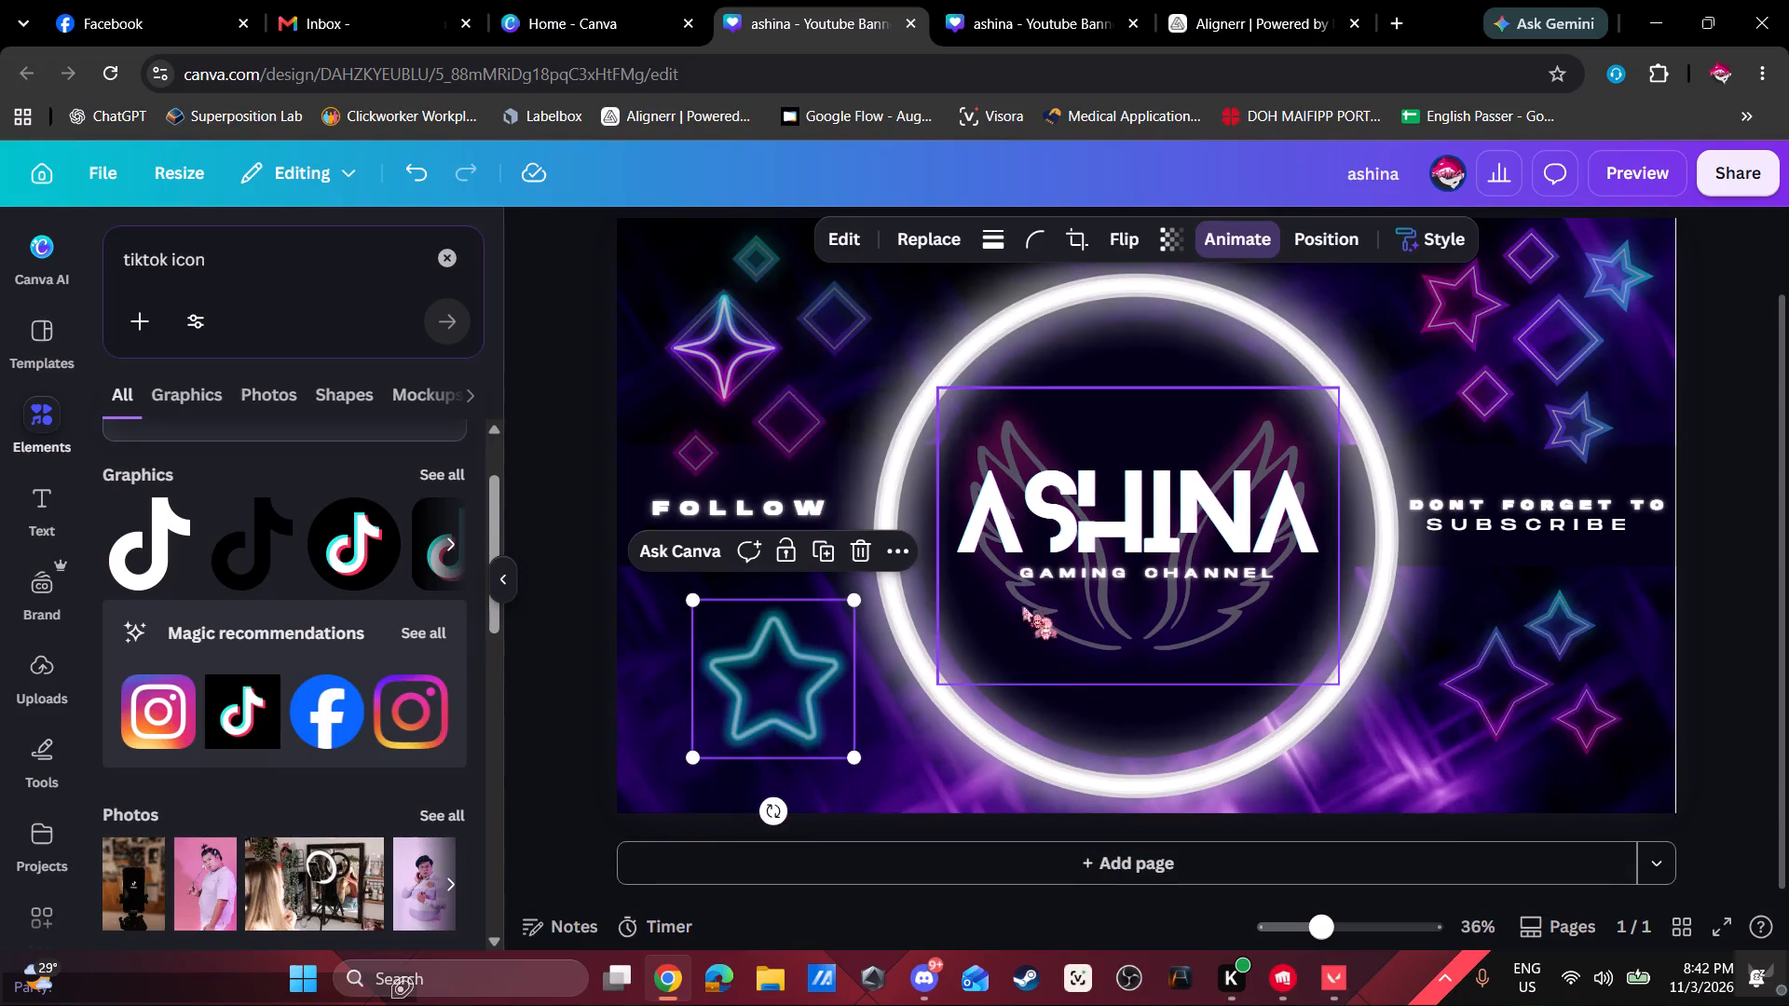
click(1626, 184)
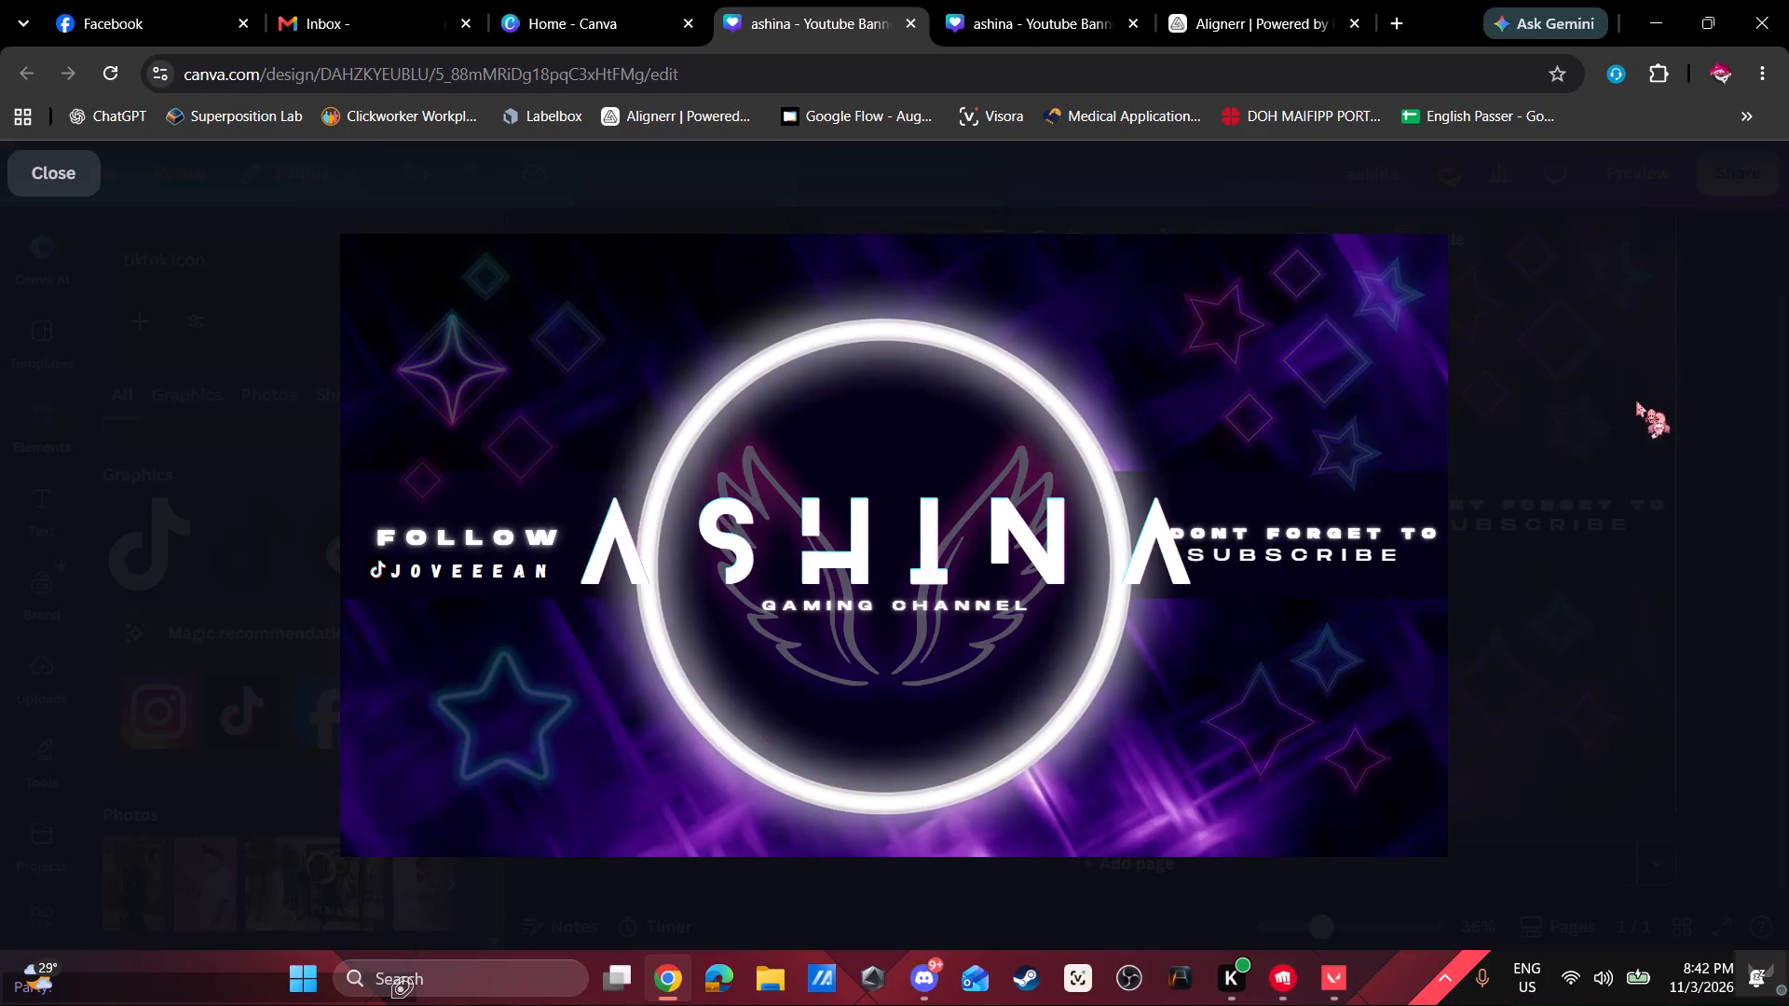
click(35, 170)
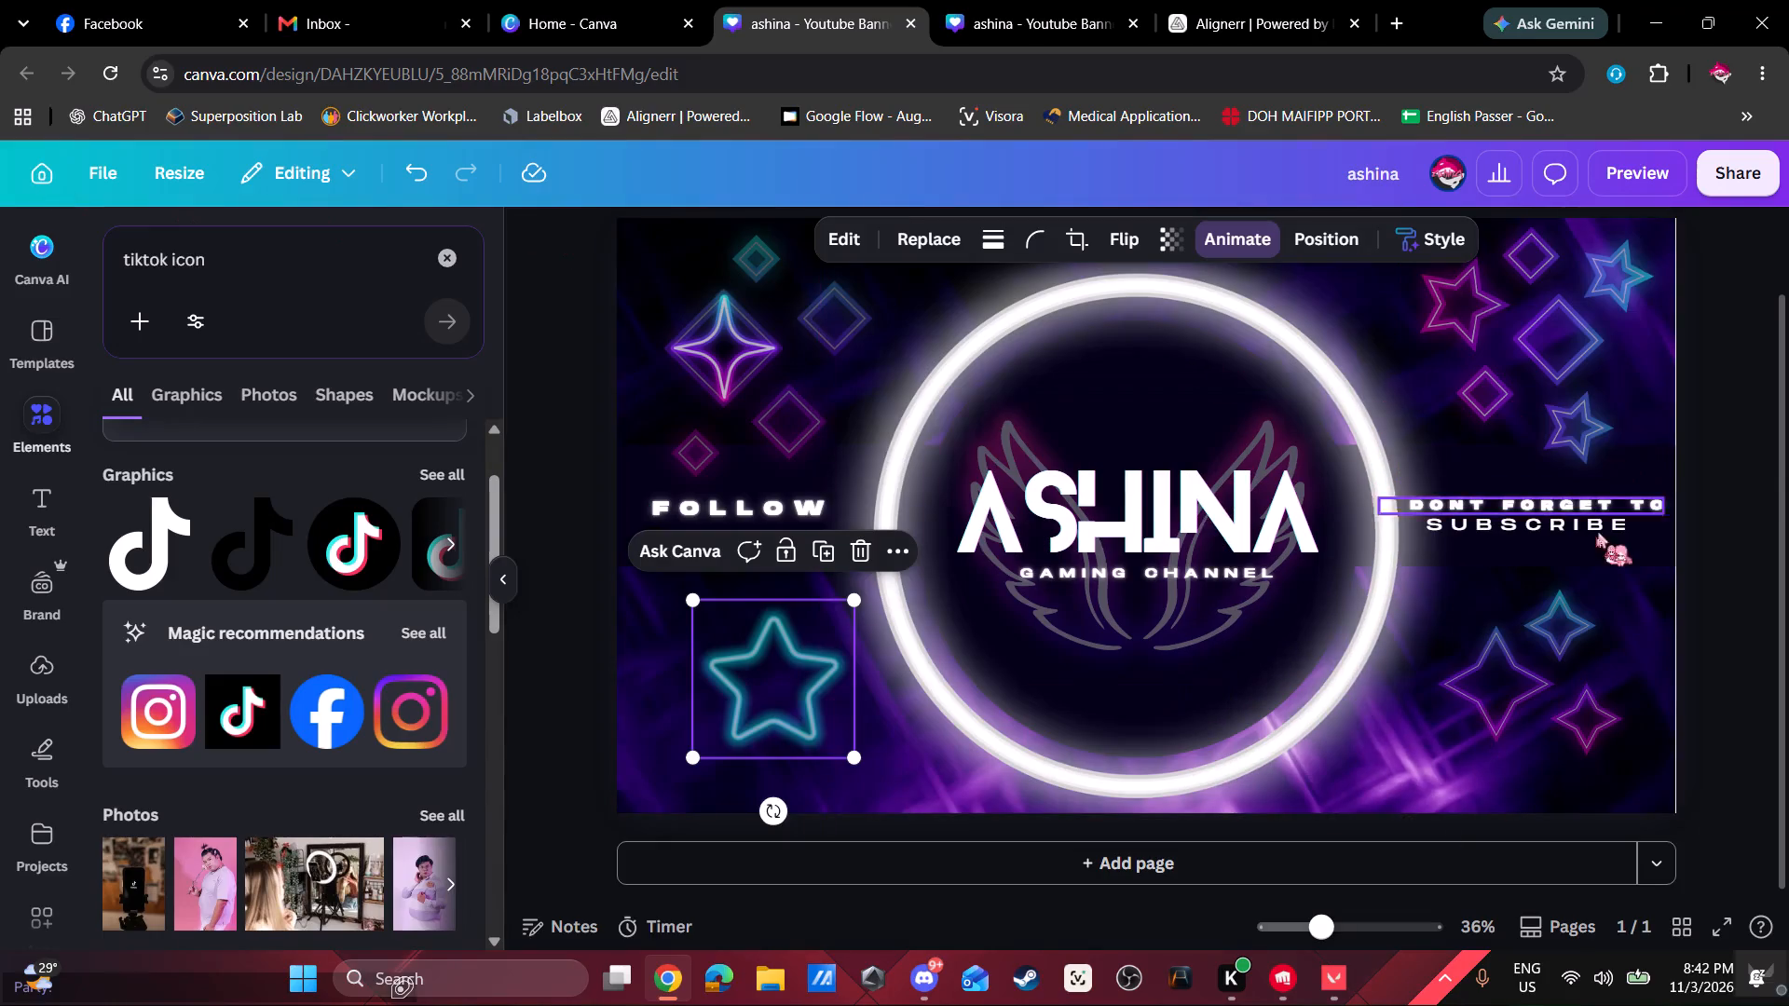
Move the SUBSCRIBE and DONT FORGET TO lines slightly outward, away from the ring.
ctrl+scroll(1545, 654, up, 2)
drag(1525, 891, 1673, 889)
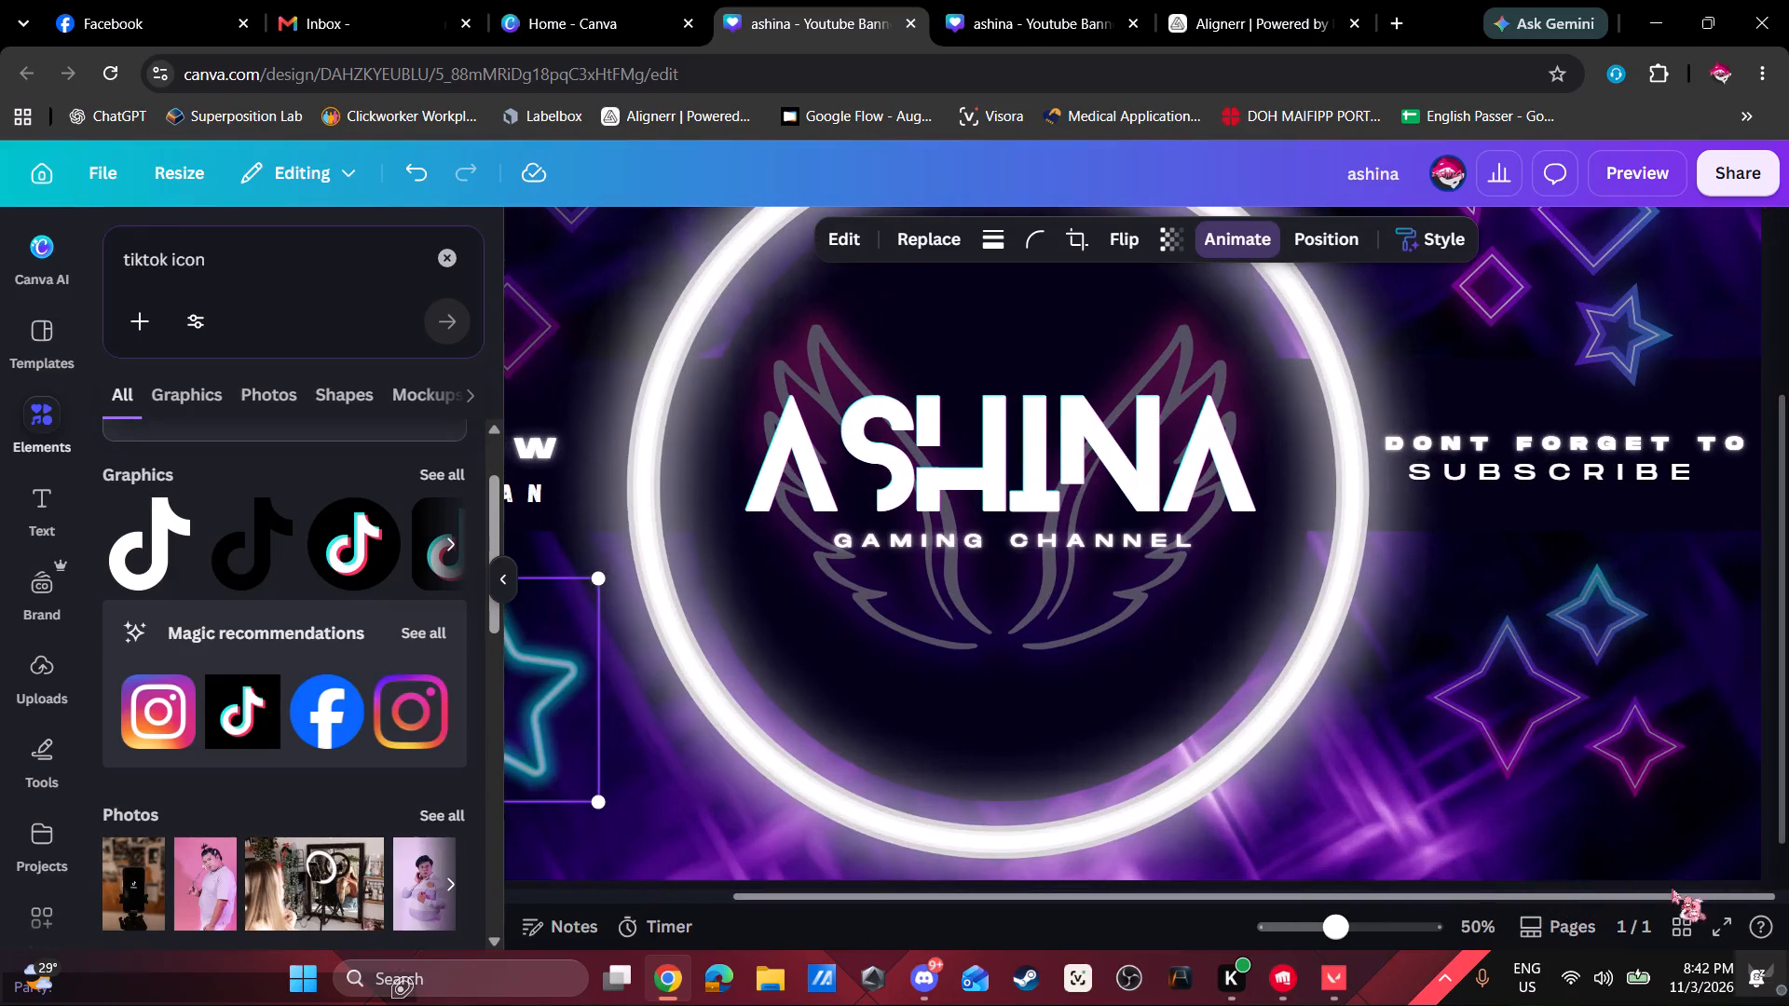
drag(1673, 889, 1677, 882)
drag(1532, 469, 1562, 469)
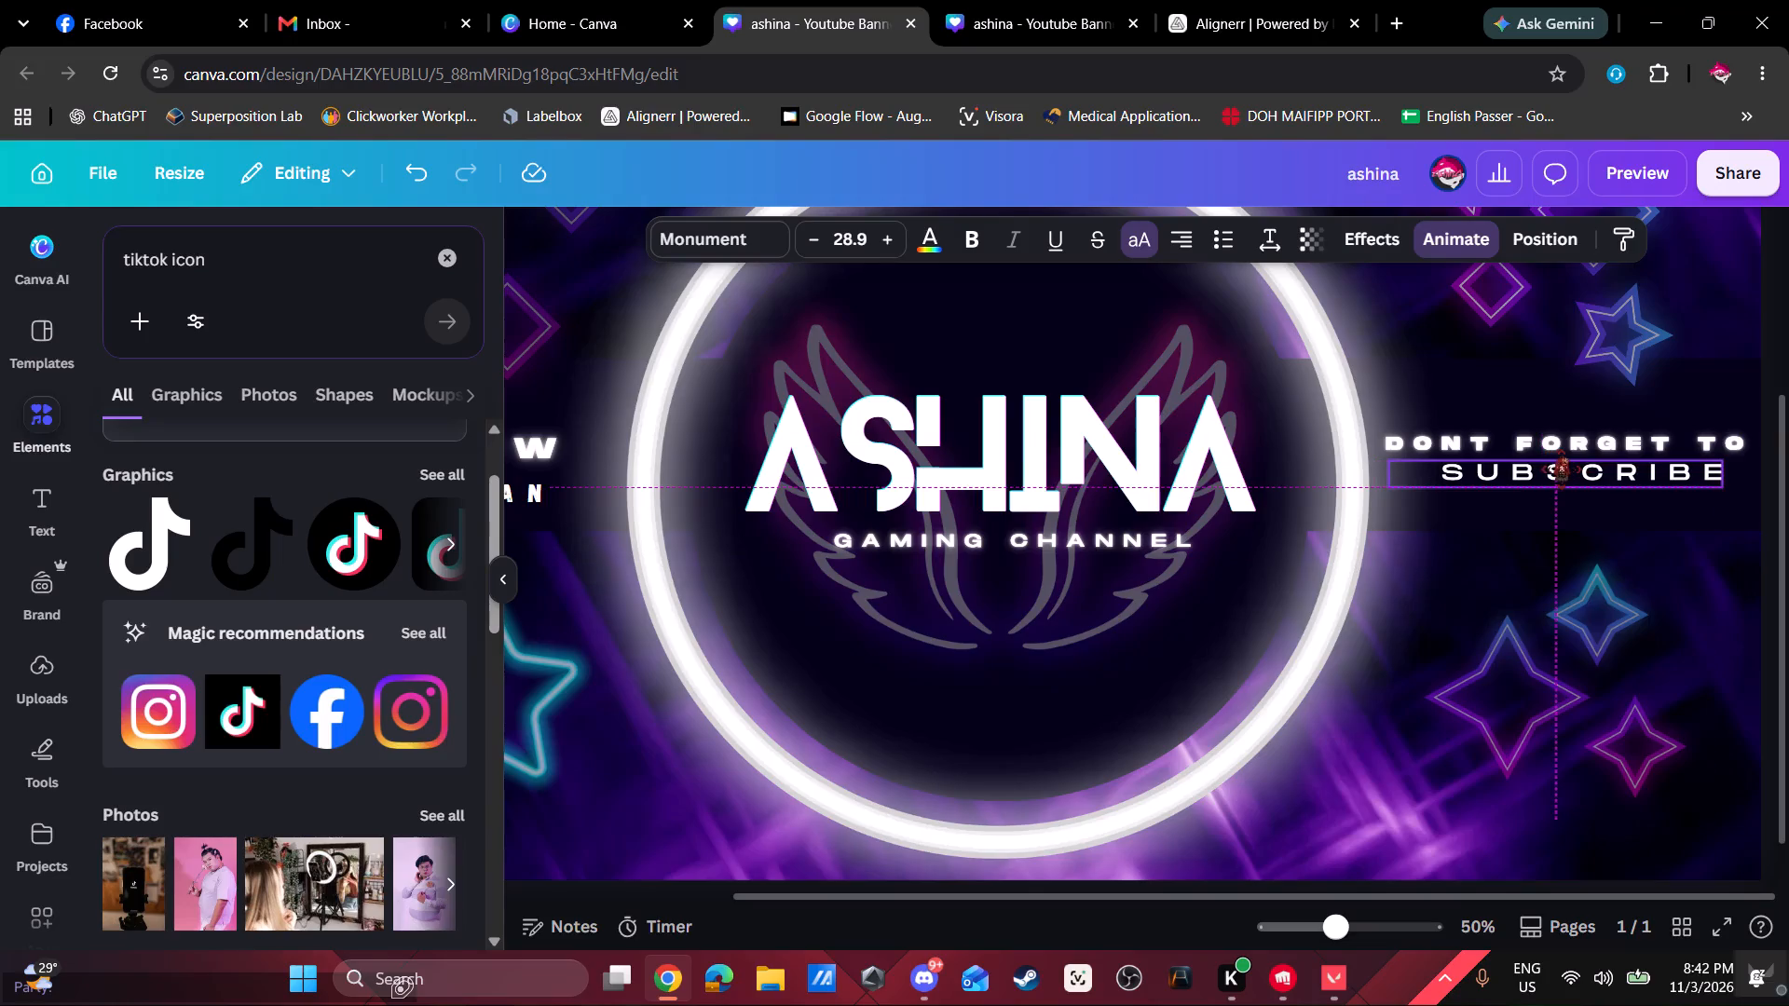
drag(1562, 469, 1564, 469)
drag(1586, 446, 1596, 446)
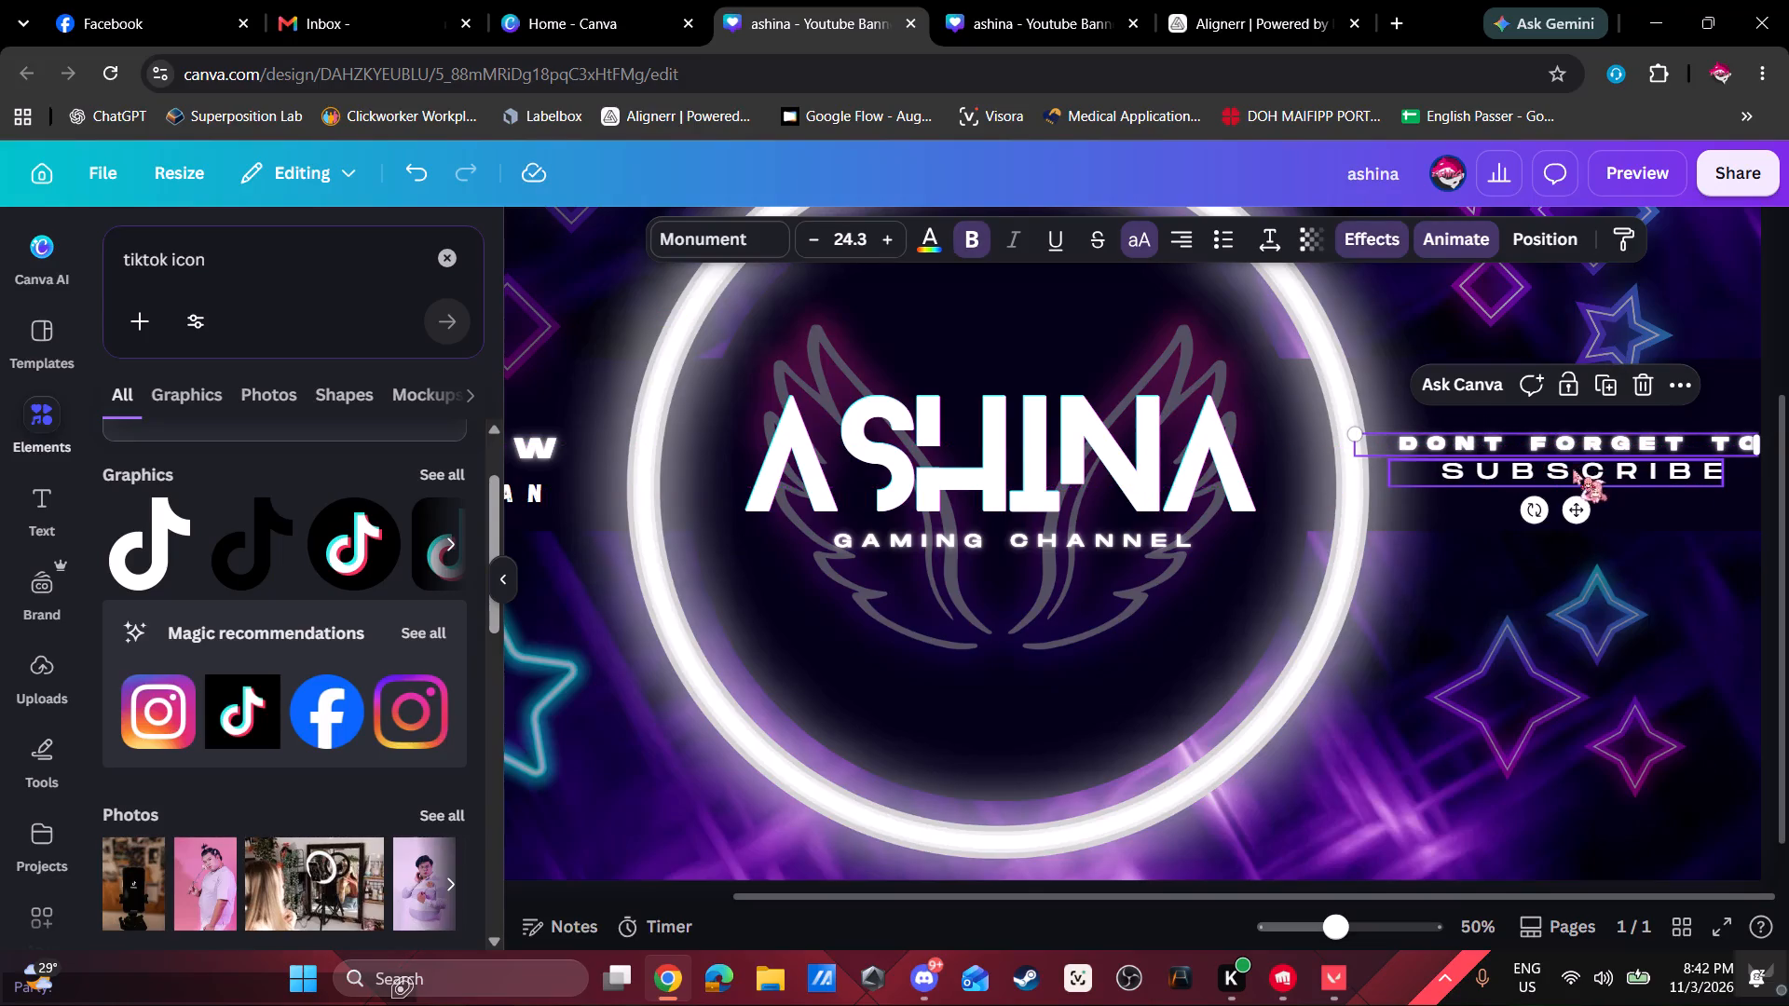
Replace the DONT FORGET TO text with FOLLOW AND and narrow its text box to fit.
double_click(1575, 439)
key(shift+f)
key(o)
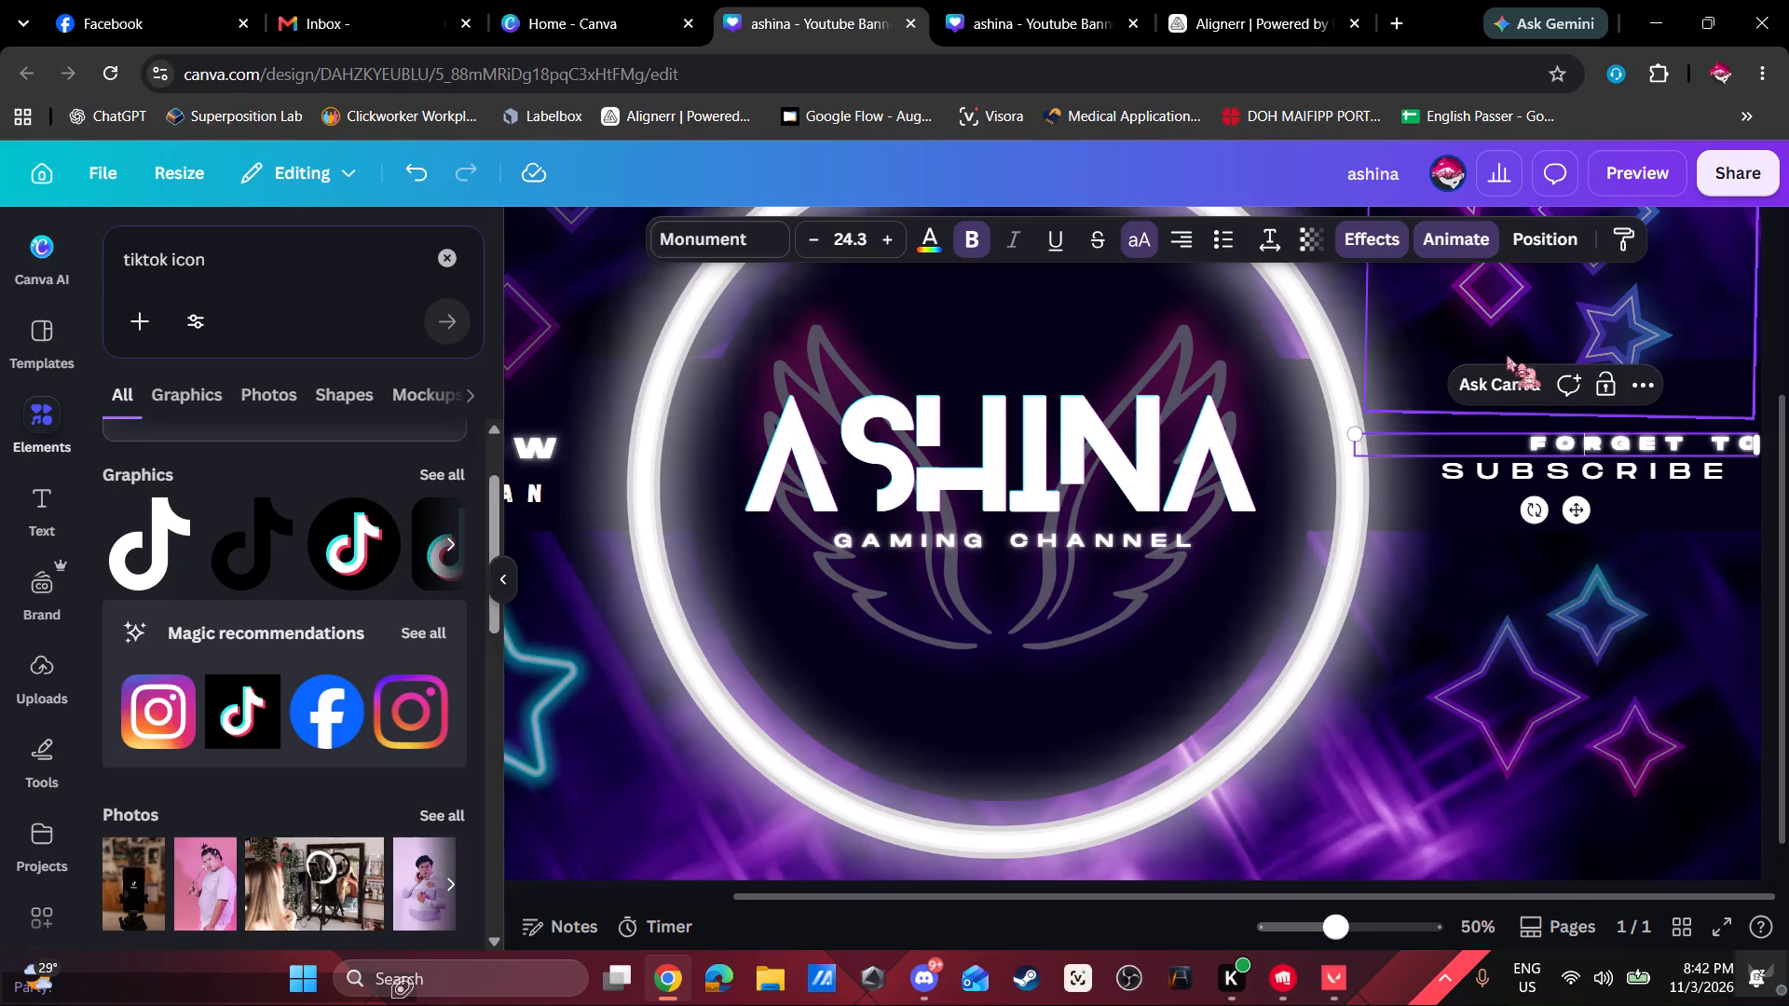
key(l)
key(l)
key(ctrl+a)
key(f)
key(o)
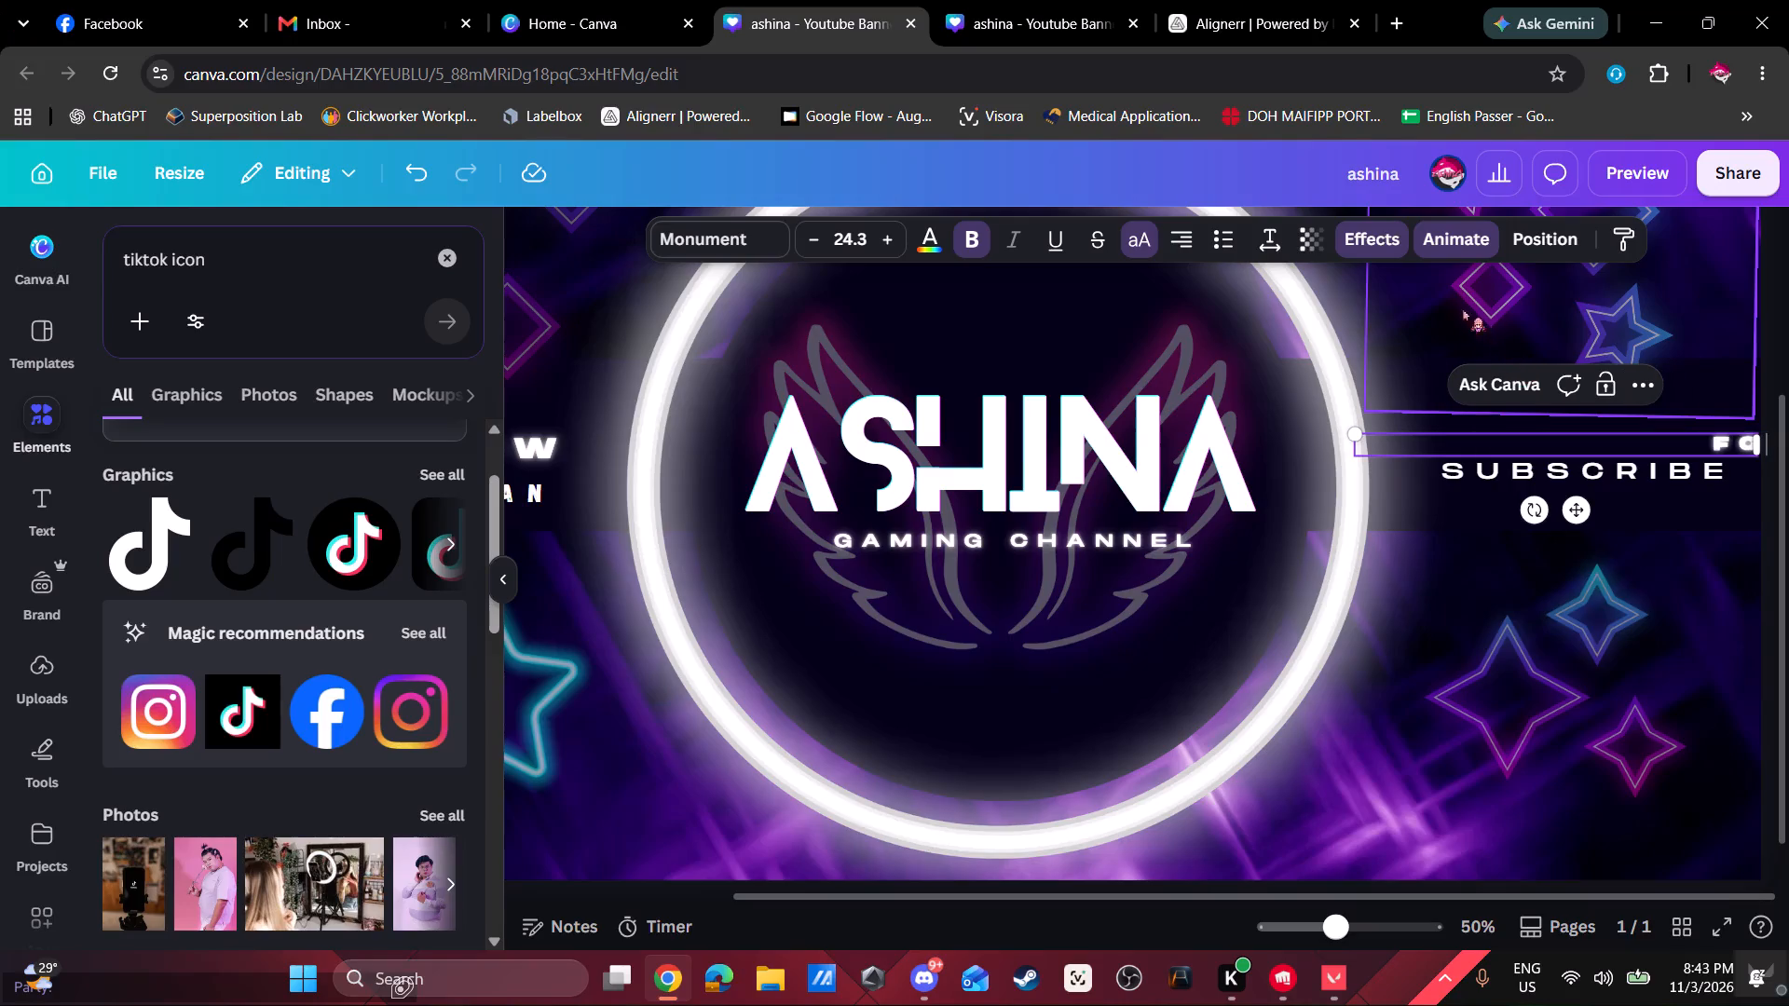
key(l)
key(l)
key(o)
key(w)
key(space)
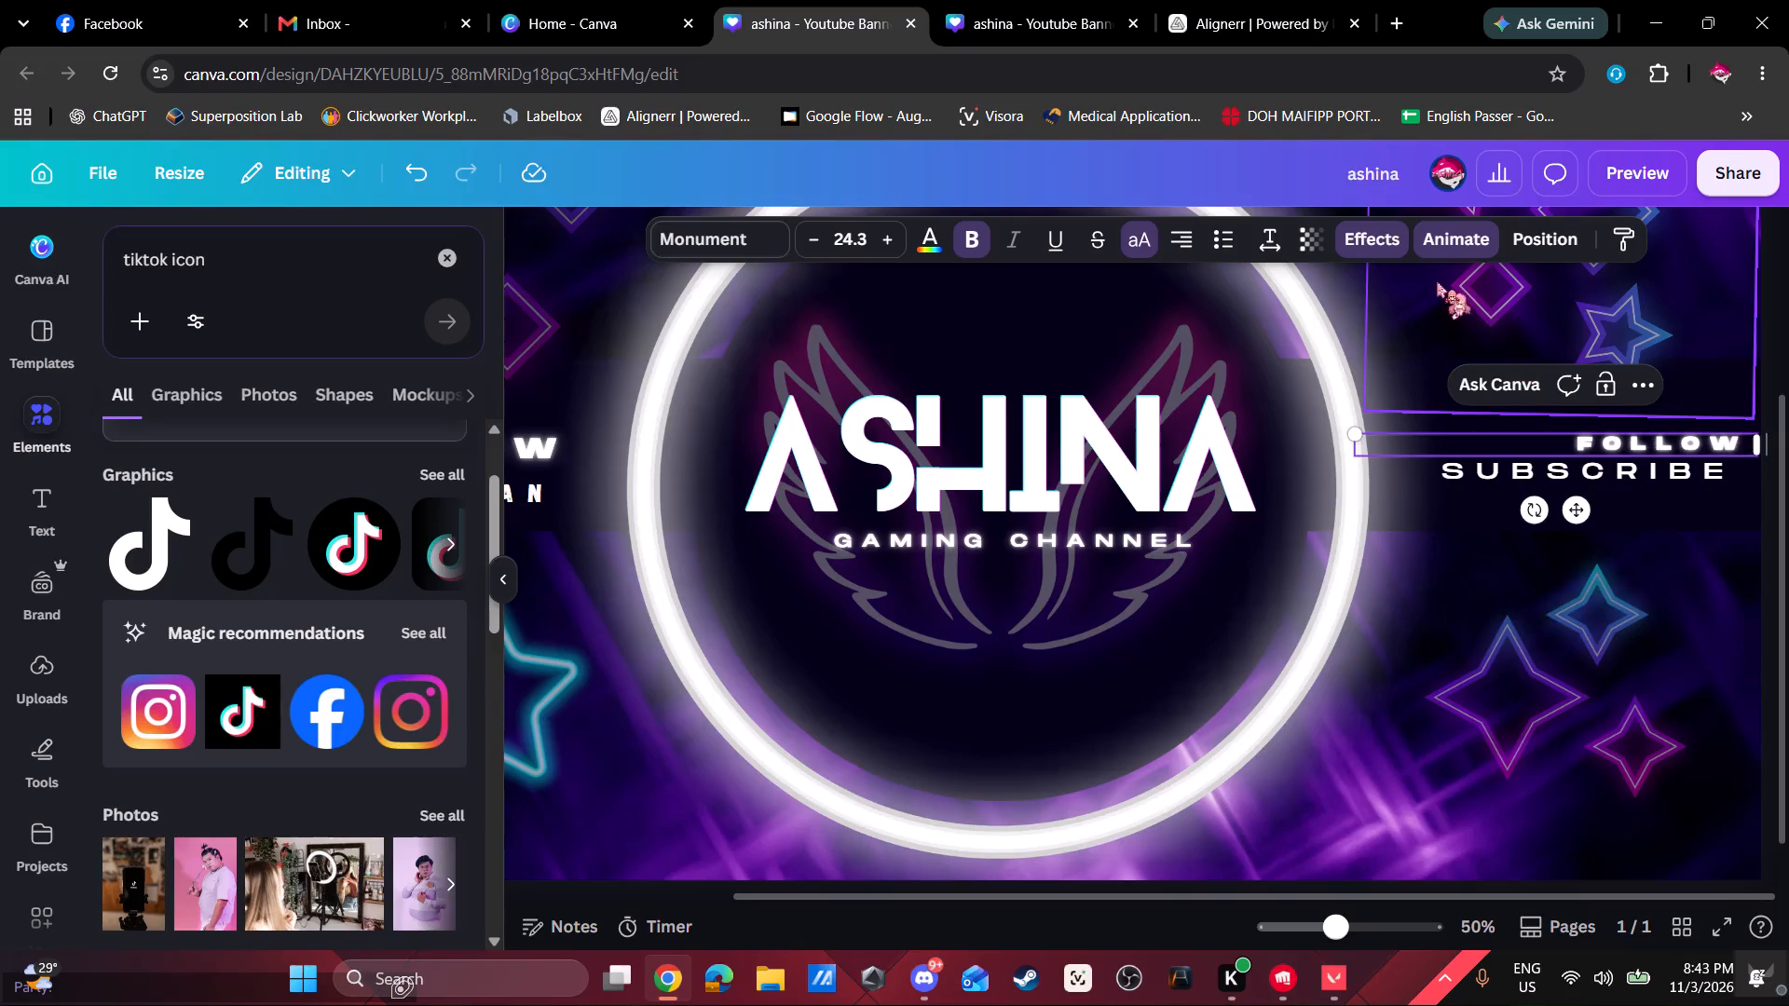
key(a)
key(n)
key(d)
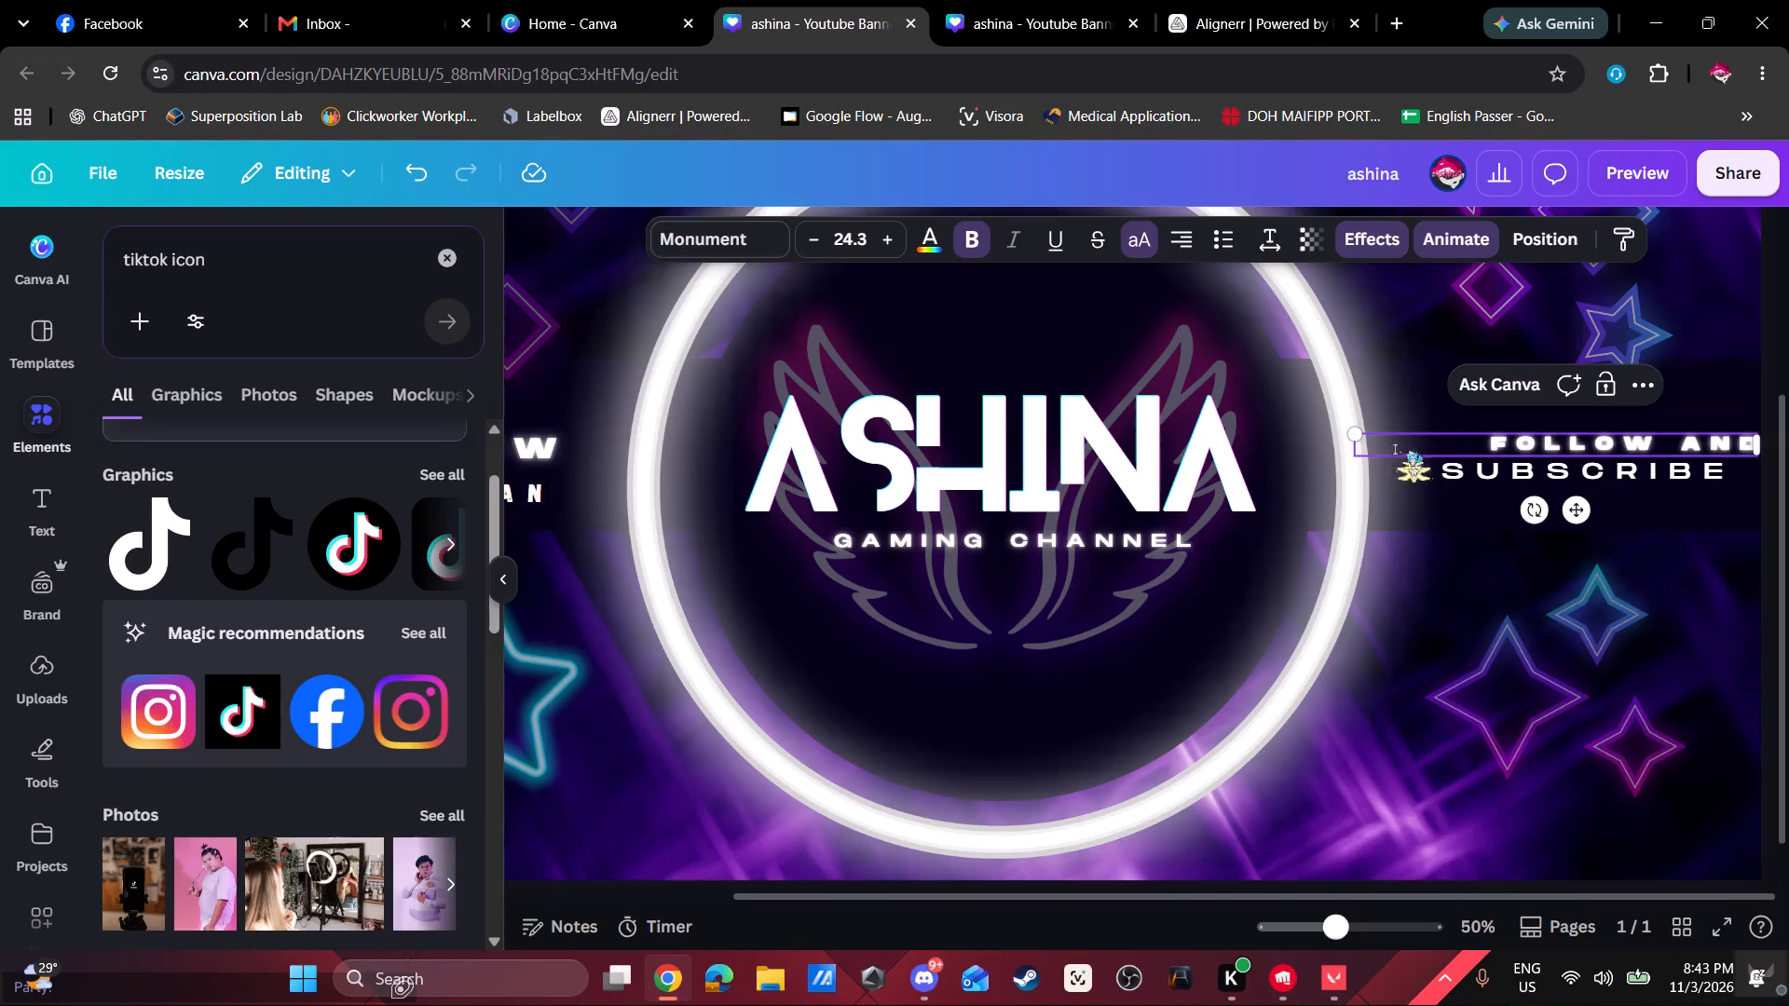
drag(1759, 441, 1649, 441)
click(1389, 499)
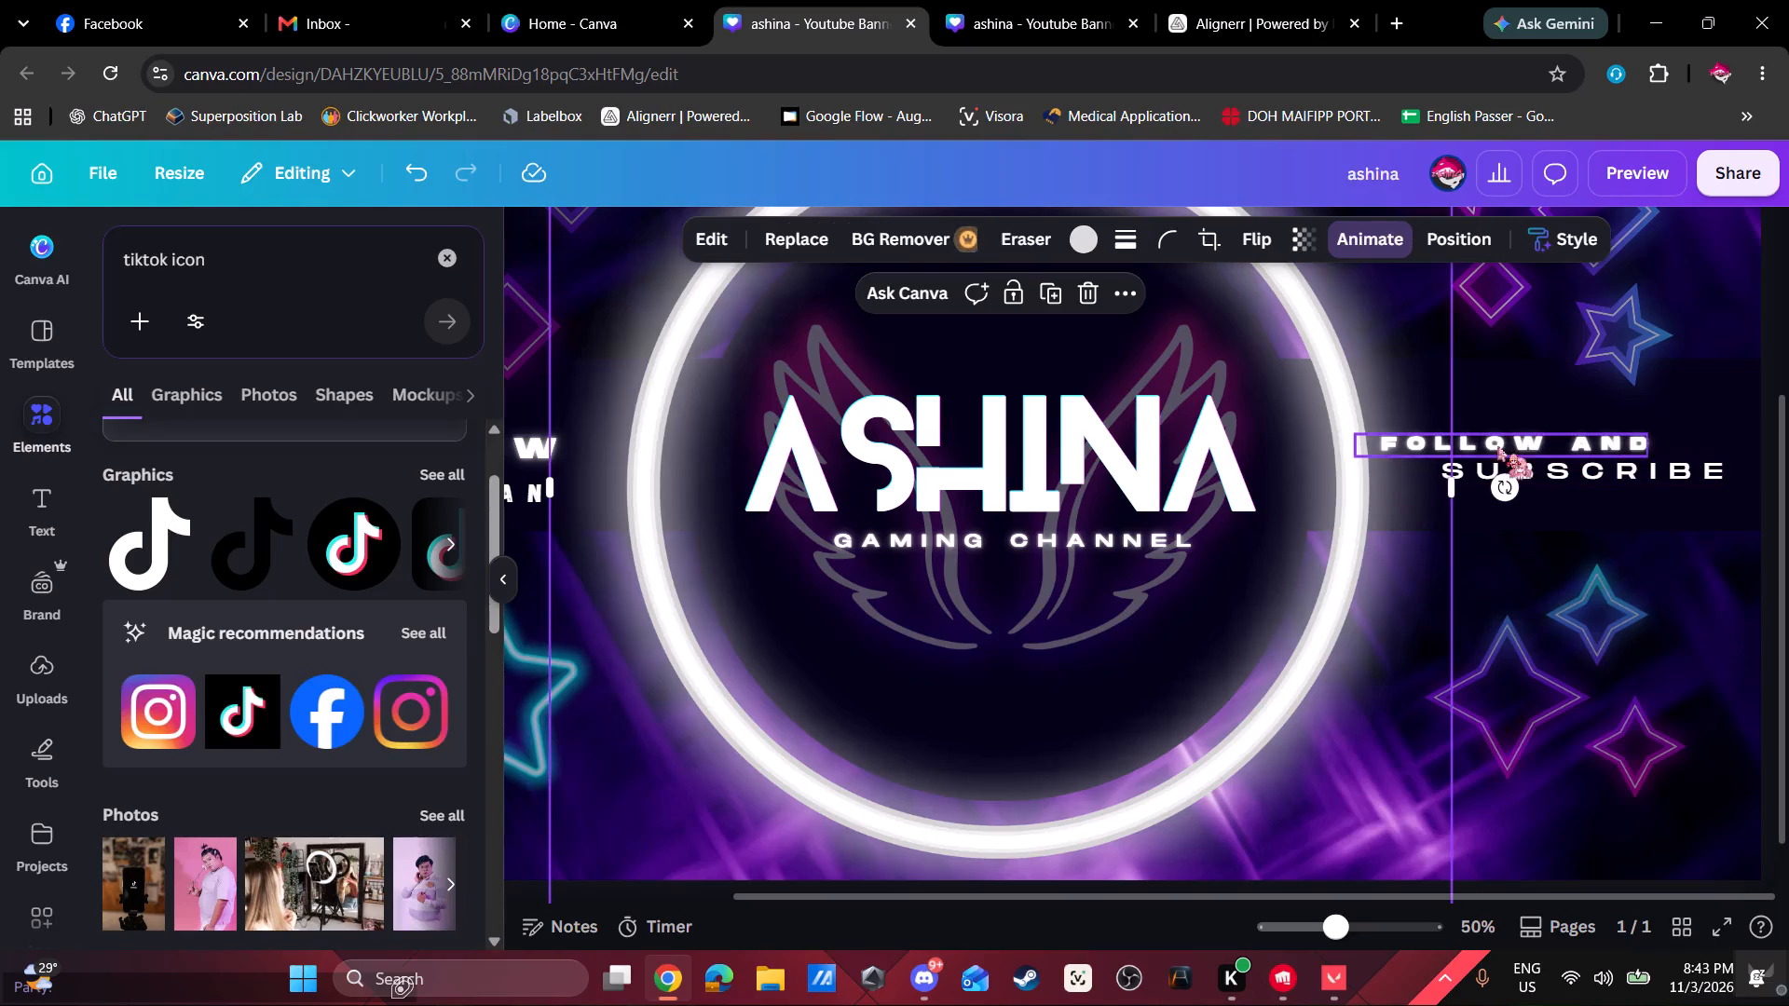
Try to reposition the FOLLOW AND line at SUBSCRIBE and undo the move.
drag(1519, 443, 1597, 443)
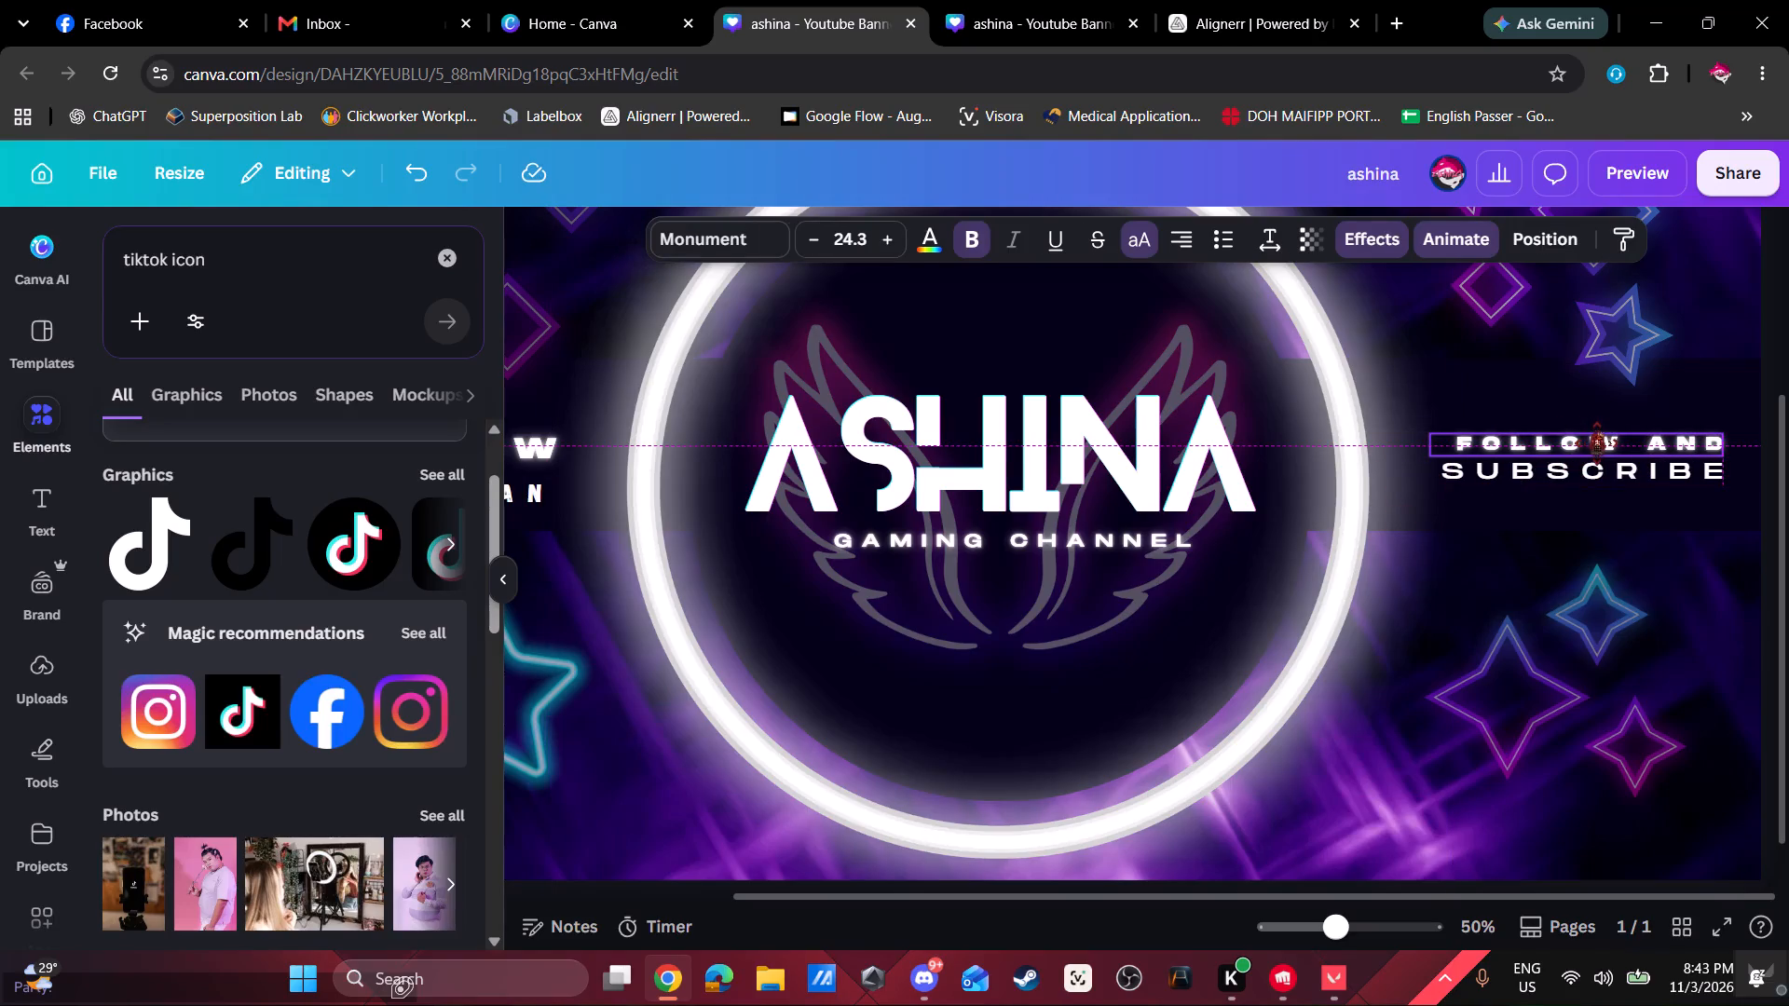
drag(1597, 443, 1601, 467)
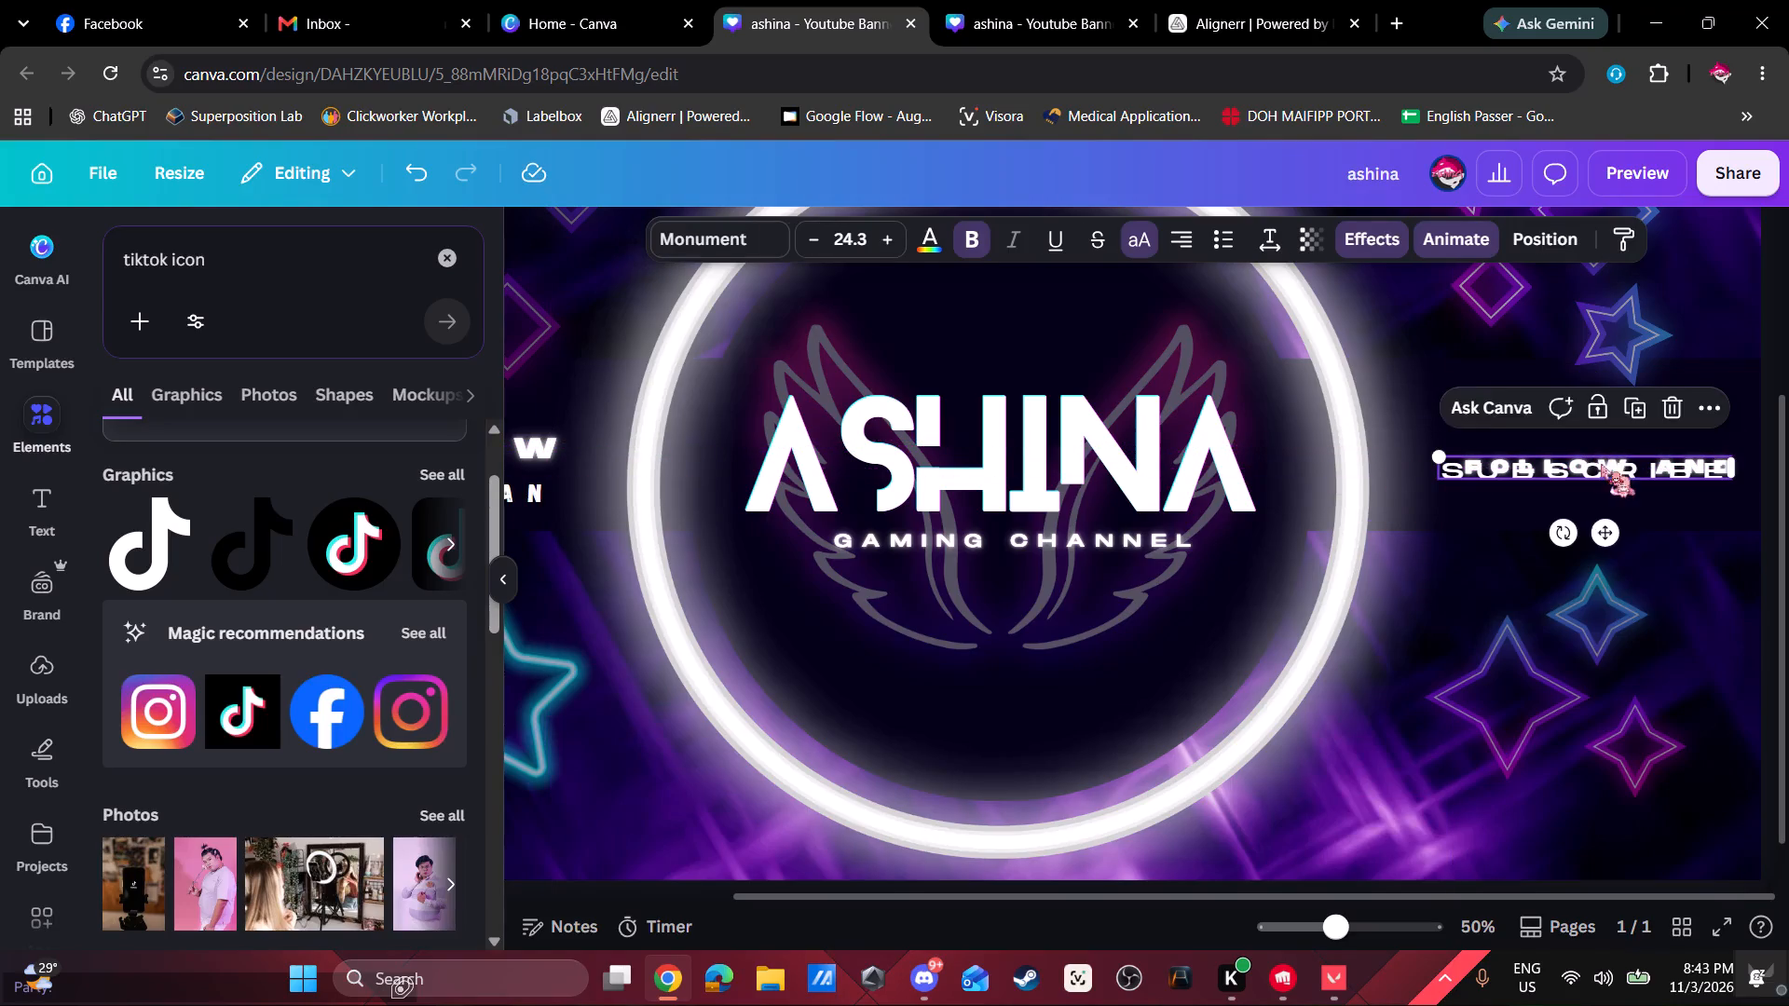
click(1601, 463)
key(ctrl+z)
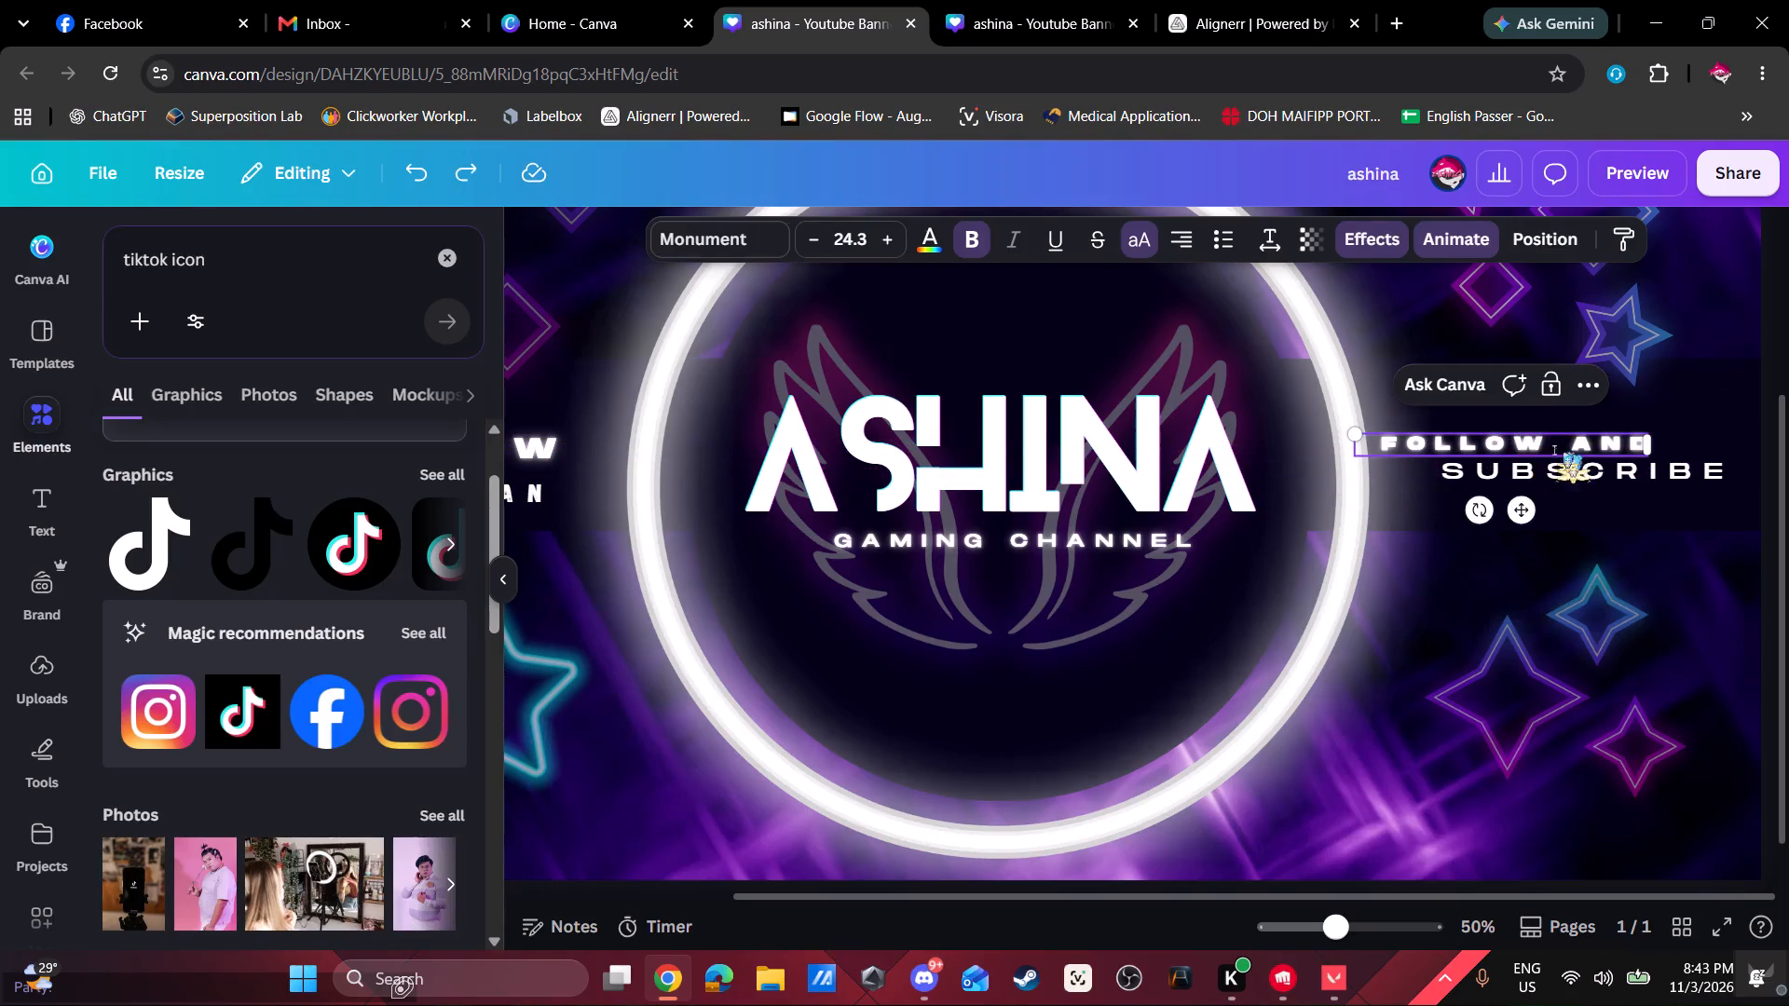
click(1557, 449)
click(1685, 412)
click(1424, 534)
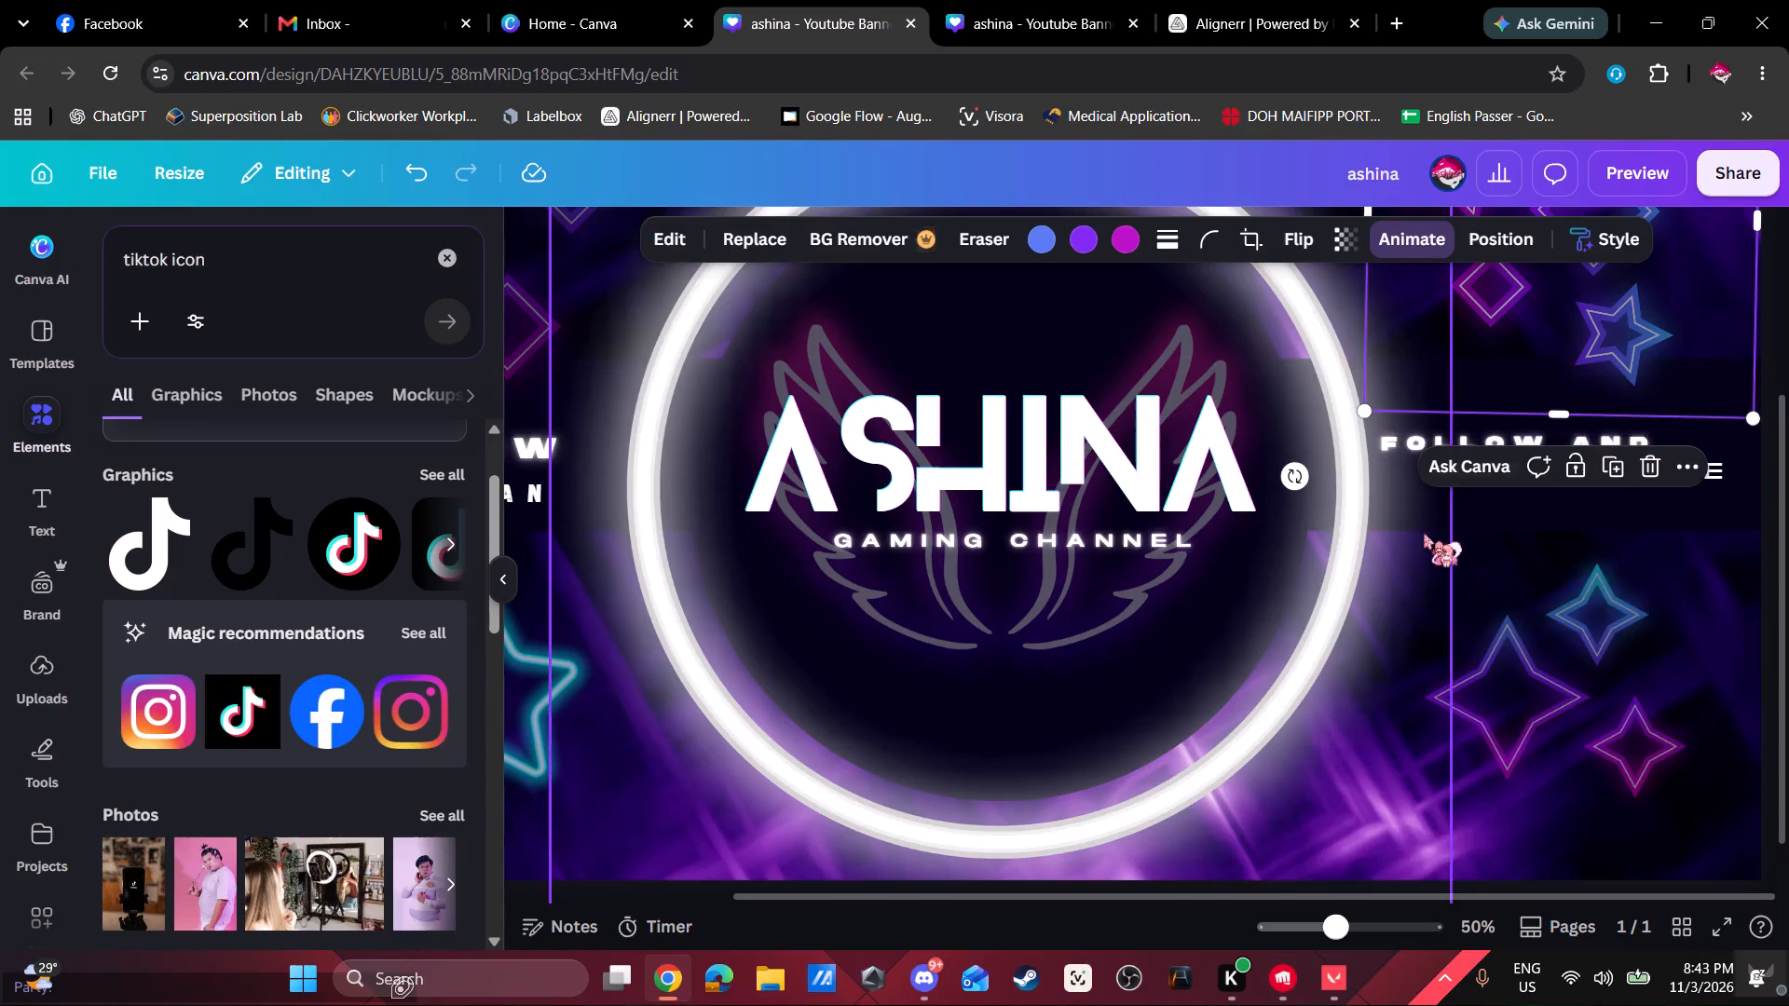
Place FOLLOW AND just above SUBSCRIBE with their ends aligned, and nudge both lines slightly outward.
drag(1517, 443, 1593, 440)
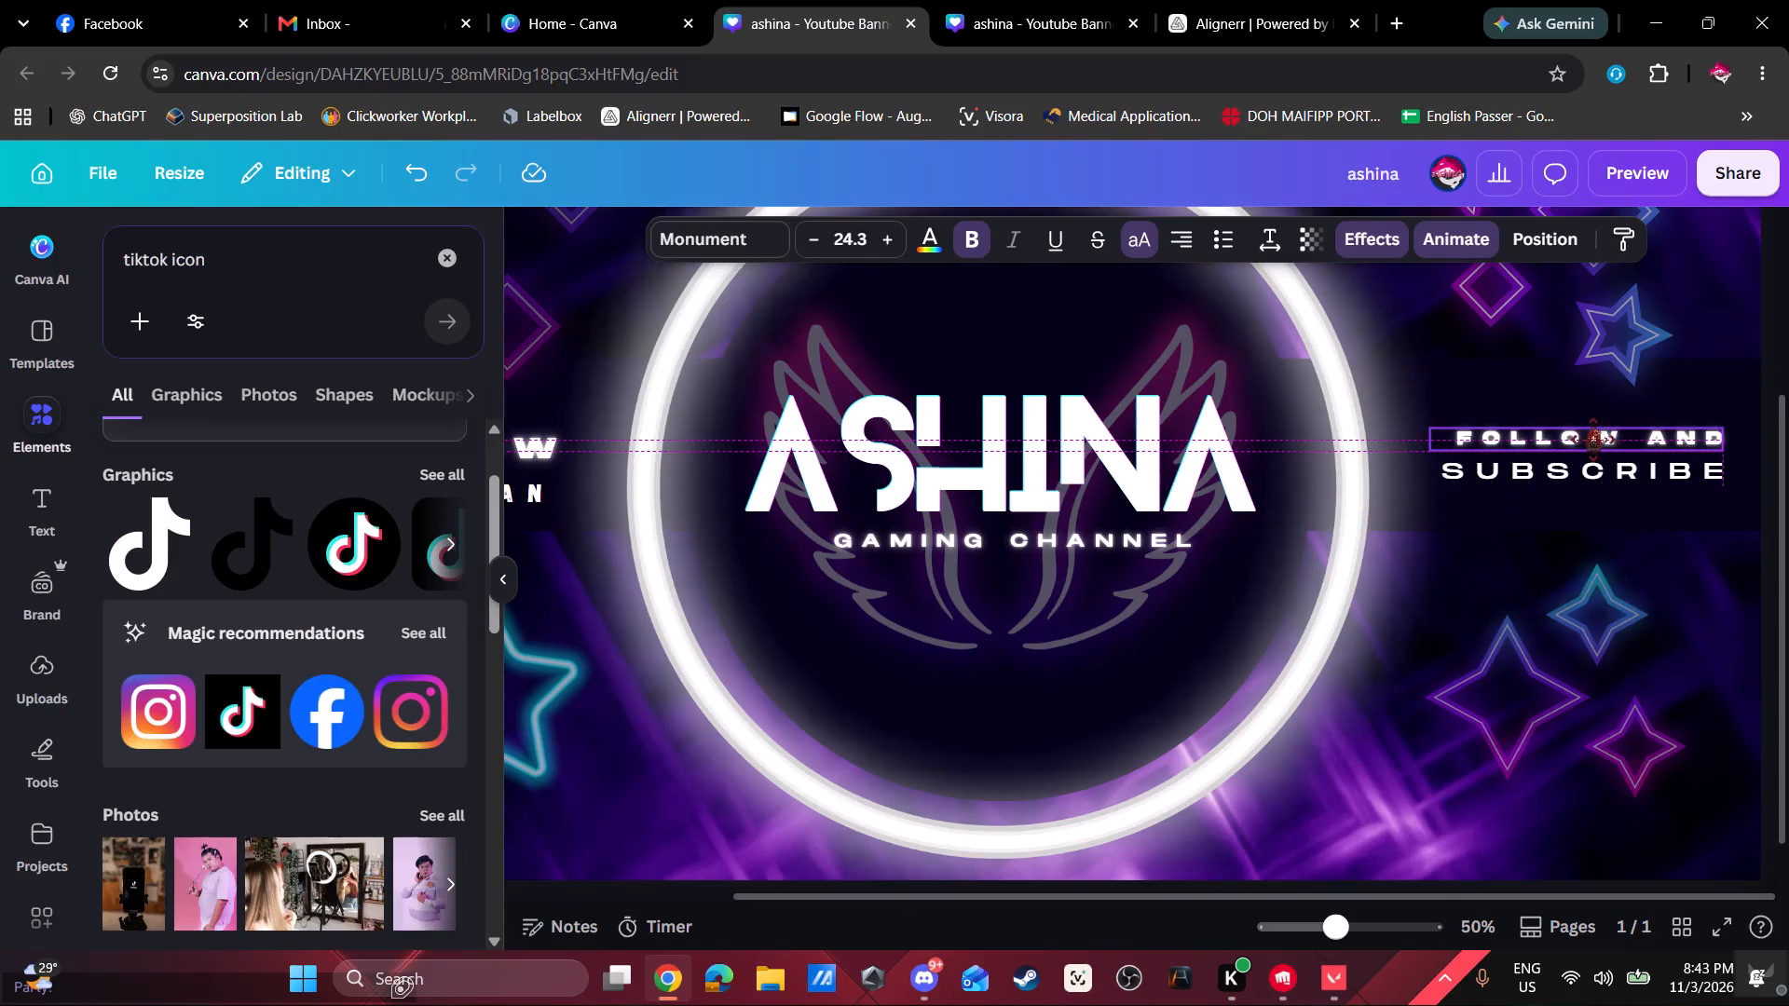
drag(1593, 440, 1599, 437)
click(1606, 472)
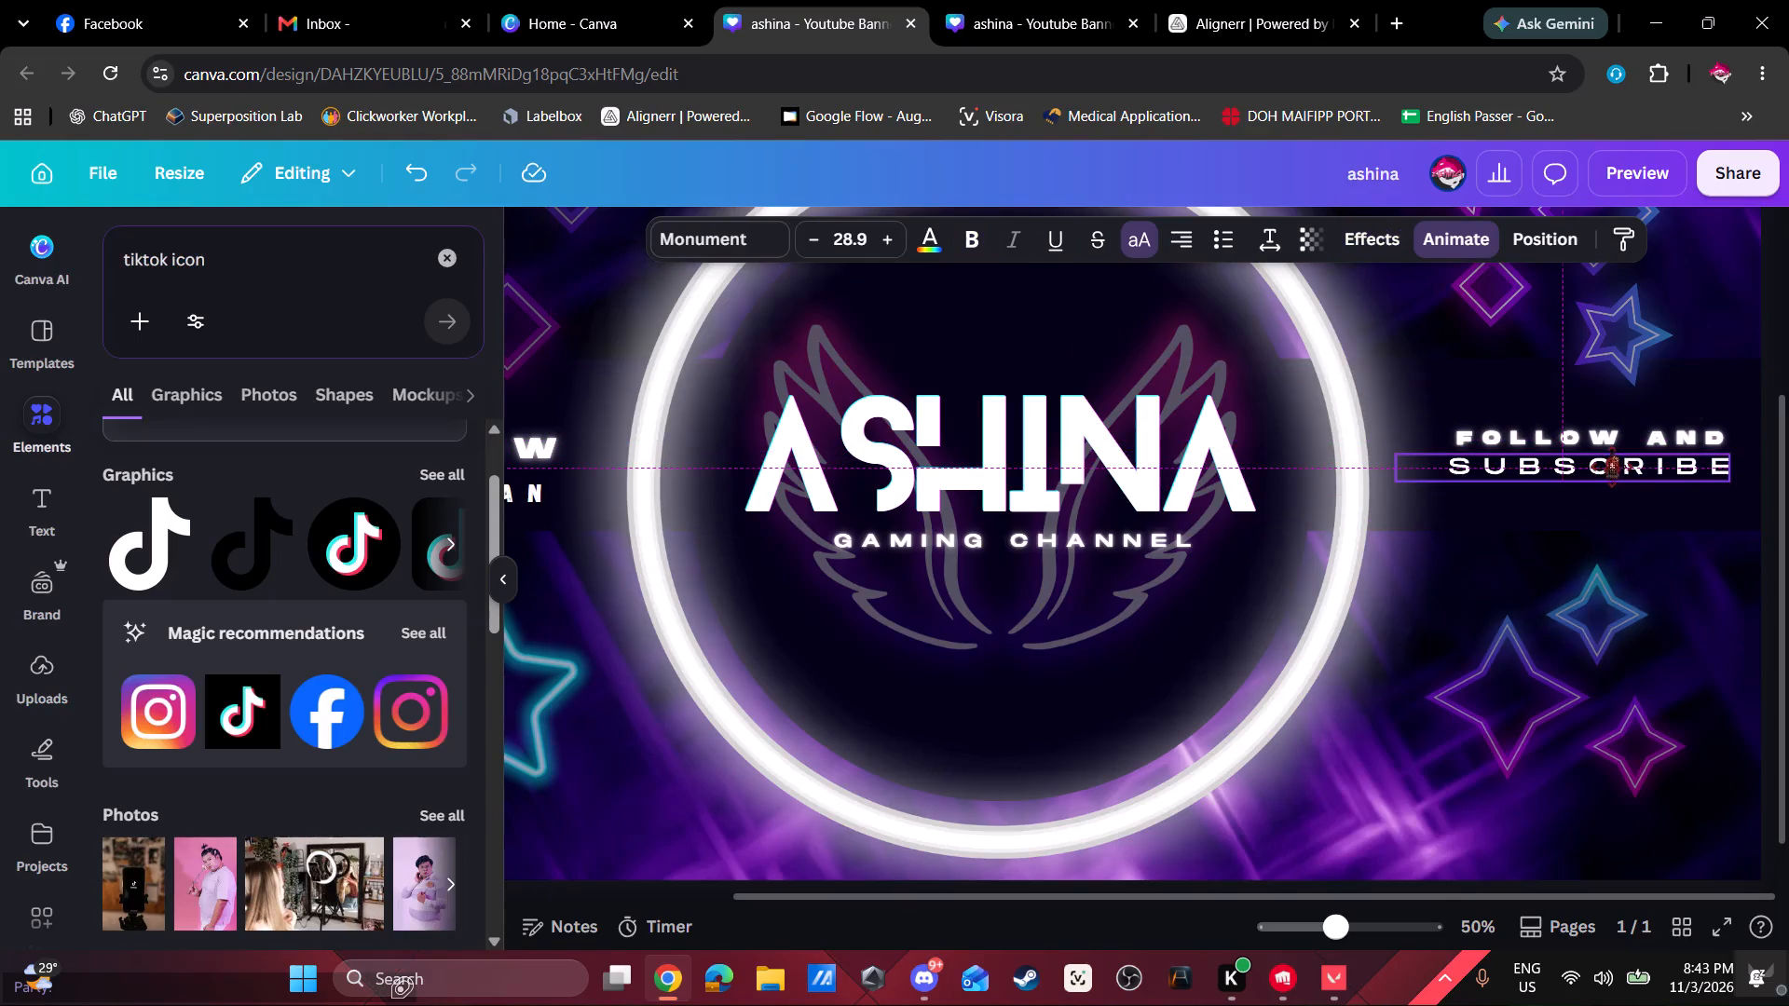
click(1630, 443)
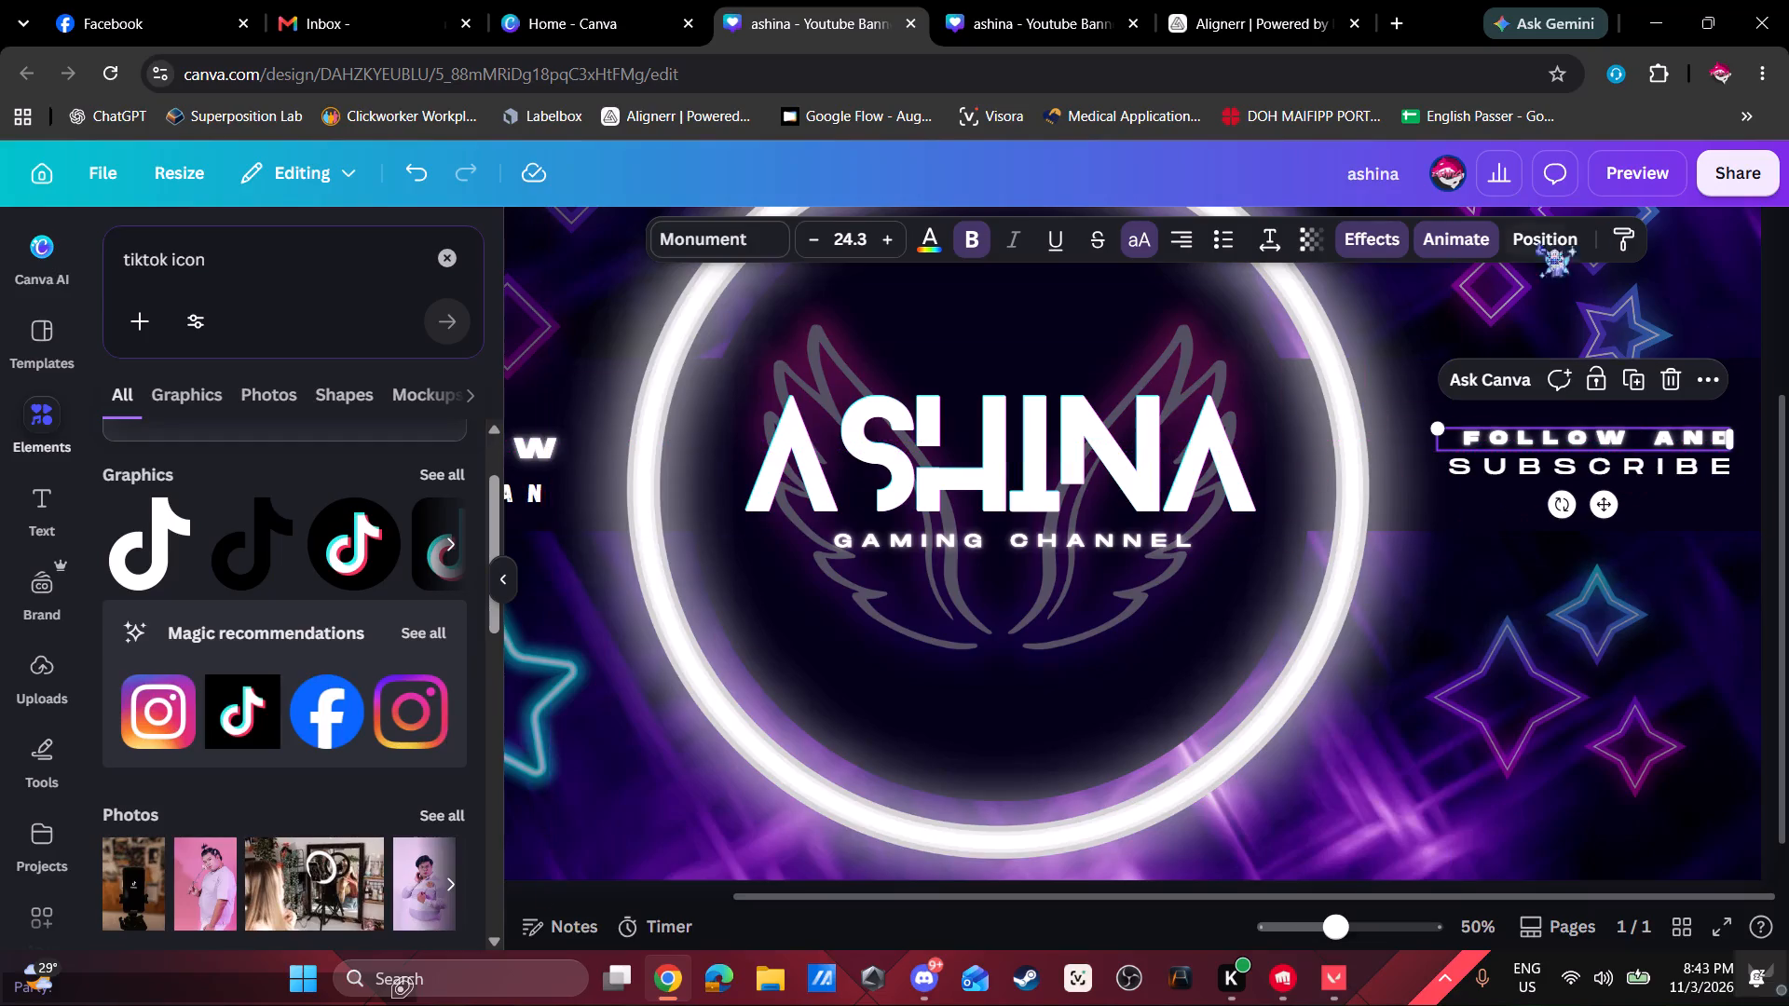
Play the banner's animation preview and check the full layout with the new FOLLOW AND SUBSCRIBE text.
click(1645, 162)
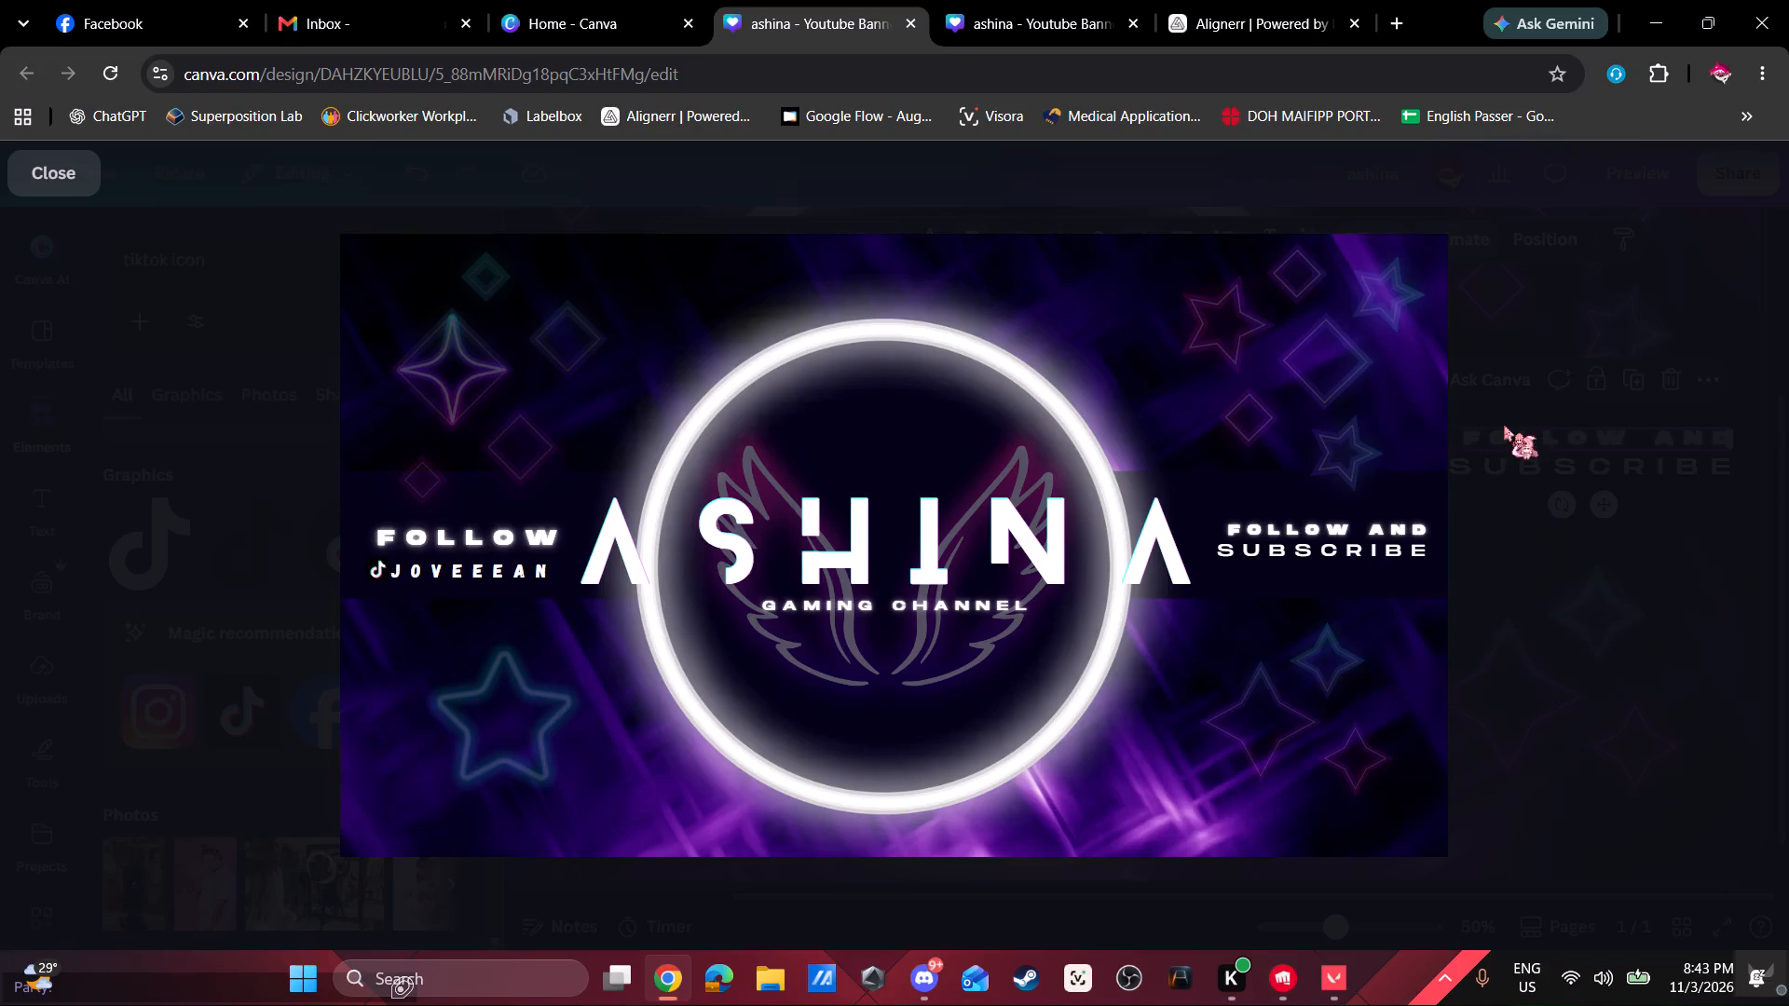
click(24, 146)
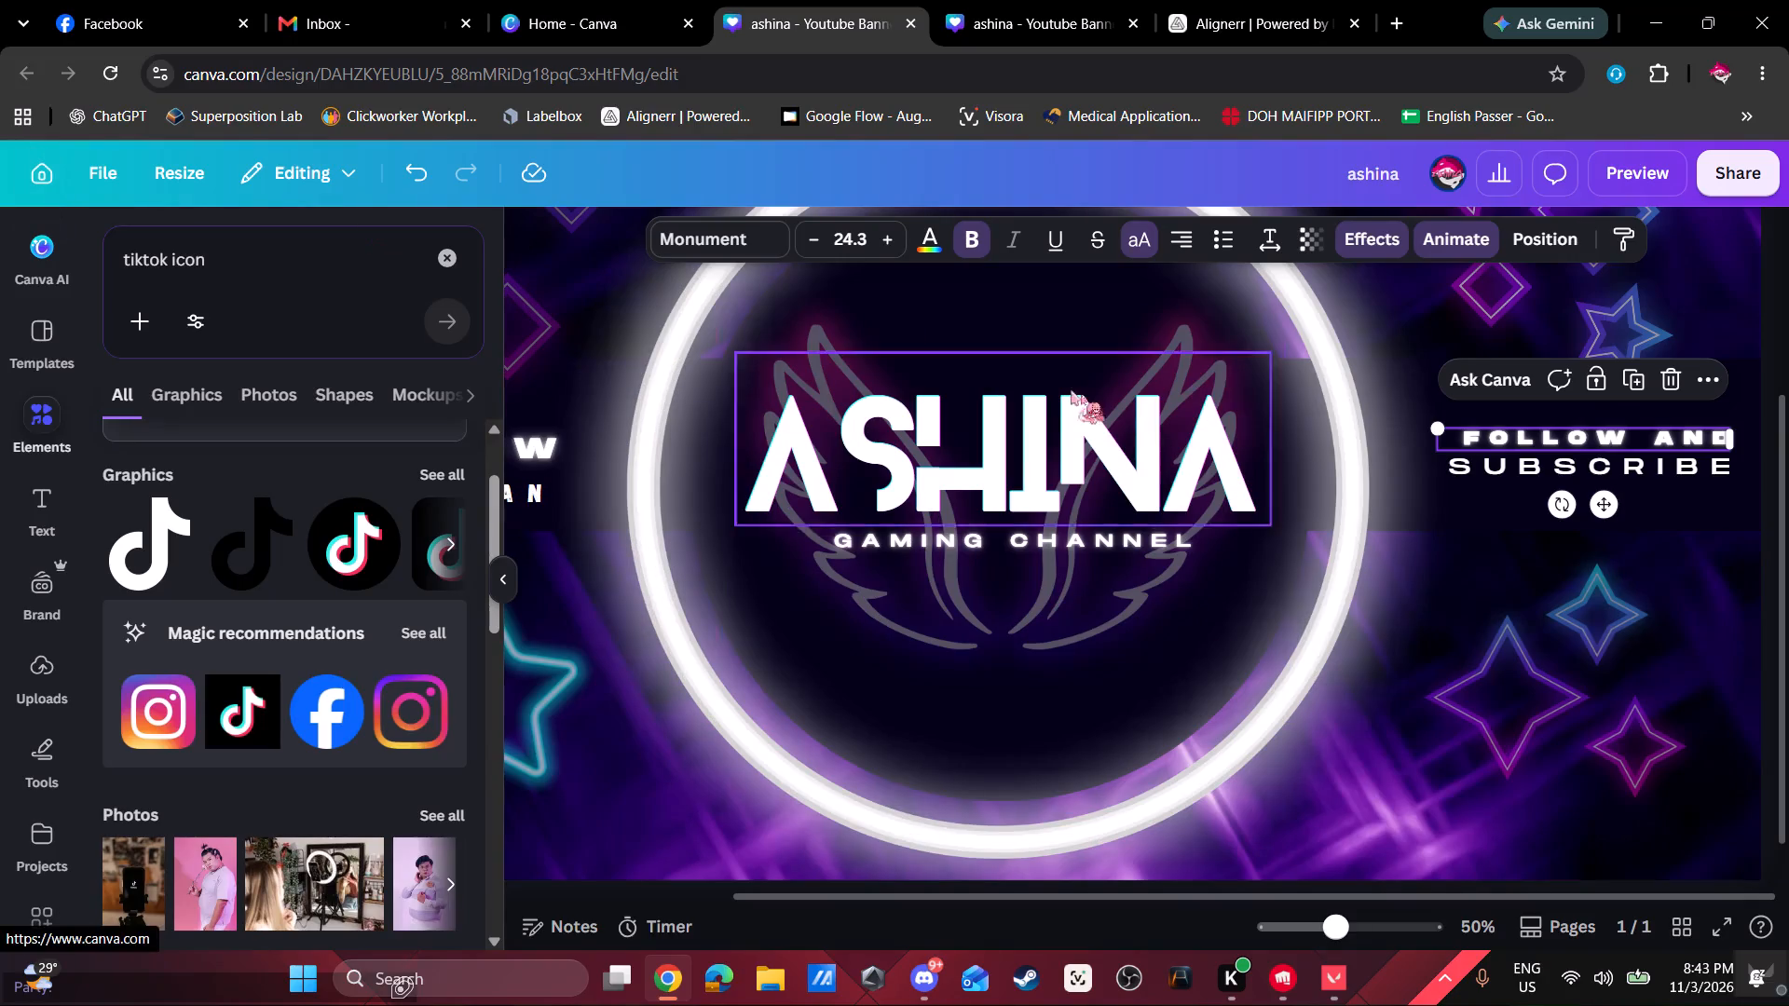
ctrl+scroll(1250, 643, down, 2)
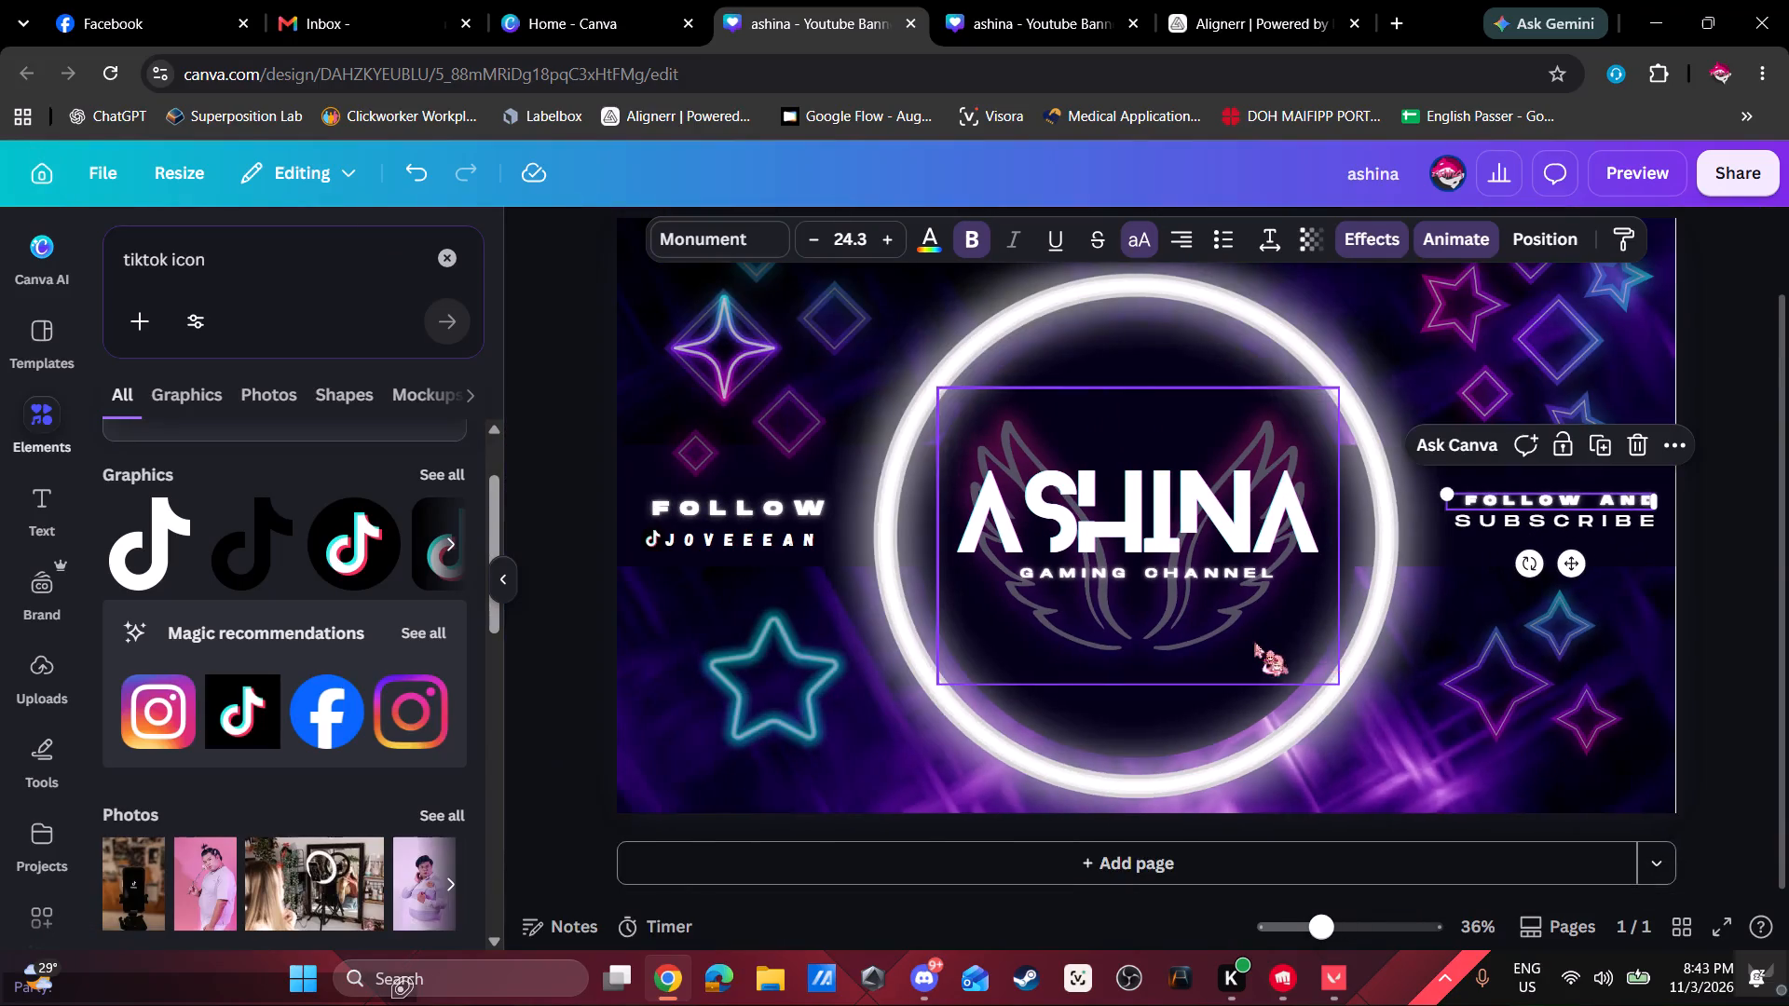